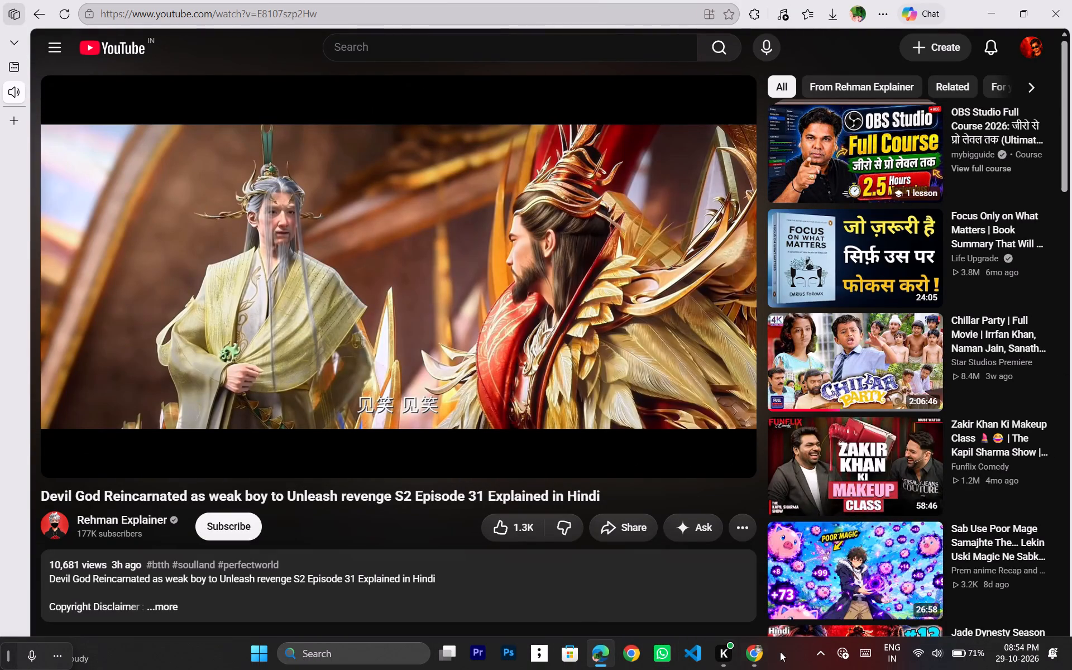
Switch to Chrome and, from its open new tab, run a Google image search for "alian romulus".
left_click(755, 657)
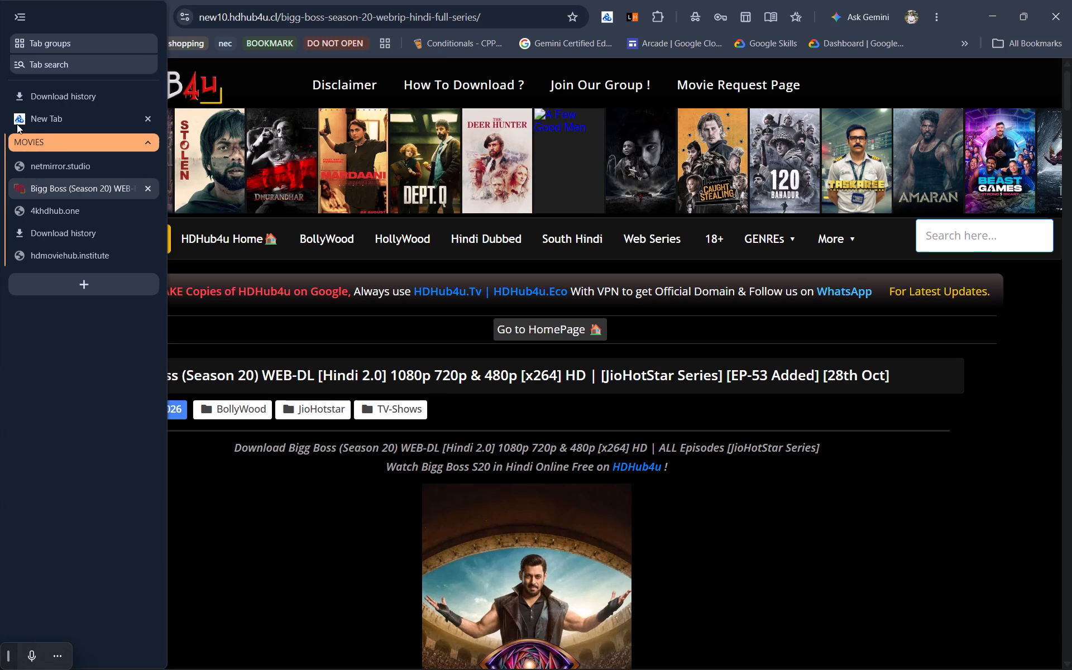
left_click(55, 138)
left_click(52, 117)
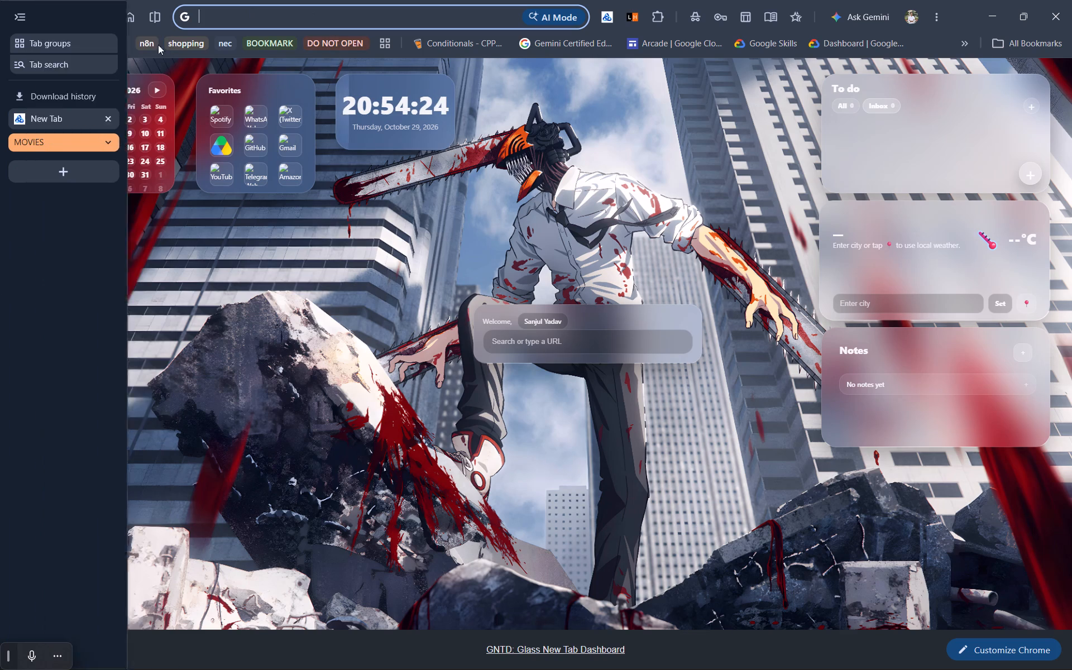
type("alian")
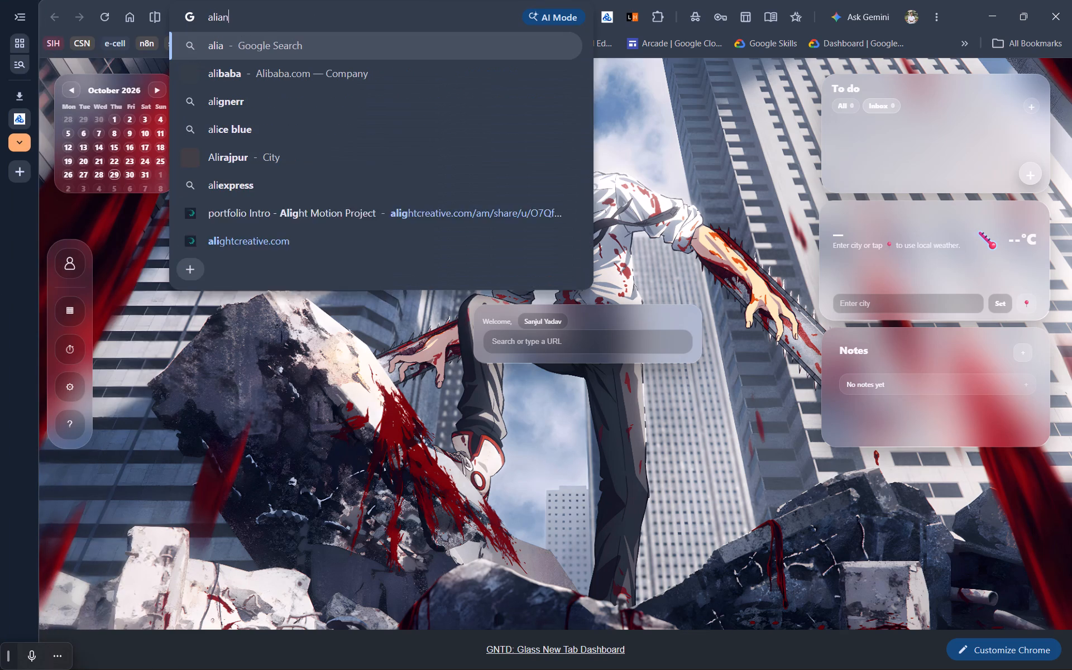
key("space")
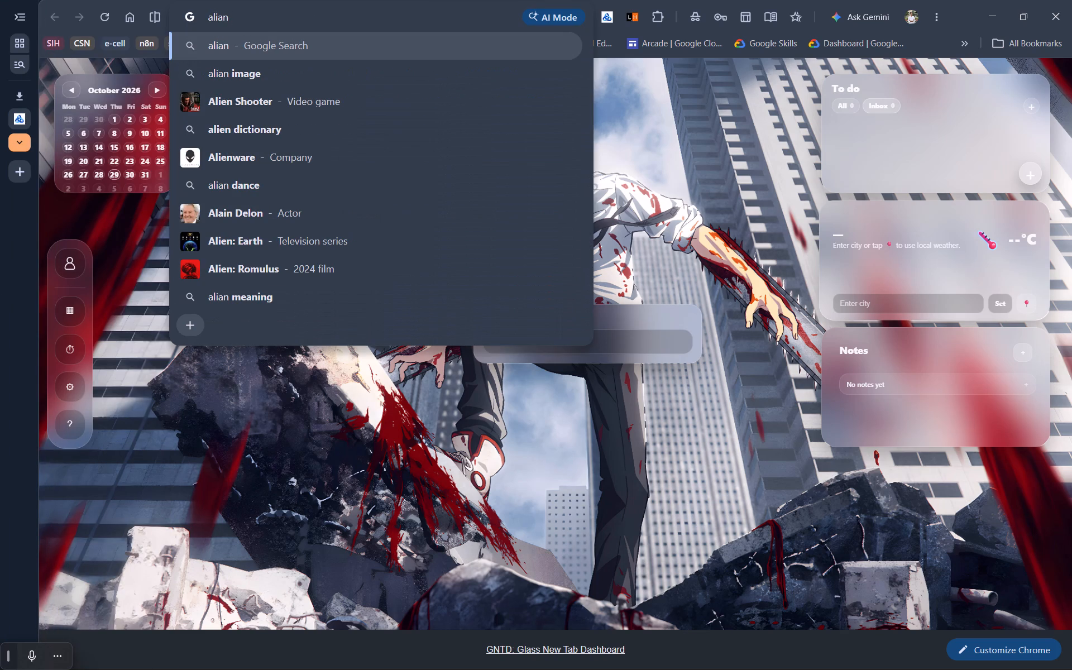
type("re")
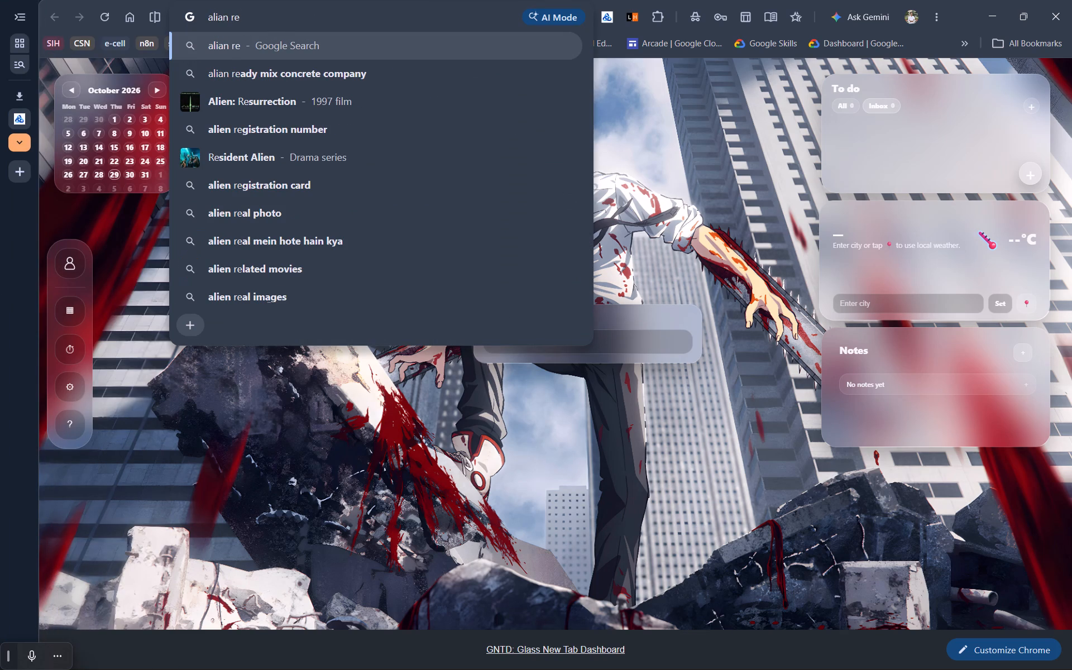
key("BackSpace")
type("omu")
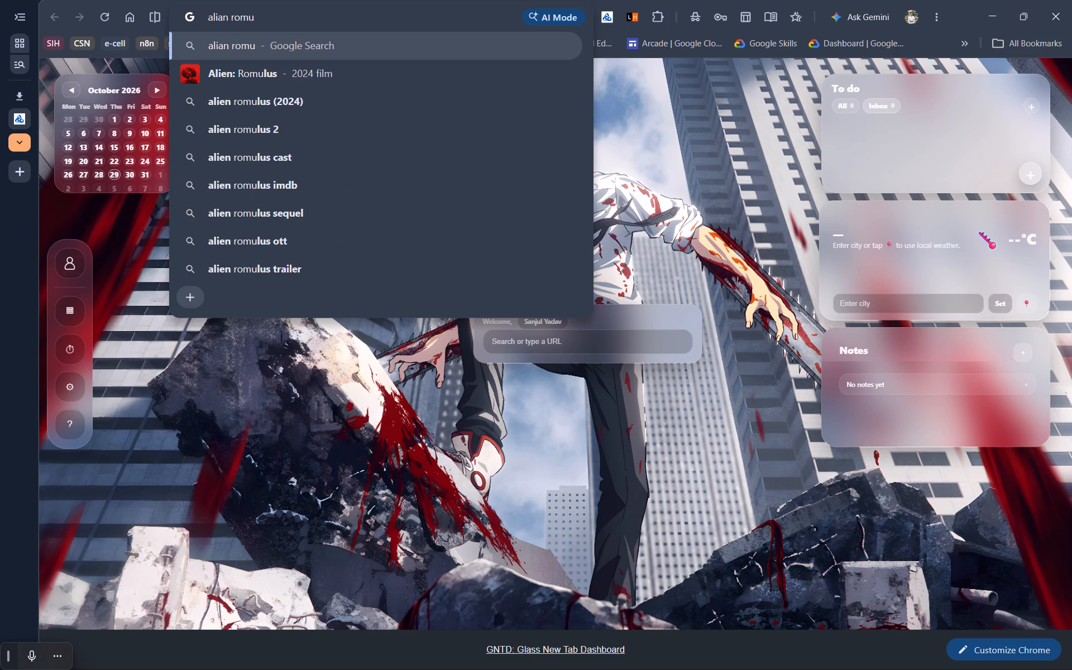
type("lus")
key("space")
key("Return")
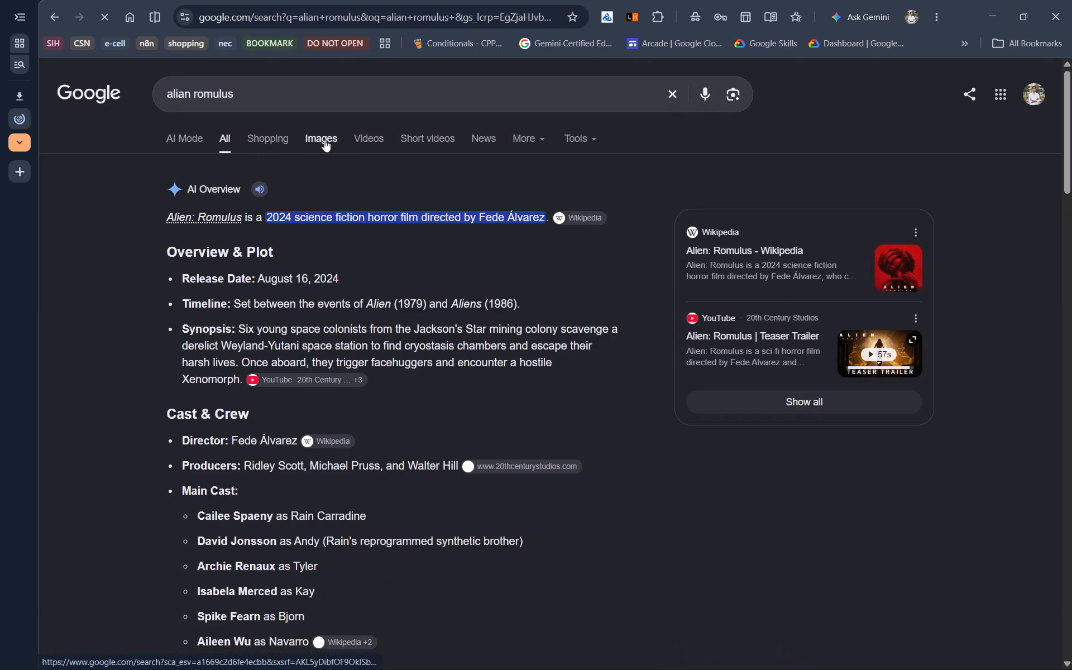
left_click(323, 140)
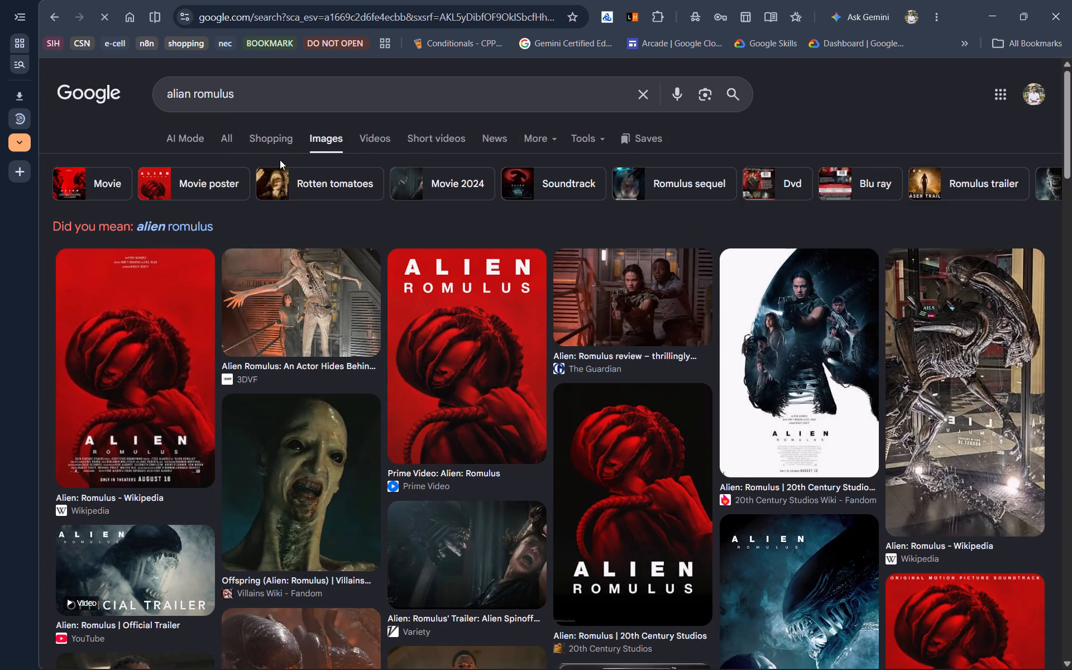
Browse the image results and, from the images related to the Wikipedia soundtrack cover, open the Movies and Shakers poster preview.
scroll(280, 160, "down", 5)
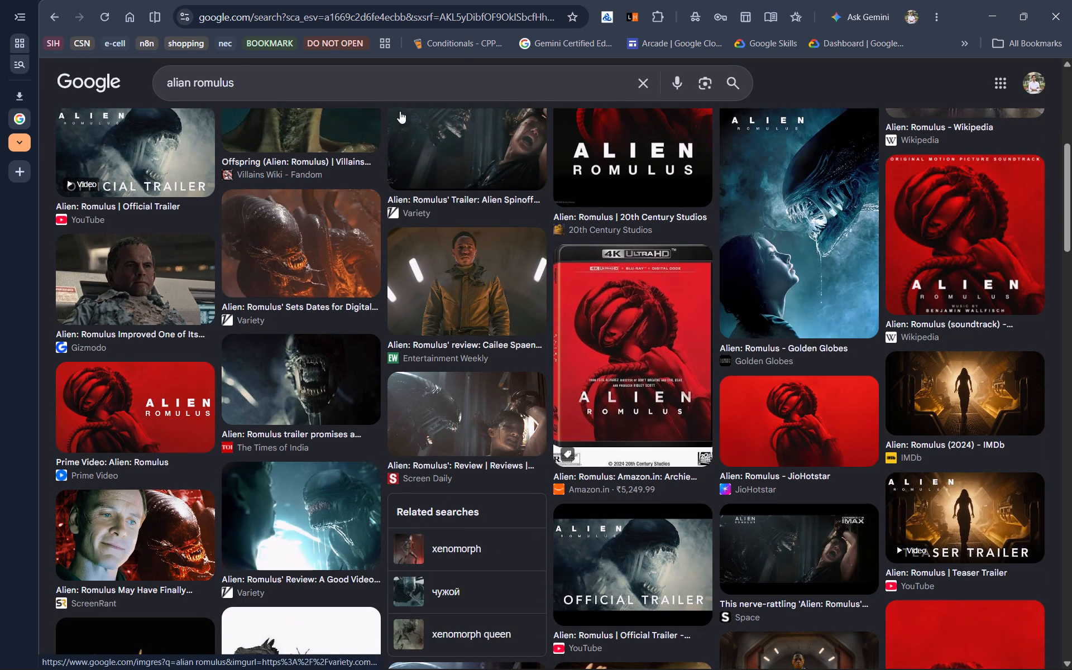
scroll(358, 259, "down", 5)
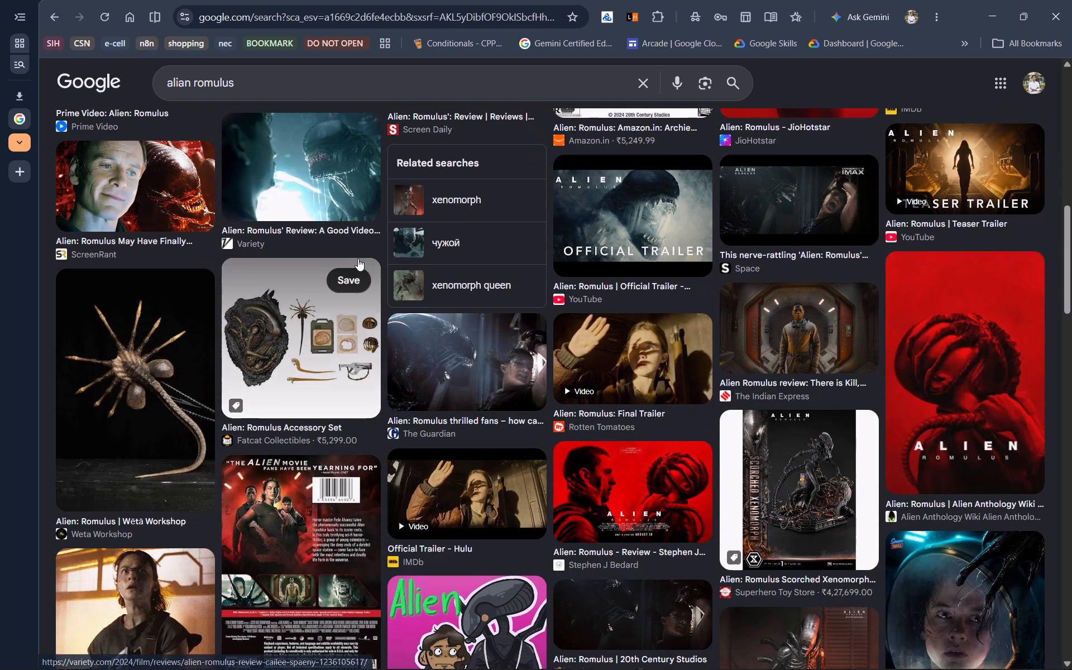
scroll(362, 260, "up", 2)
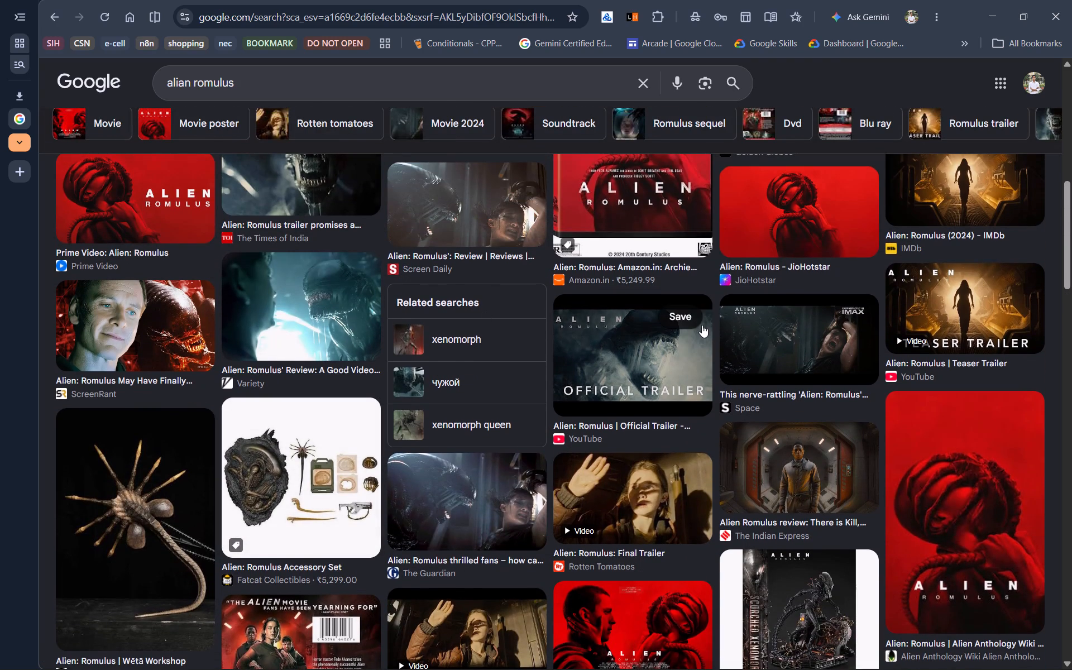
scroll(701, 325, "up", 3)
left_click(940, 234)
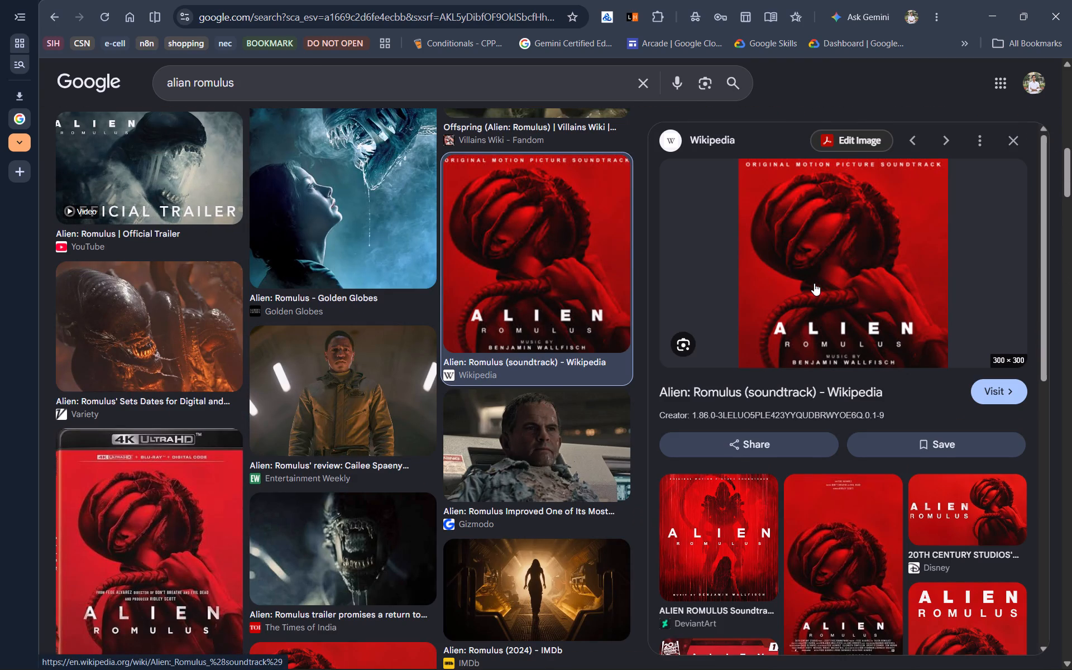
scroll(814, 283, "down", 3)
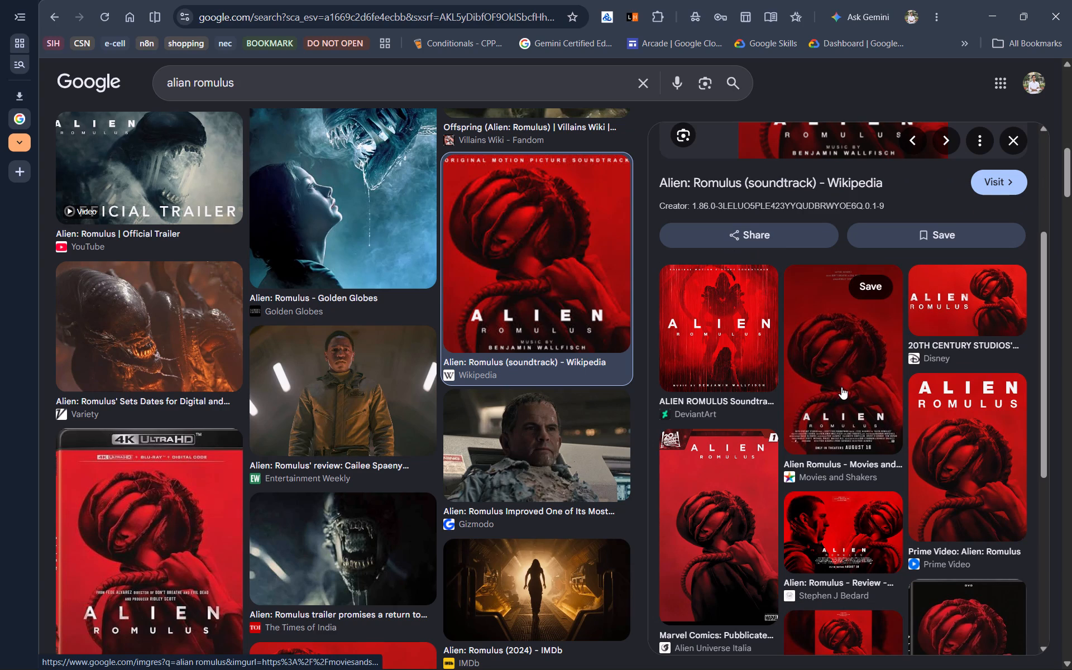
scroll(843, 383, "down", 2)
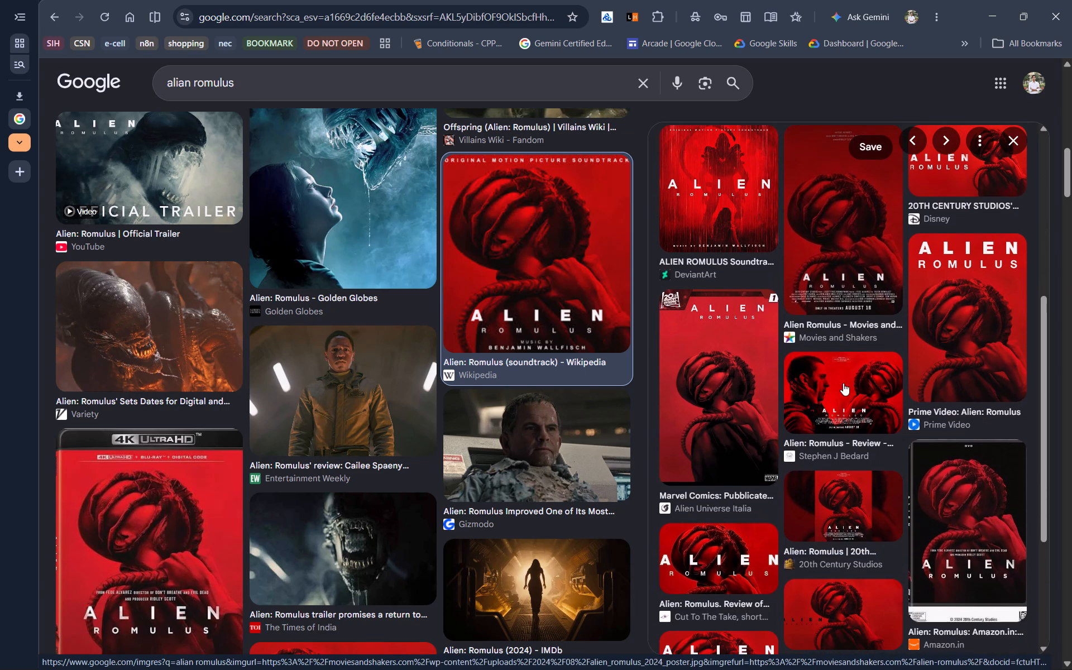
left_click(830, 245)
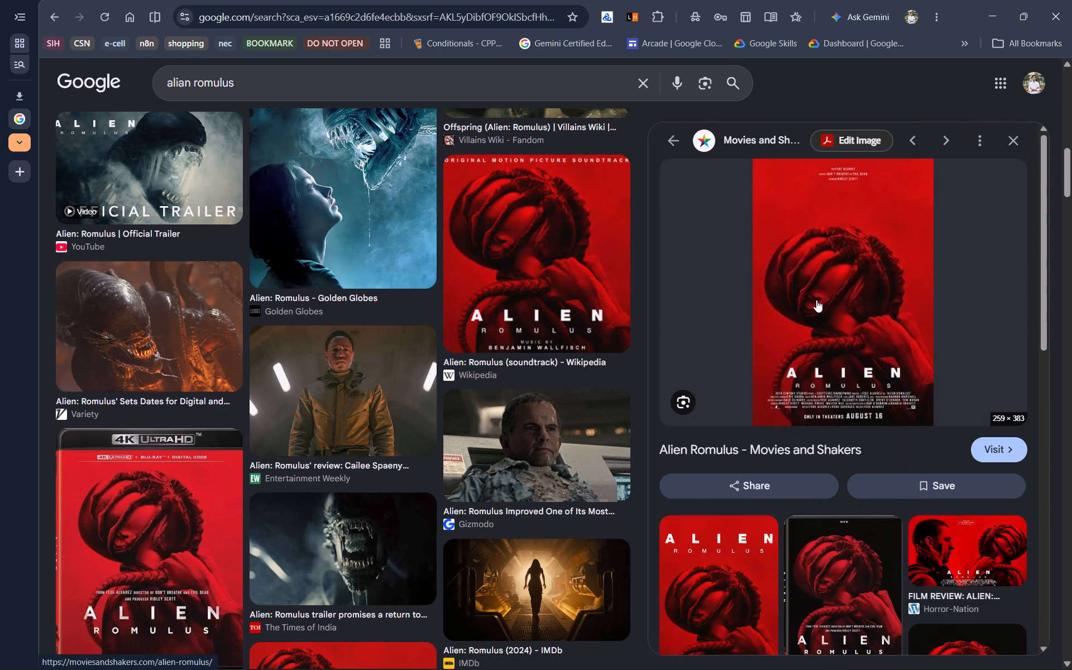
Save the previewed Movies and Shakers poster image to Downloads as alien_romulus_2024_poster.jpg.
left_click(814, 286)
right_click(814, 286)
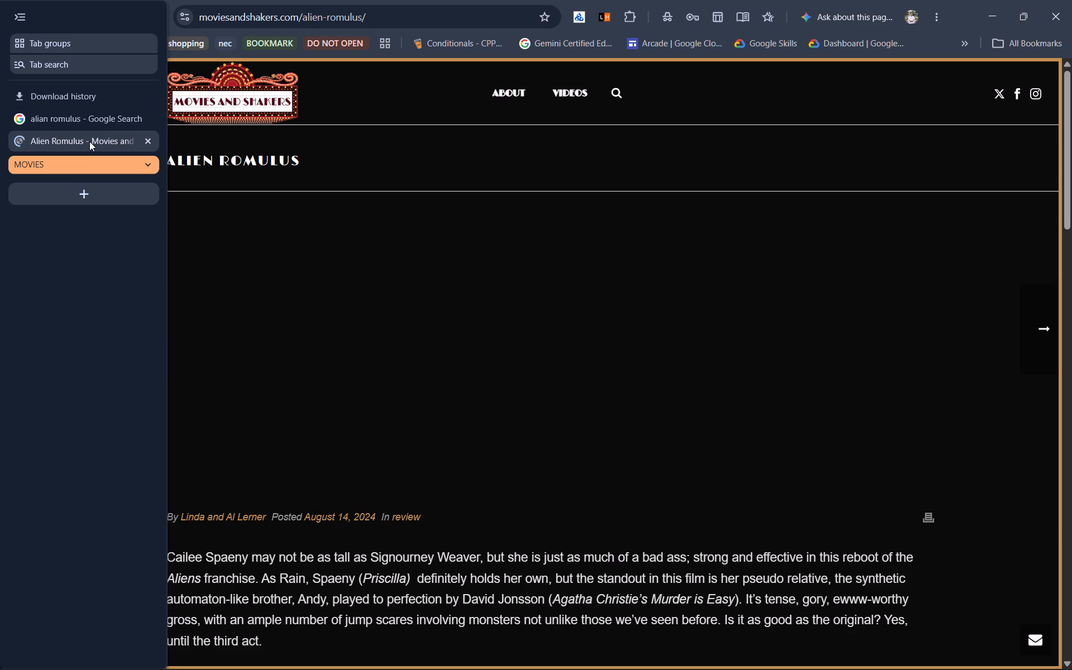
left_click(45, 100)
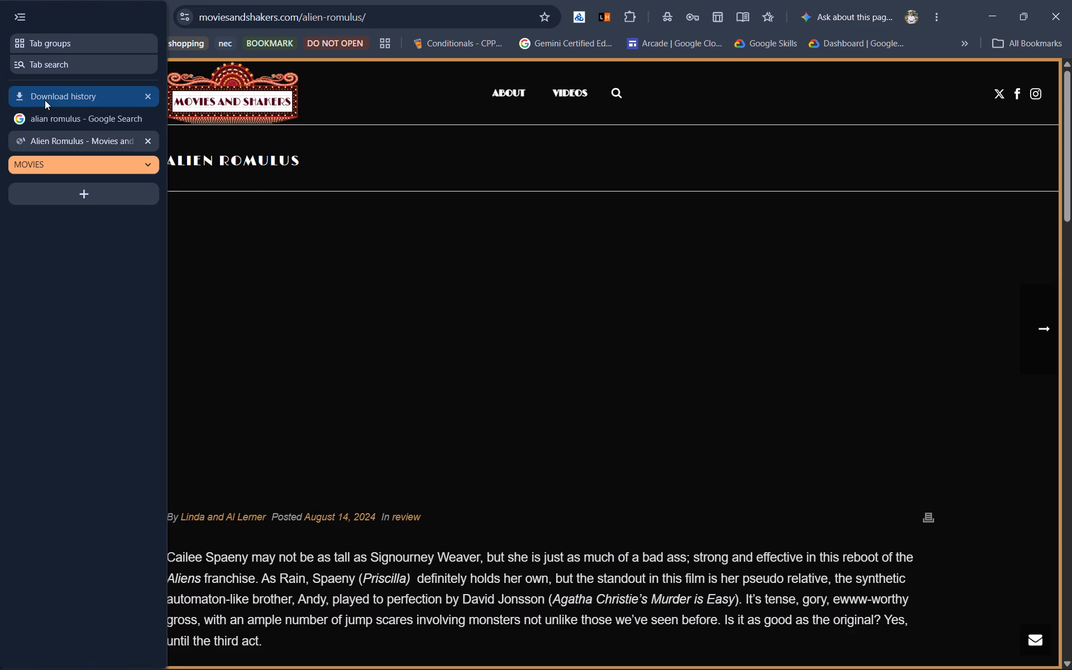
left_click(60, 128)
right_click(868, 285)
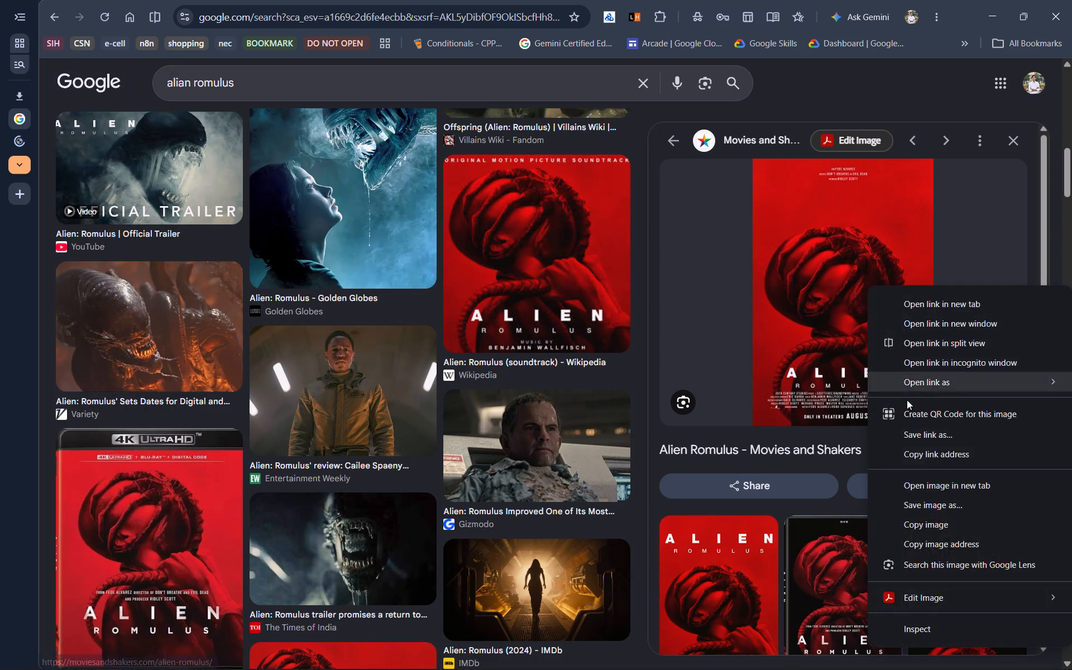
left_click(940, 509)
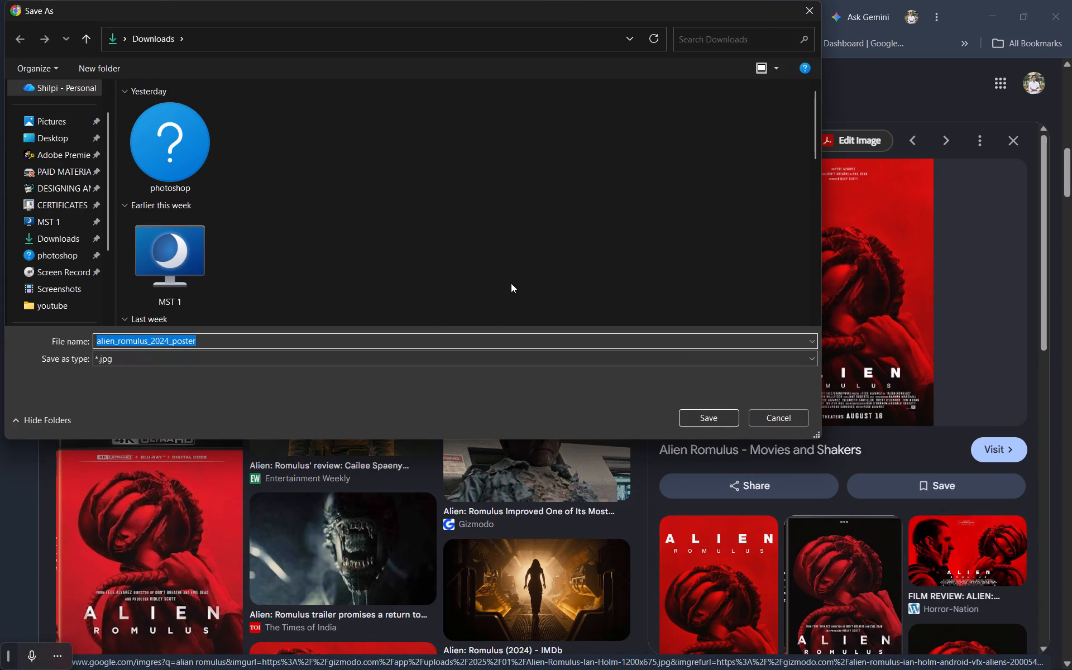
key("Return")
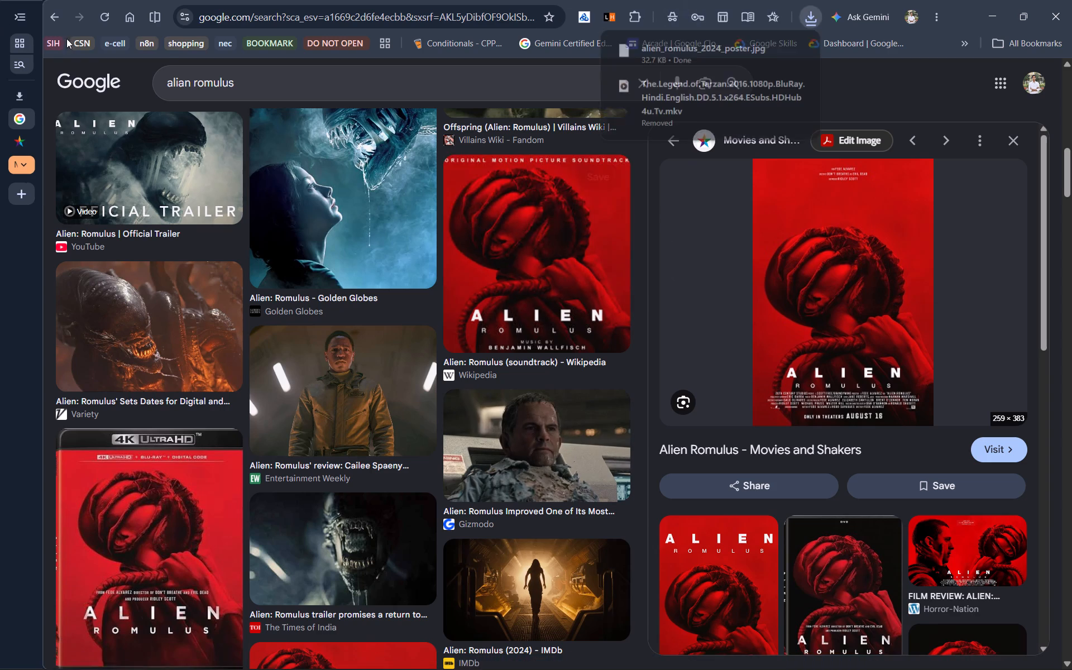
left_click(90, 93)
left_click(79, 133)
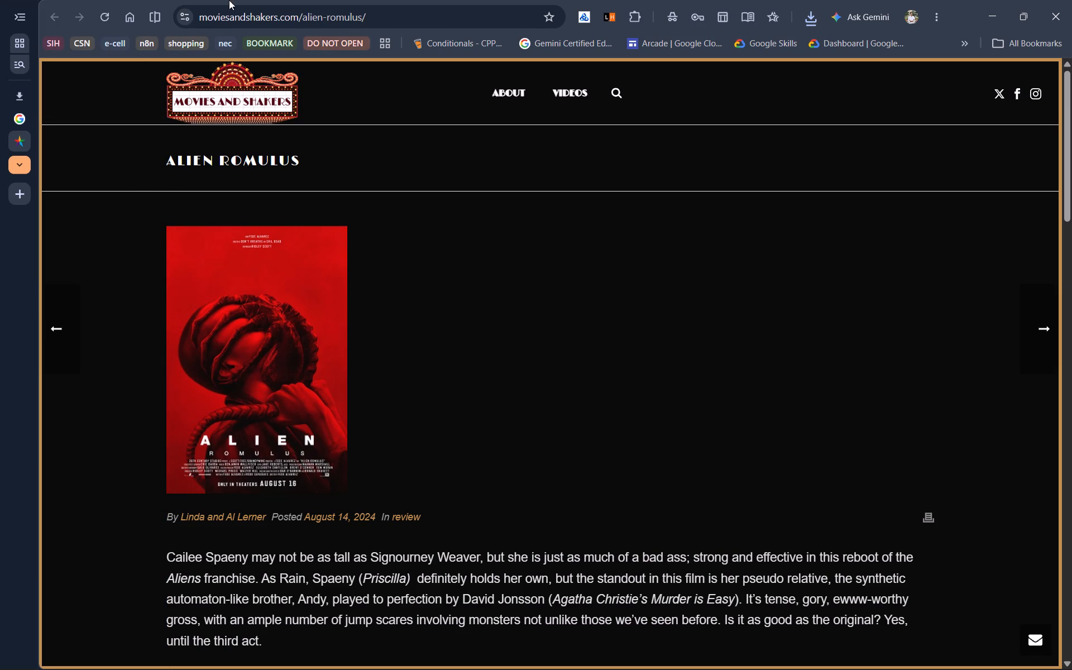
left_click(274, 19)
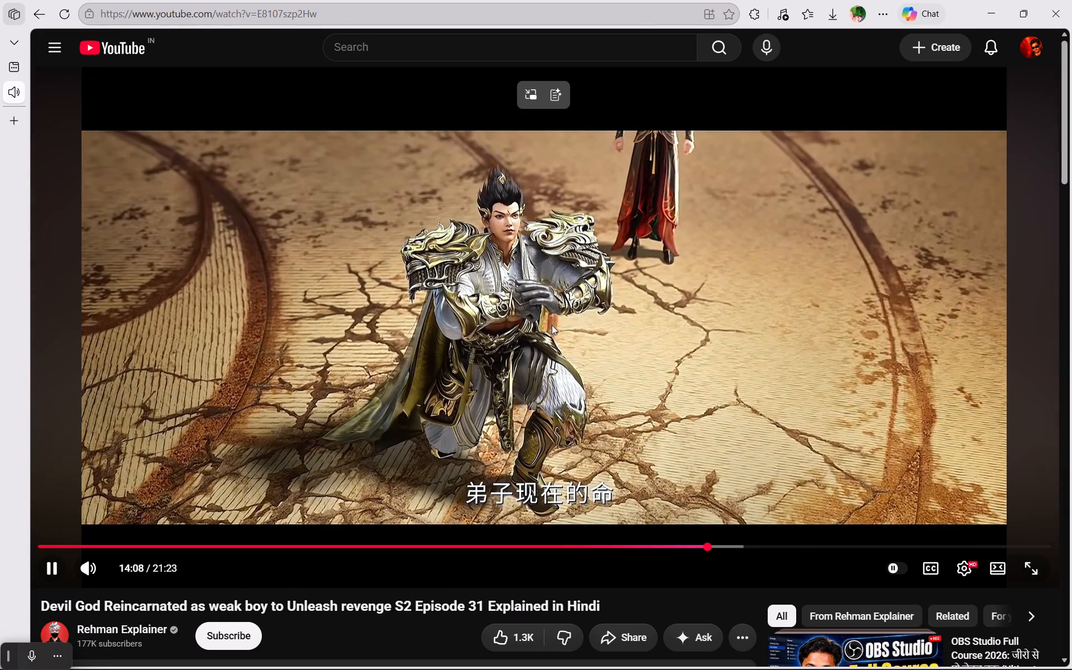
left_click(534, 327)
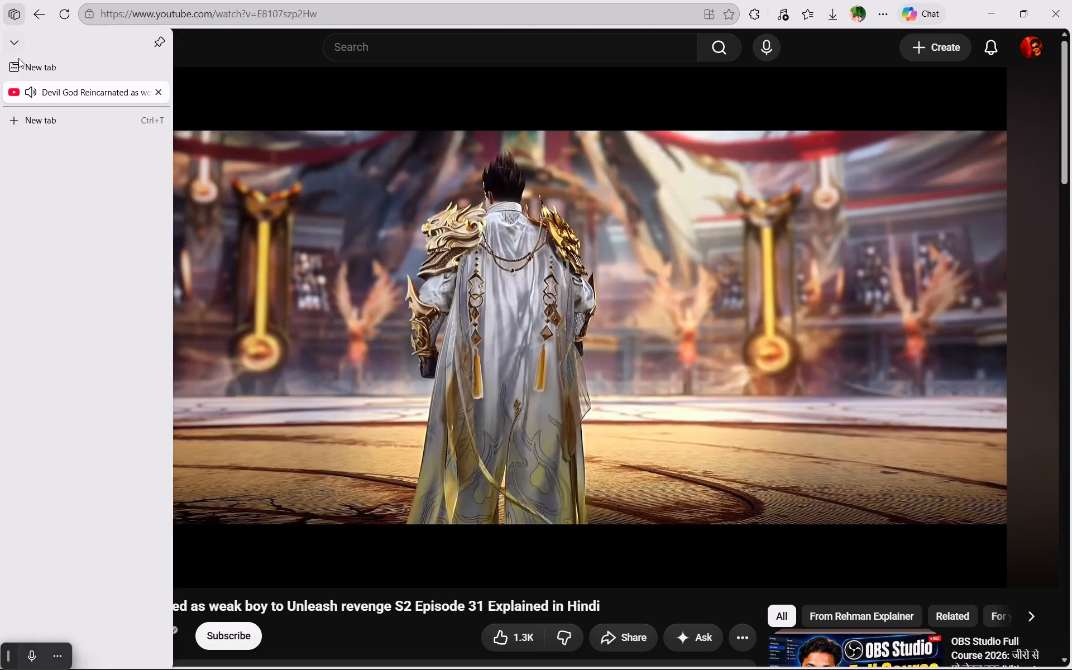
Open the YouTube home page in a separate tab from the new tab page's shortcut and reload it.
left_click(18, 58)
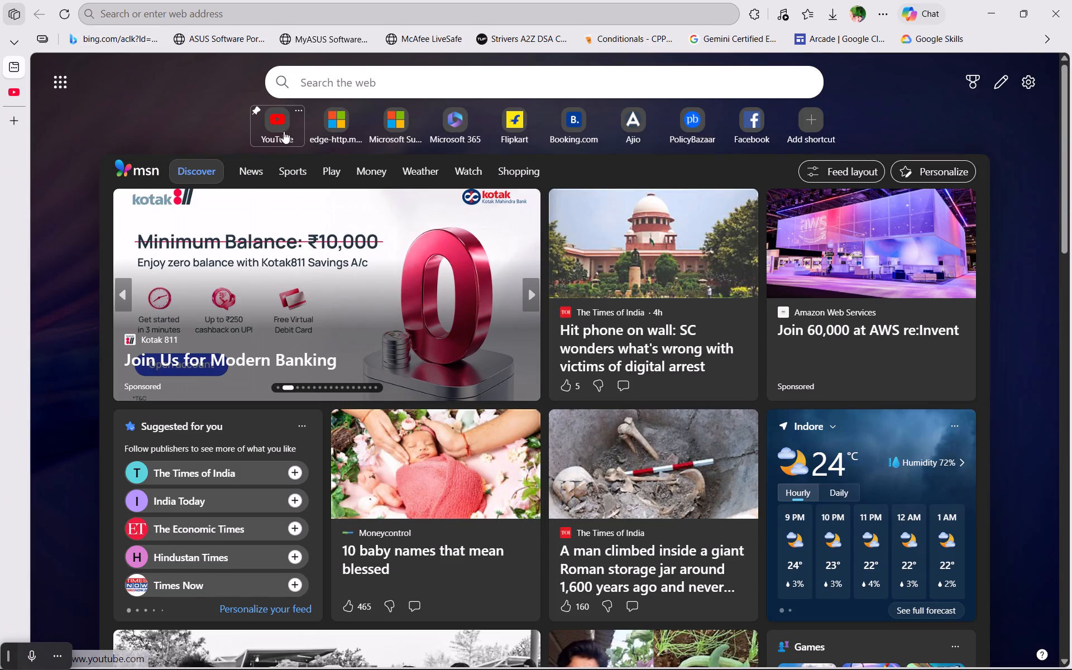
left_click(276, 126)
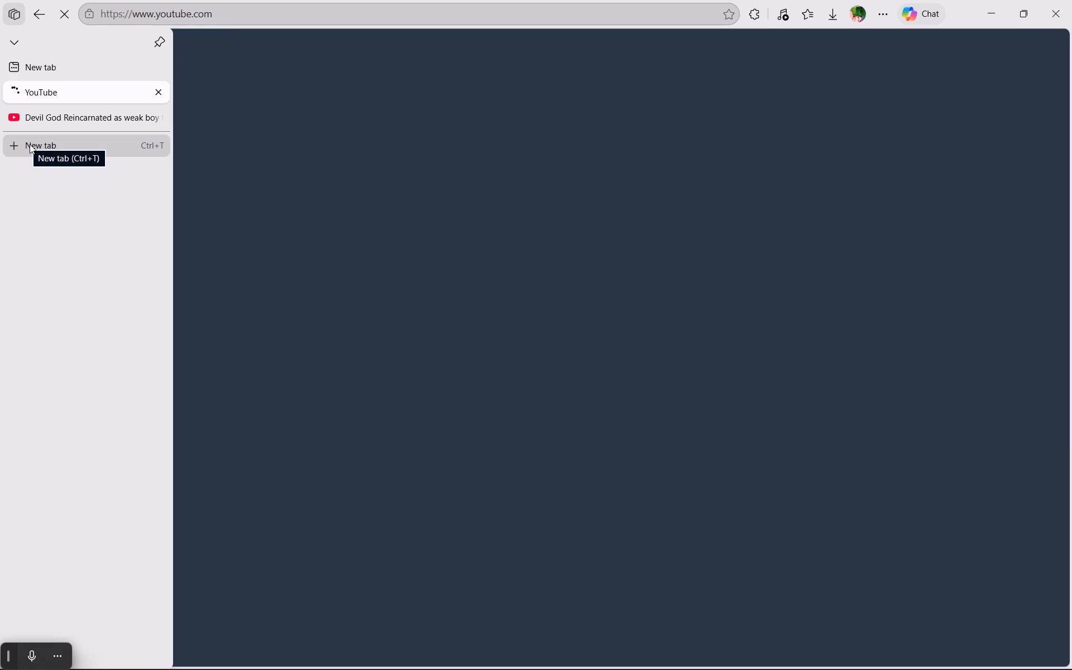
left_click(58, 96)
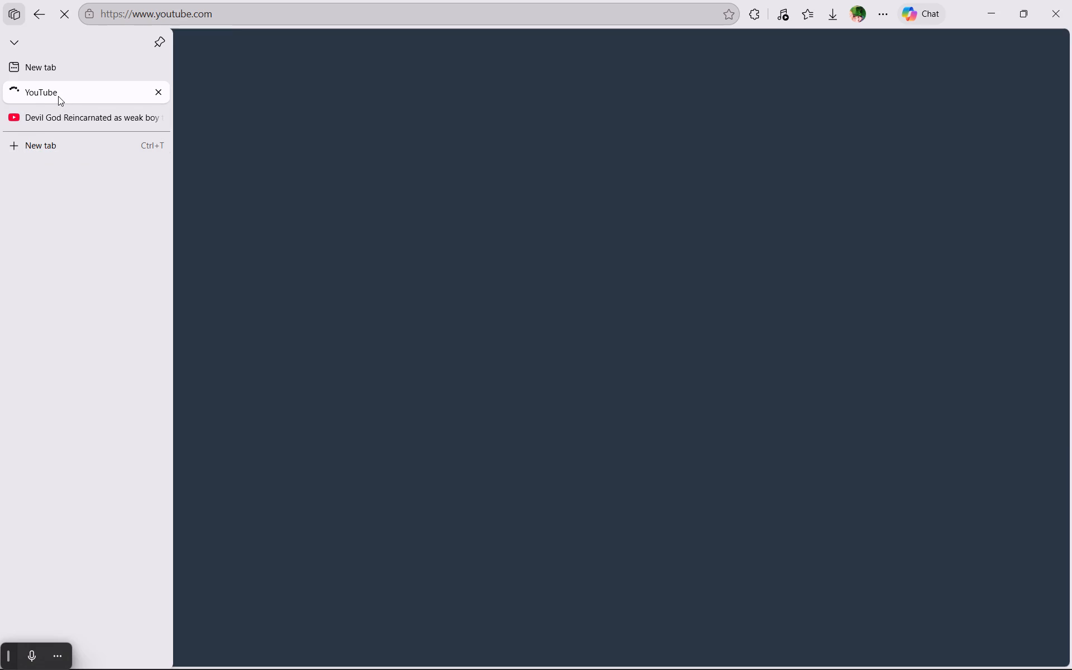
left_click(69, 66)
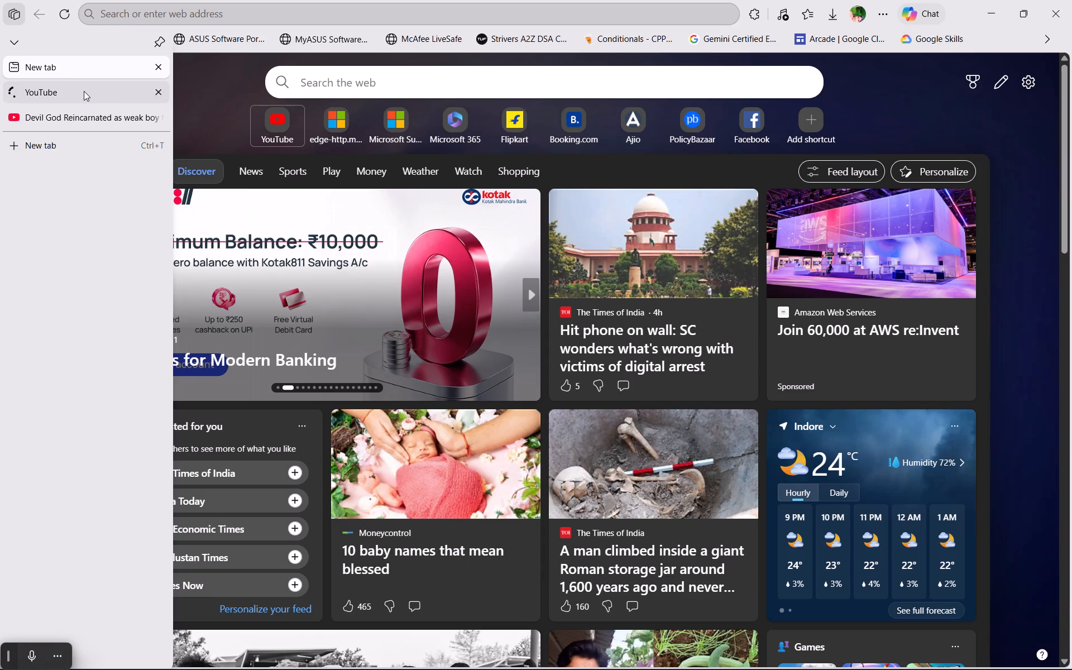
left_click(84, 91)
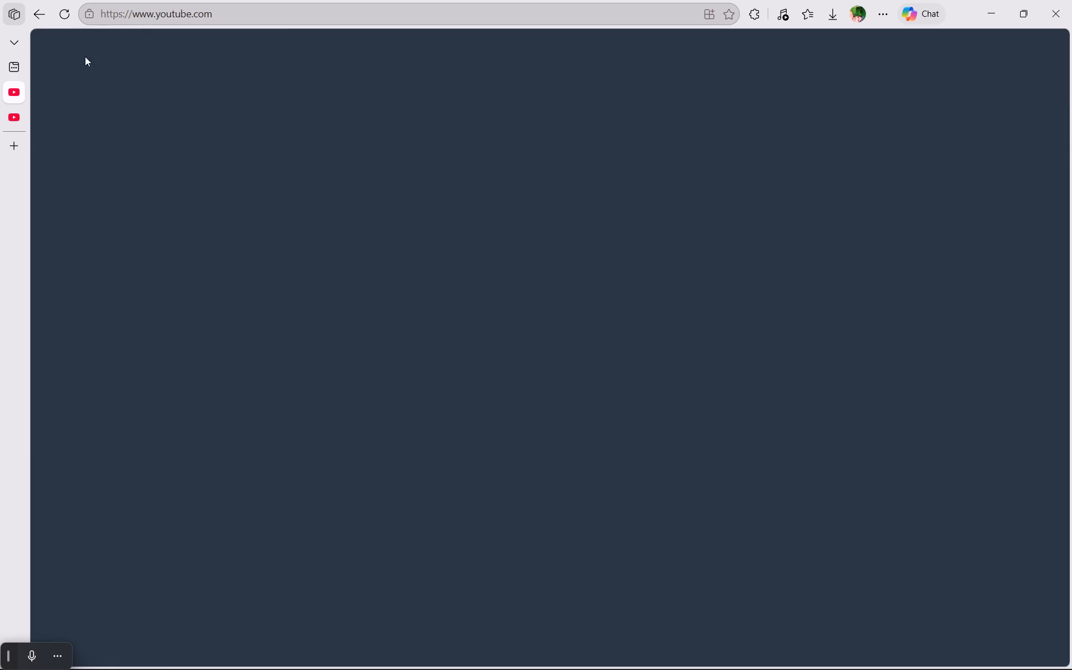
left_click(70, 15)
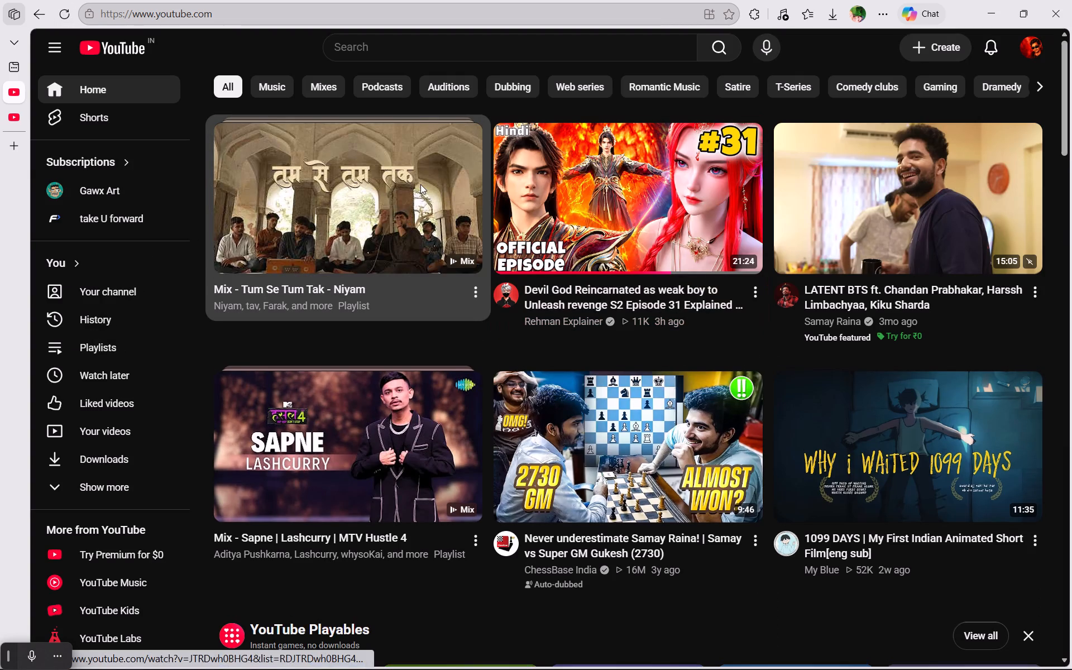
Play "1099 DAYS | My First Indian Animated Short Film[eng sub]" and skip ahead to about 1:46.
left_click(874, 427)
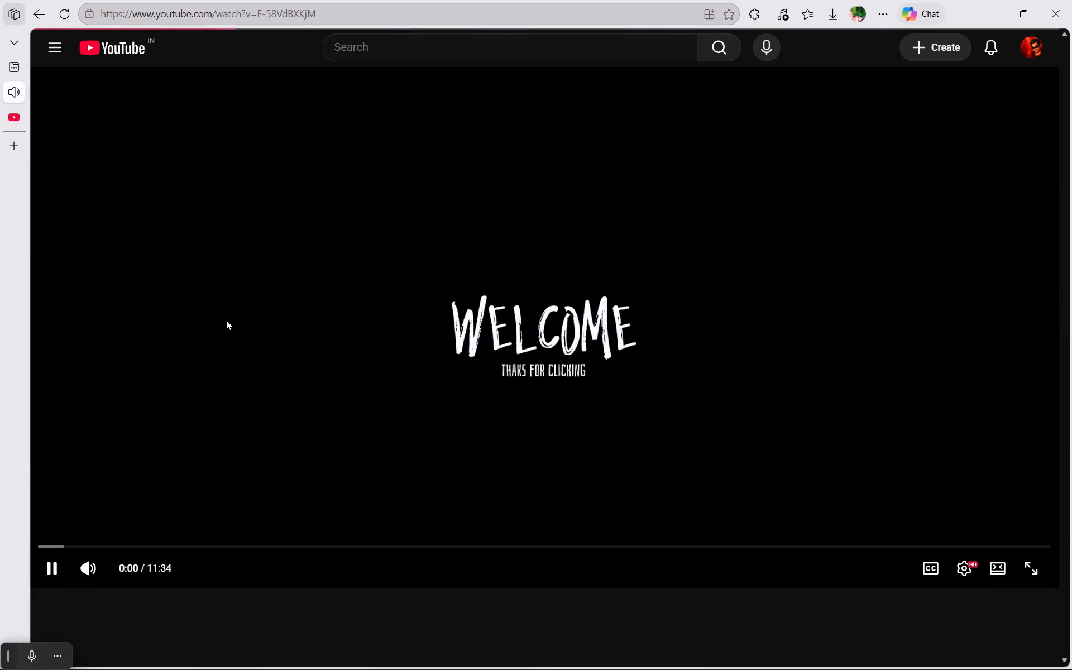
scroll(228, 320, "down", 7)
left_click(194, 544)
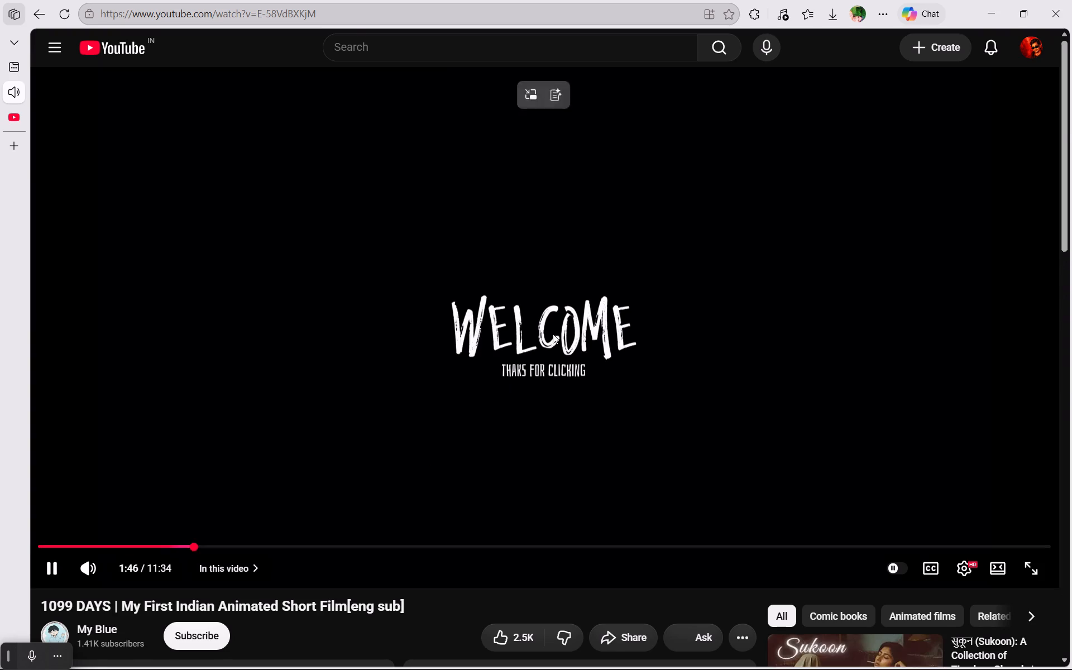
Like the "1099 DAYS" short film video.
scroll(551, 336, "down", 6)
scroll(551, 344, "up", 9)
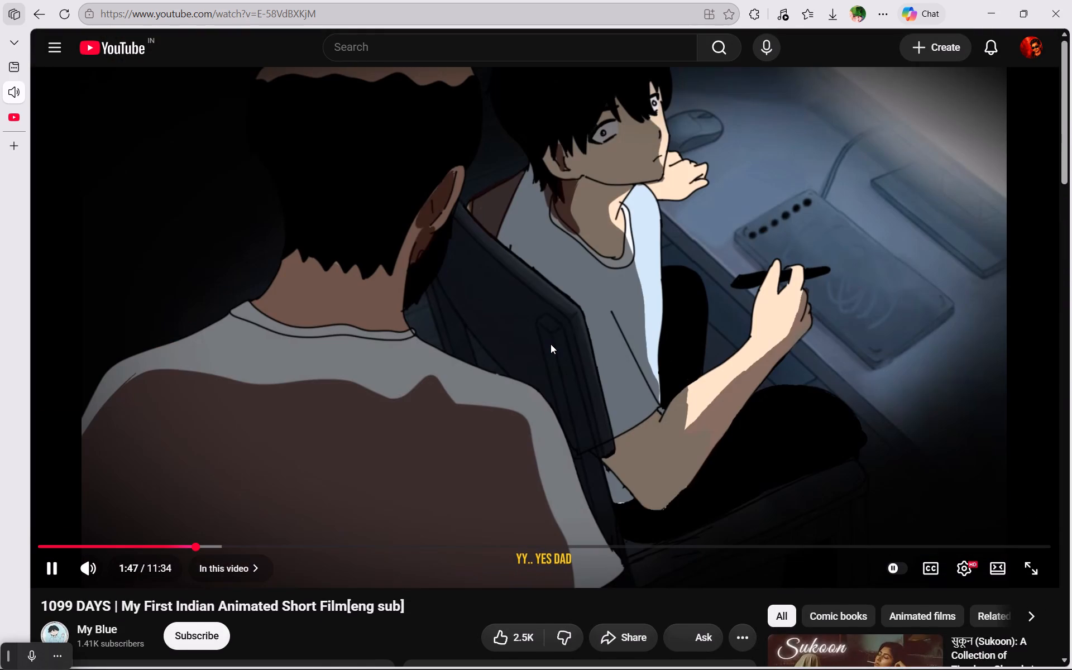
scroll(551, 344, "down", 4)
scroll(731, 477, "up", 5)
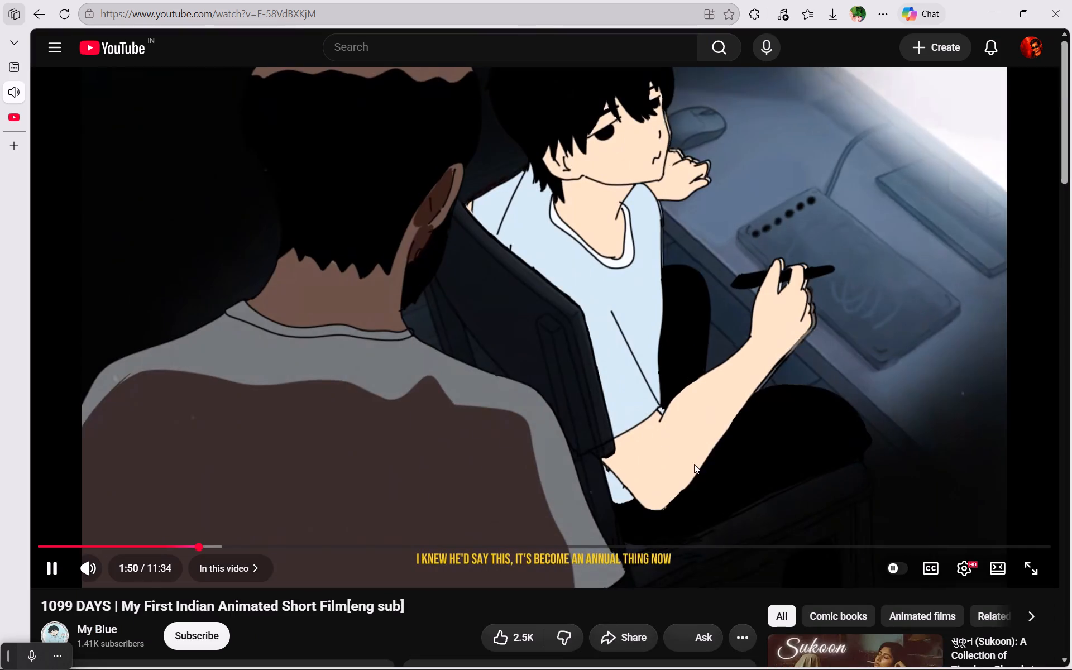
scroll(547, 346, "down", 1)
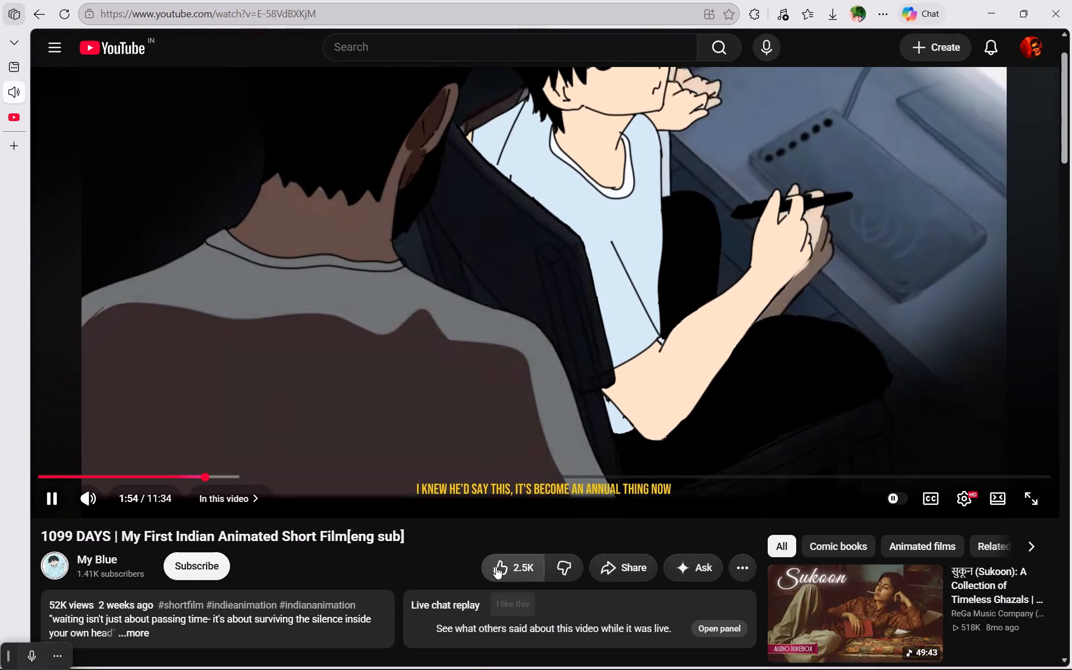
left_click(496, 567)
Select the suggested video "Sukoon: A Collection of Timeless Ghazals", then return to the ChatGPT conversation in Google Chrome.
scroll(586, 470, "down", 6)
left_click(882, 203)
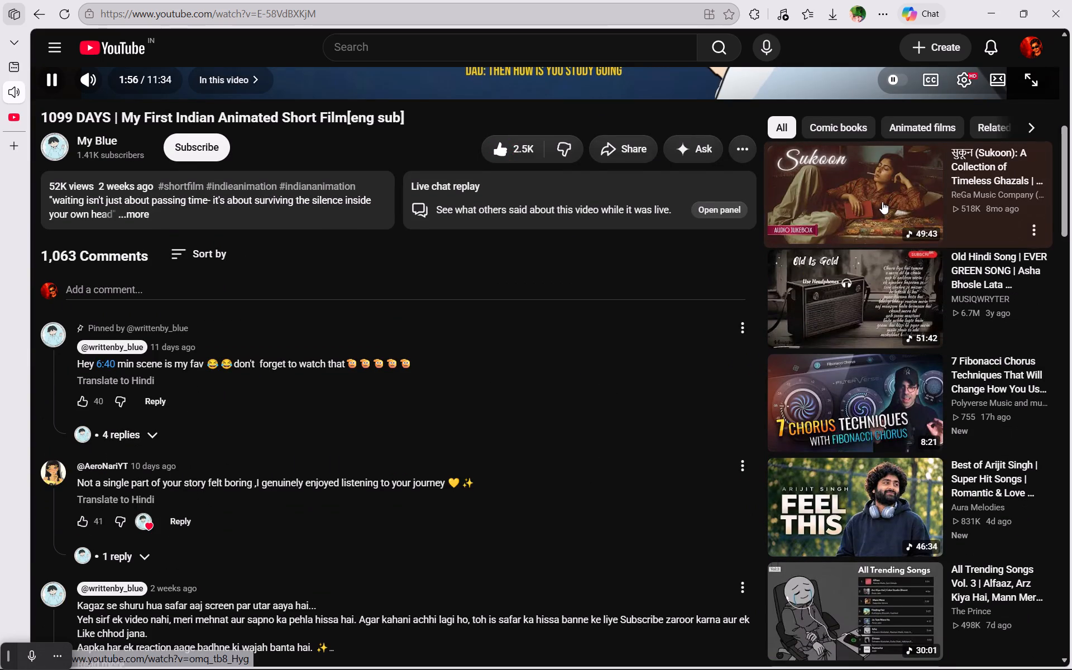
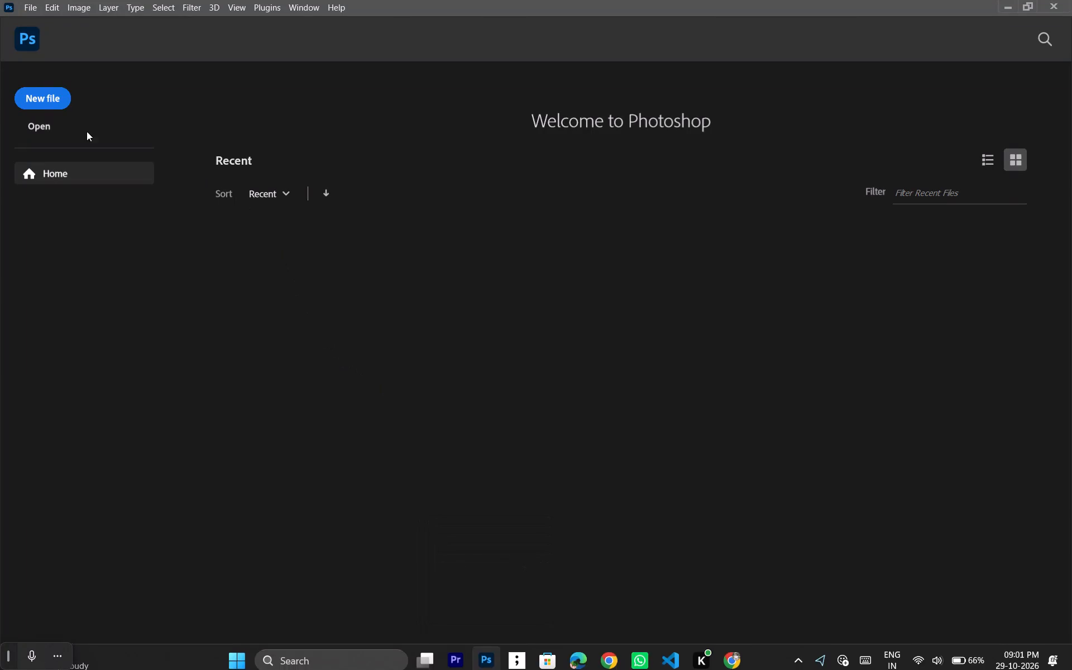
Start a new Photoshop document from the 1080 x 1350 px preset and name it ALINE.
left_click(17, 108)
left_click(54, 98)
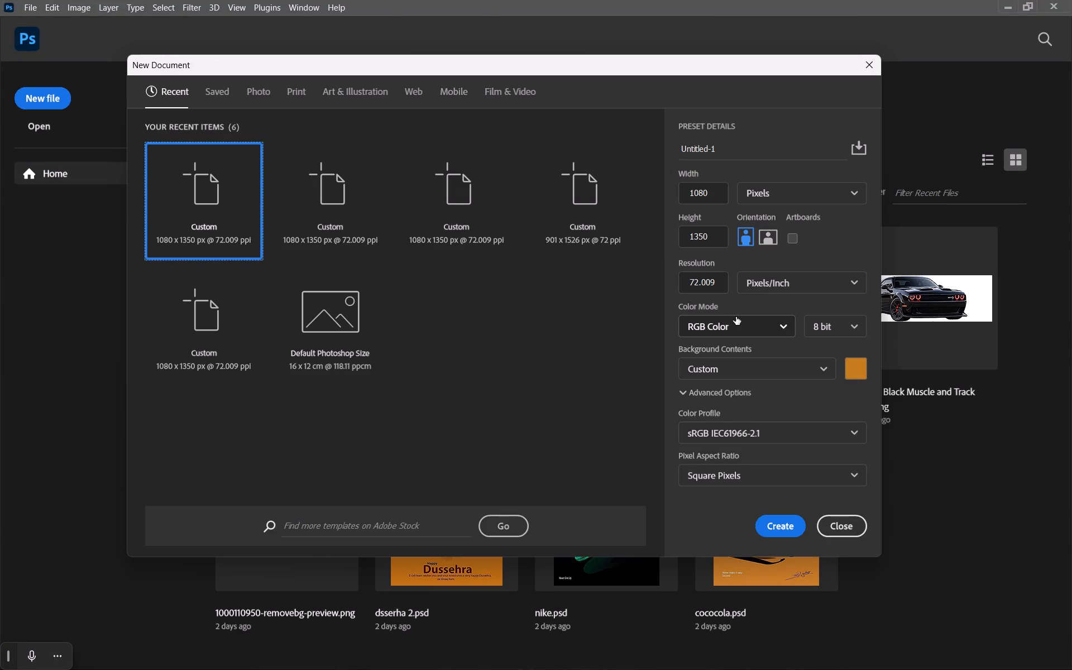
right_click(736, 317)
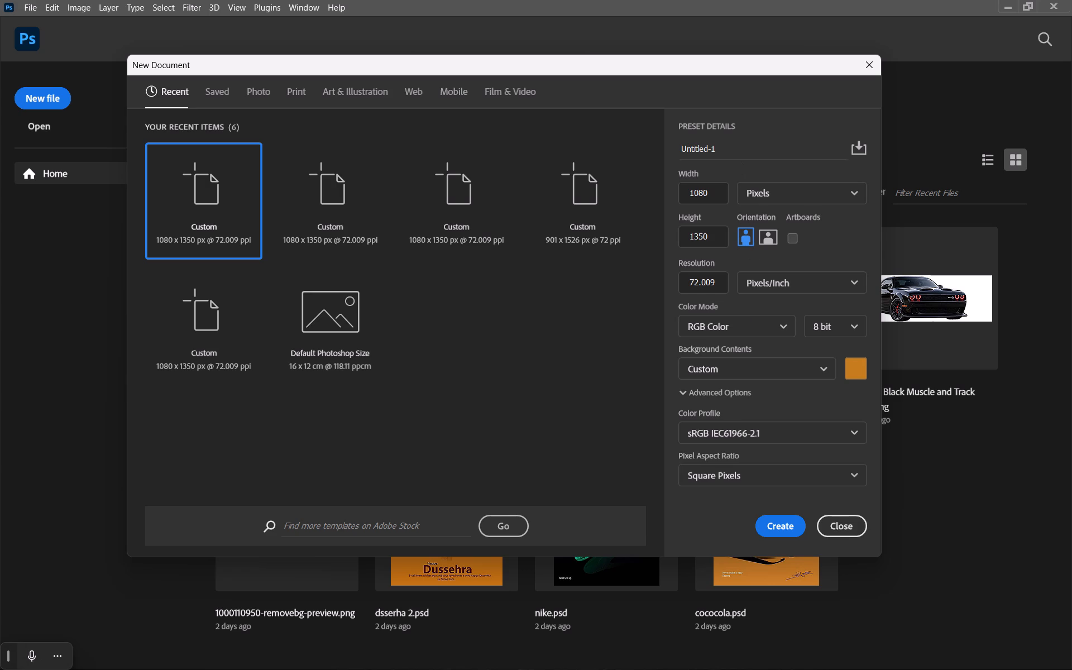
left_click_drag(734, 153, 624, 146)
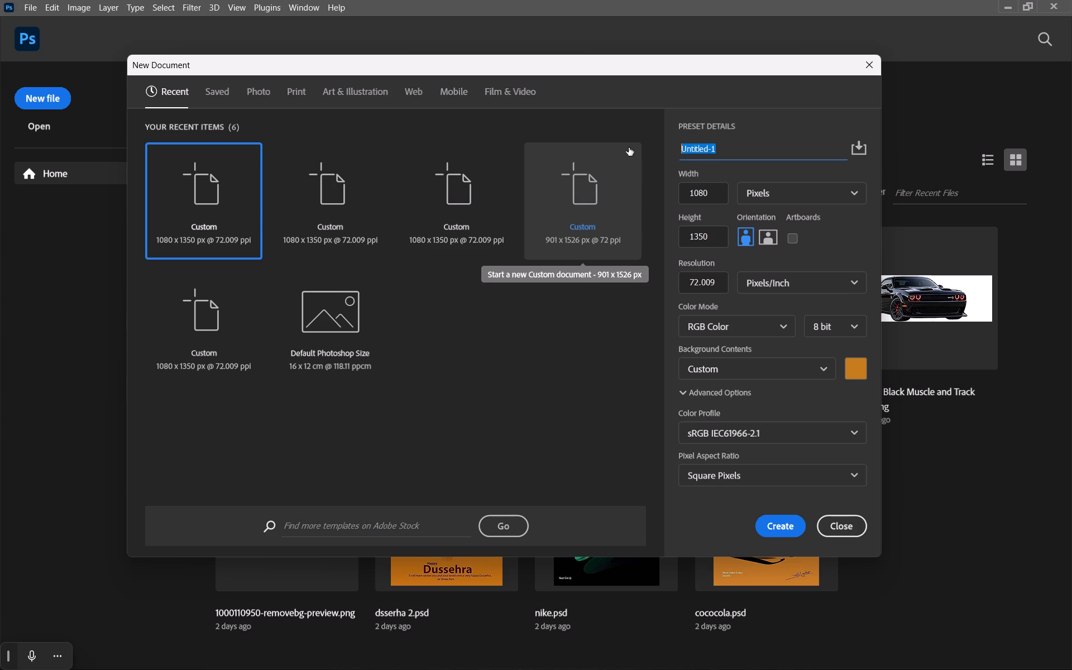
key("shift+a")
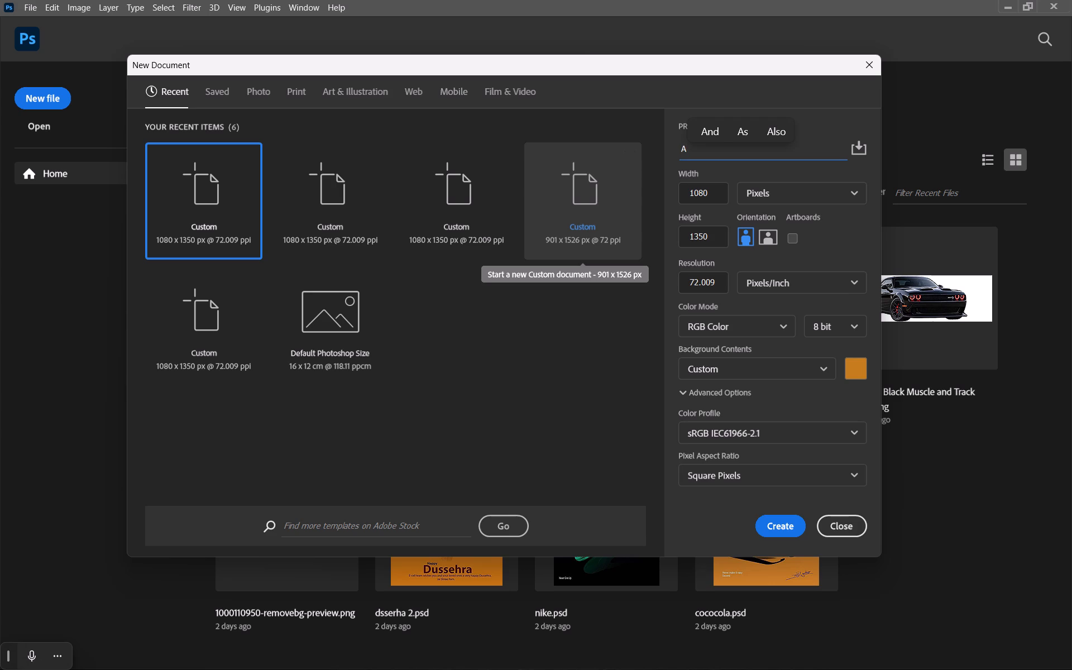
type("LIEN")
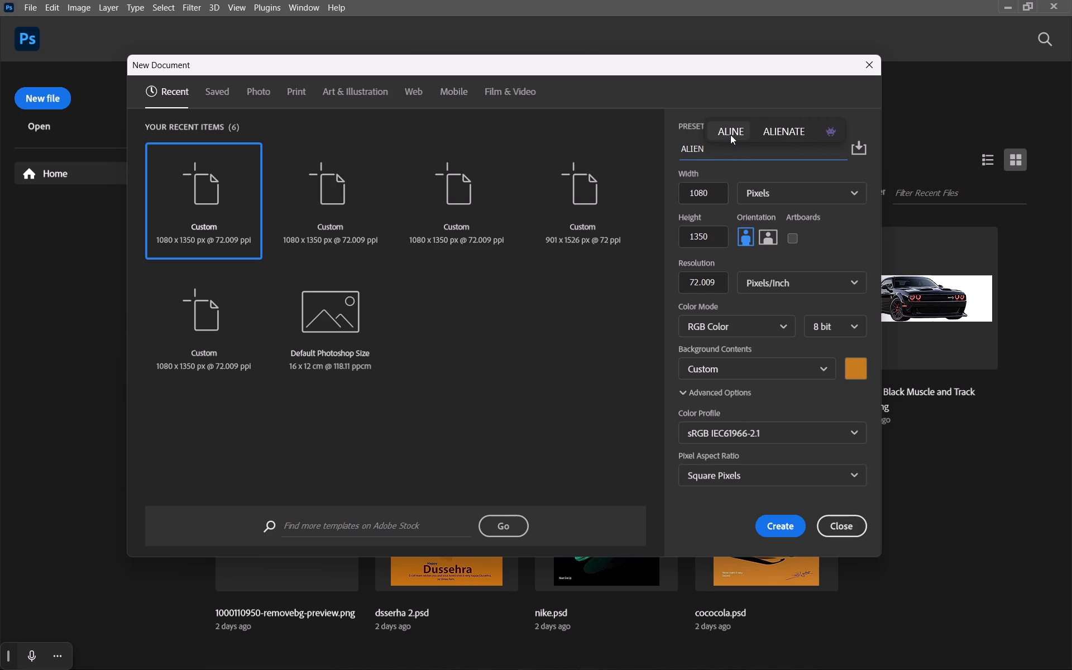
left_click(730, 135)
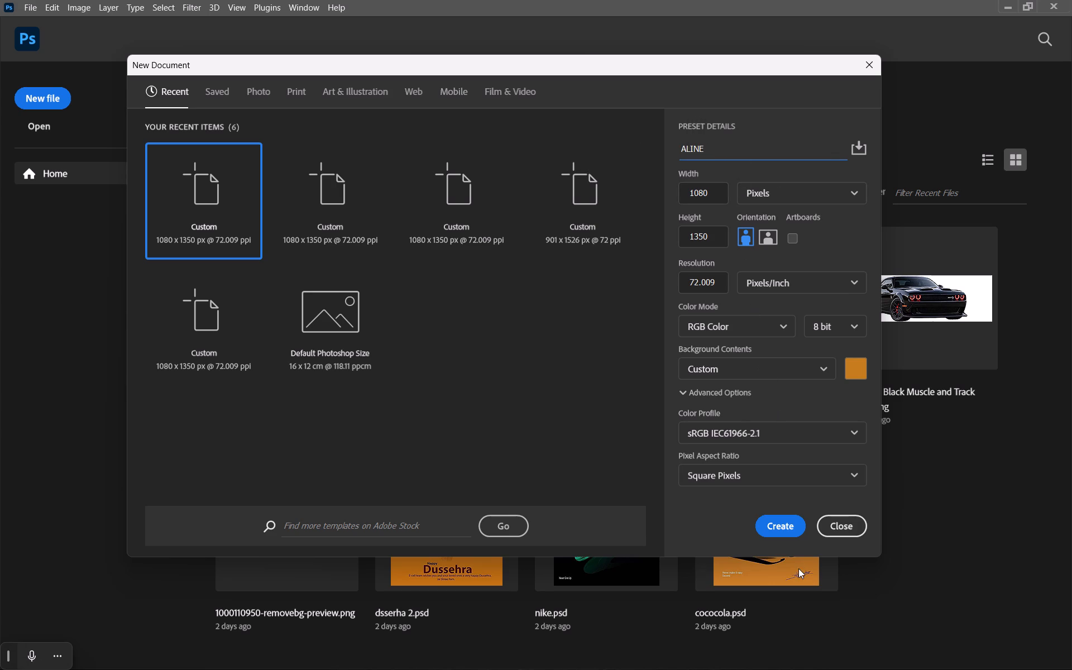
Set the new document's color profile to Working RGB: sRGB IEC61966-2.1, keeping pixels/inch and RGB Color.
left_click(773, 433)
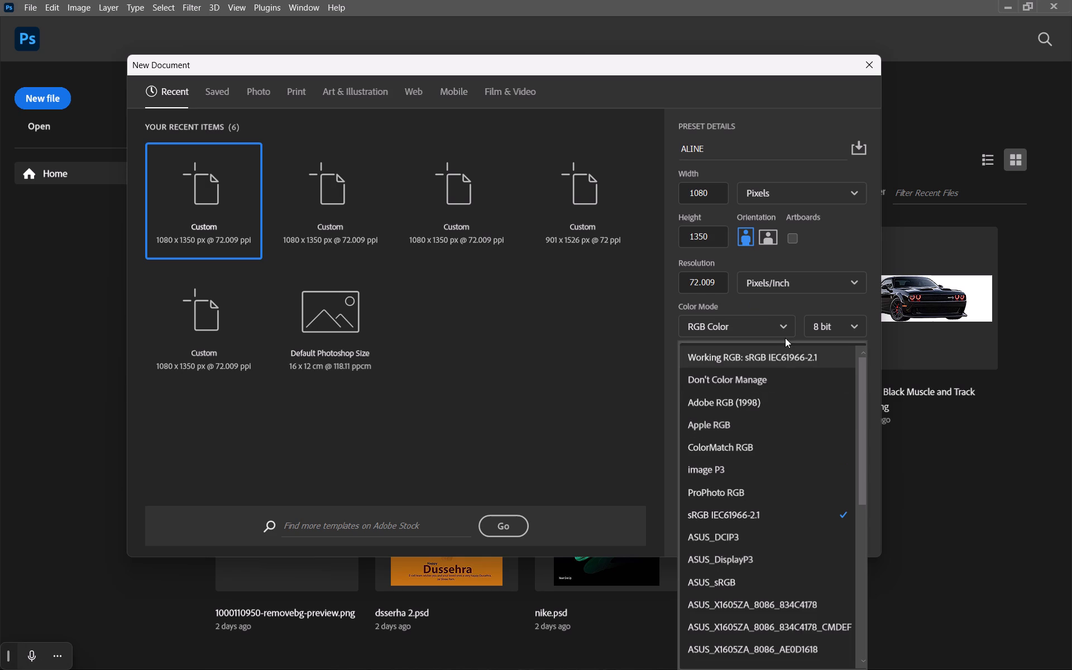
left_click(792, 357)
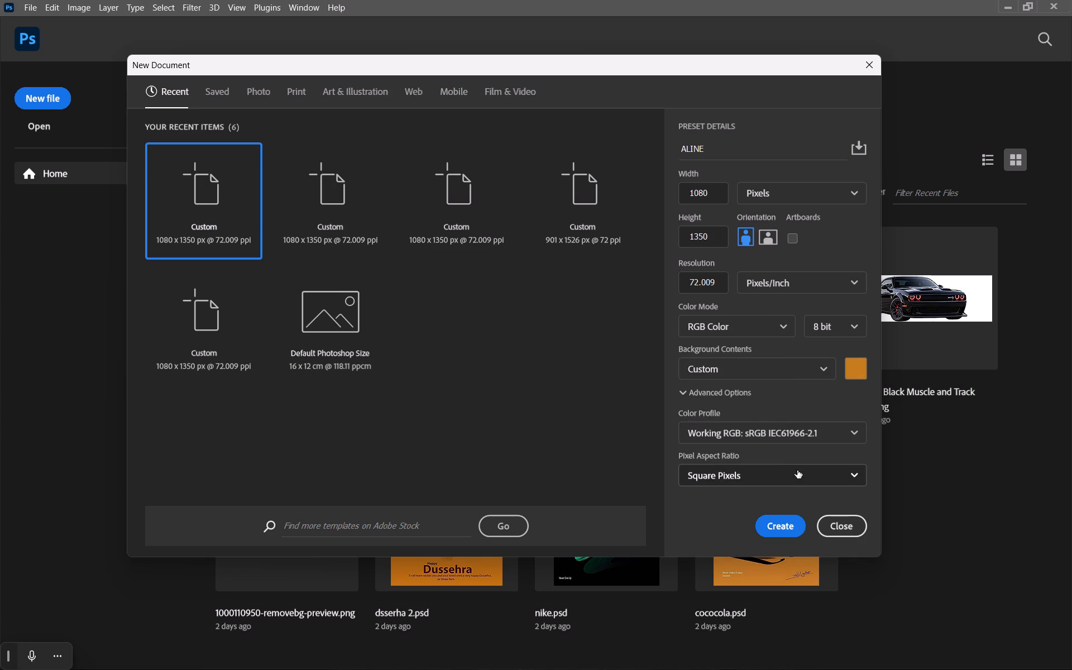
left_click(810, 429)
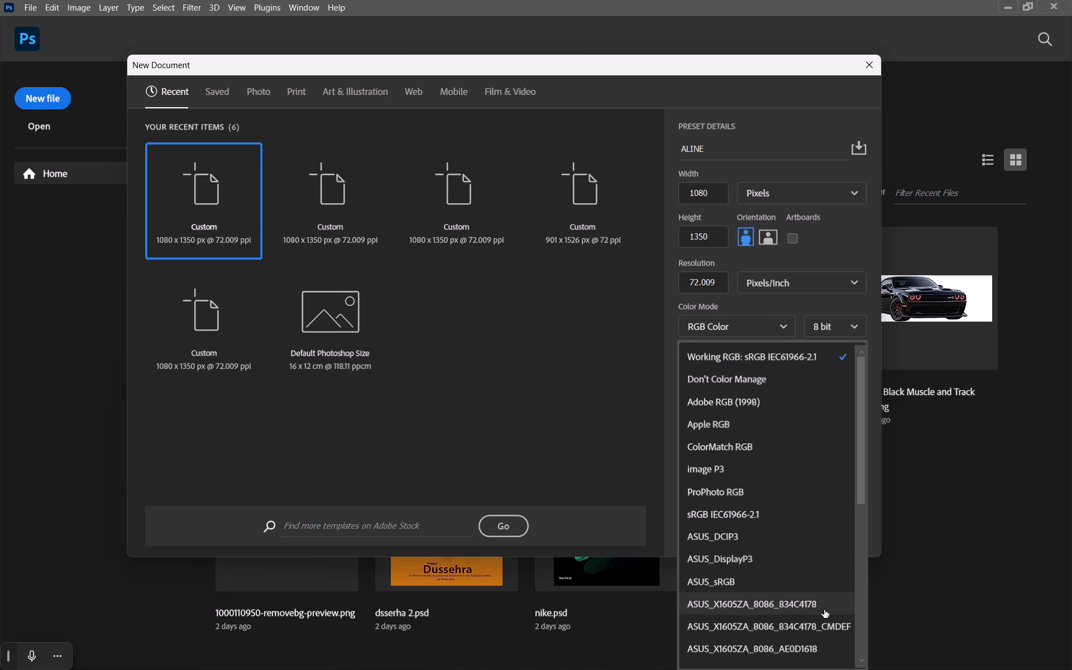
left_click(781, 353)
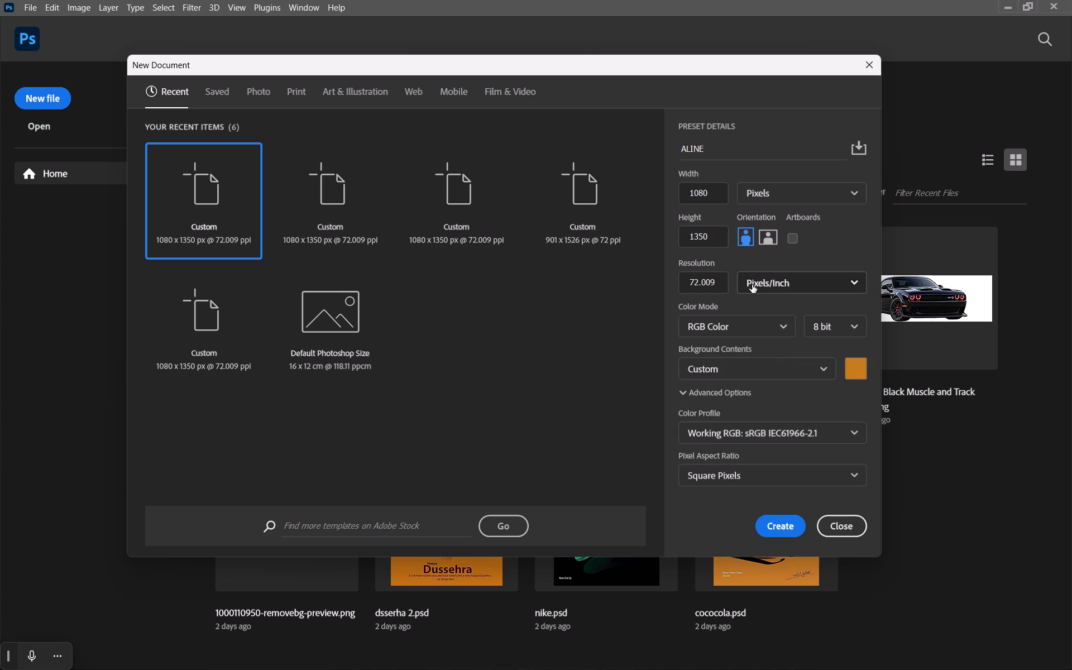
left_click(773, 285)
left_click(773, 284)
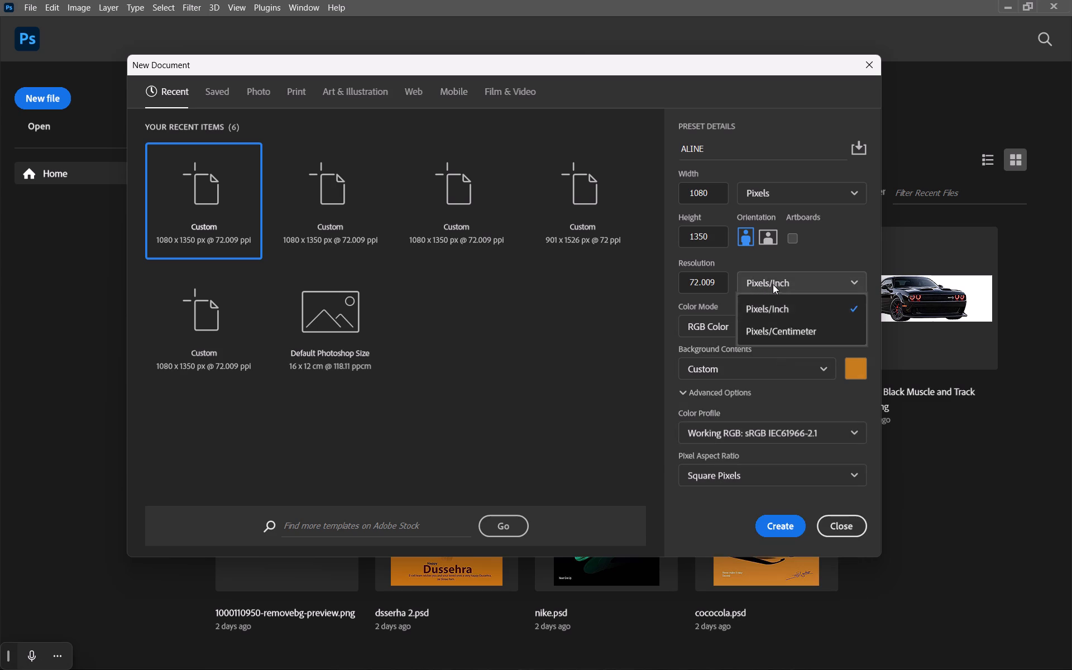
left_click(782, 326)
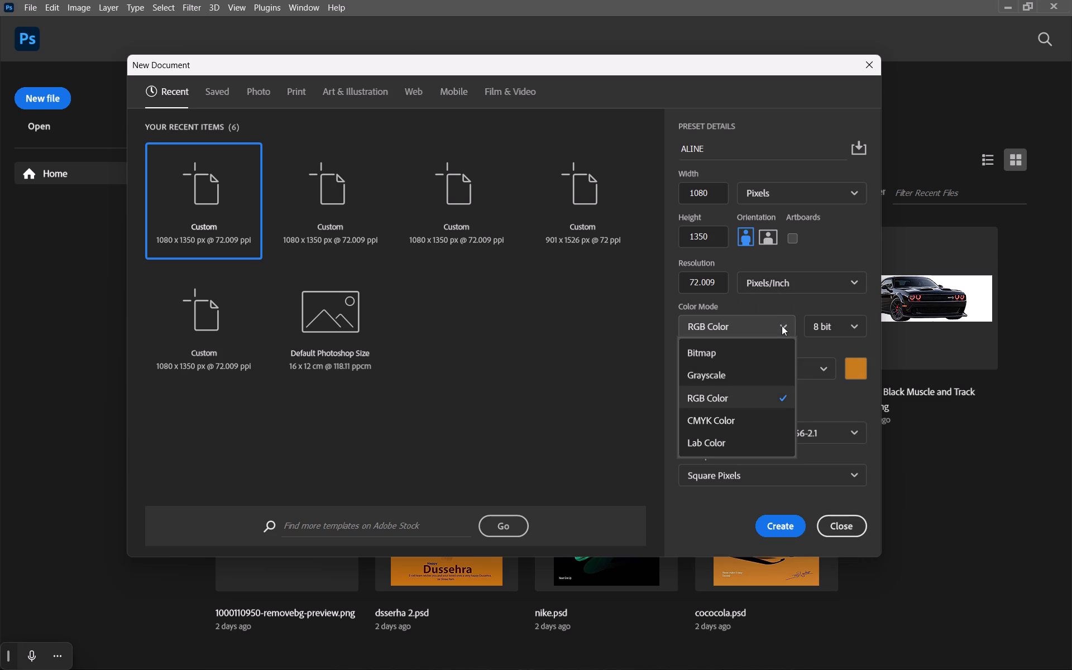
left_click(782, 326)
Change the background contents color to white (ffffff) and create the document.
left_click(858, 367)
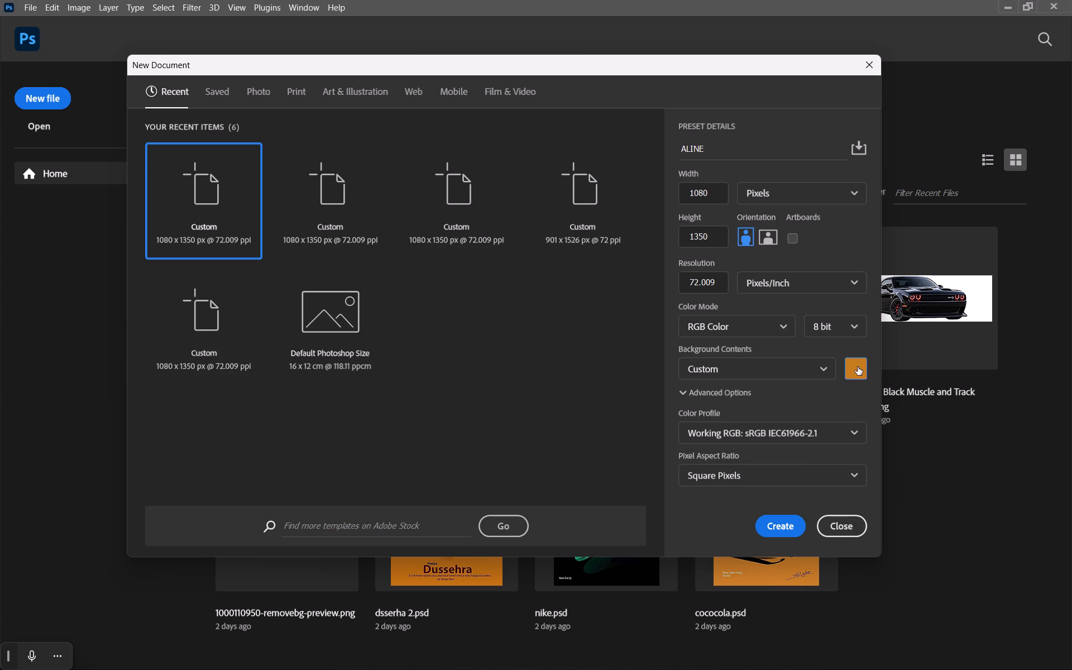
left_click_drag(343, 244, 318, 222)
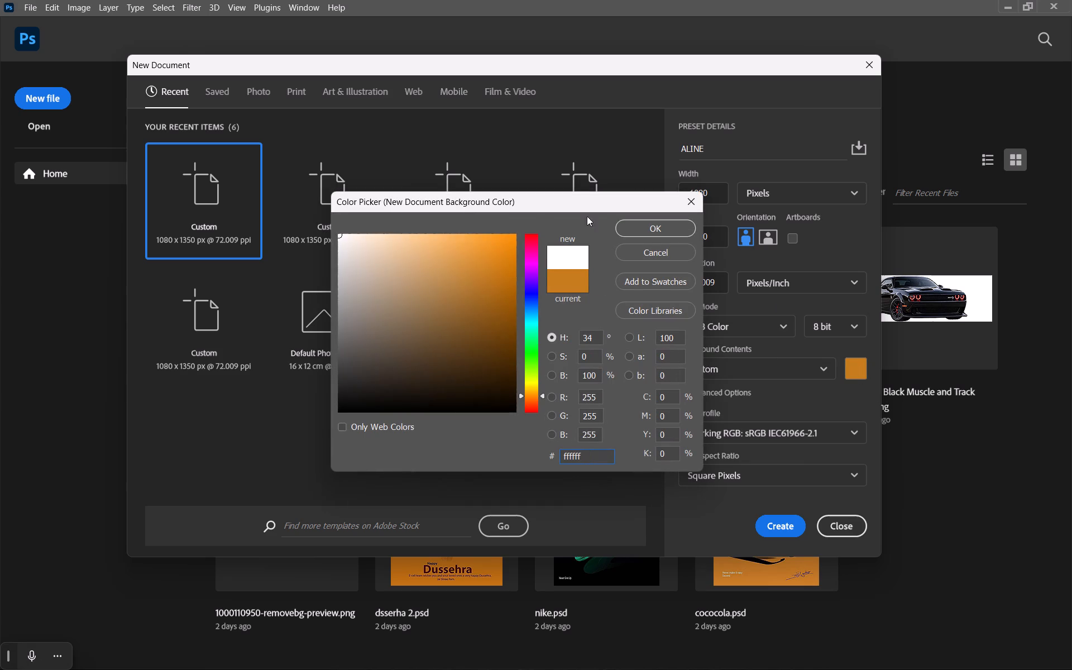
left_click(656, 227)
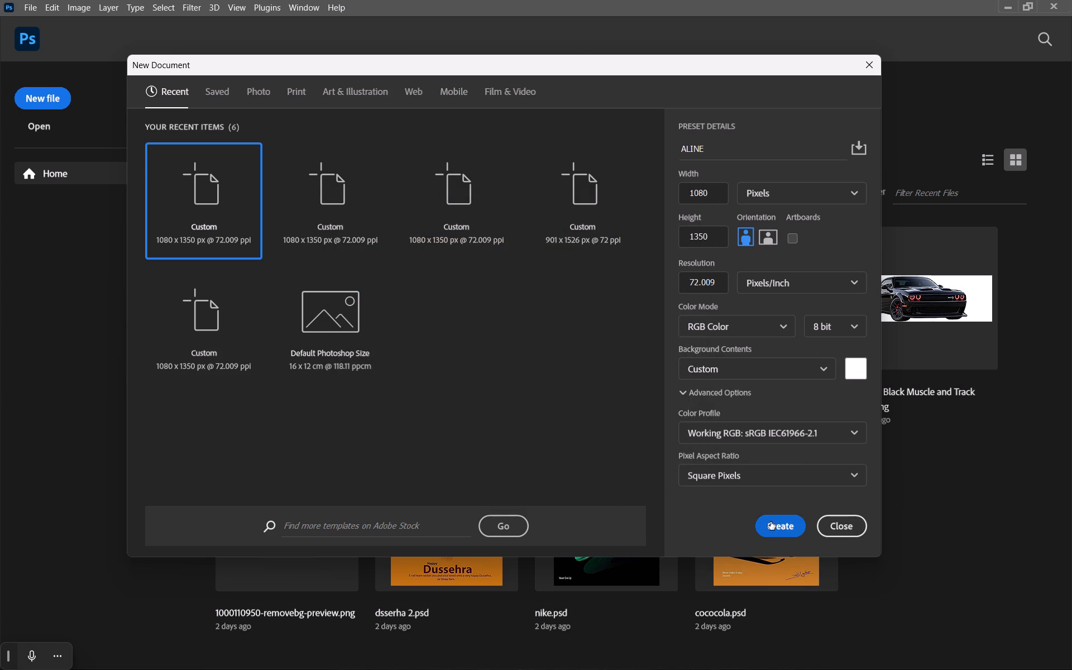
left_click(770, 521)
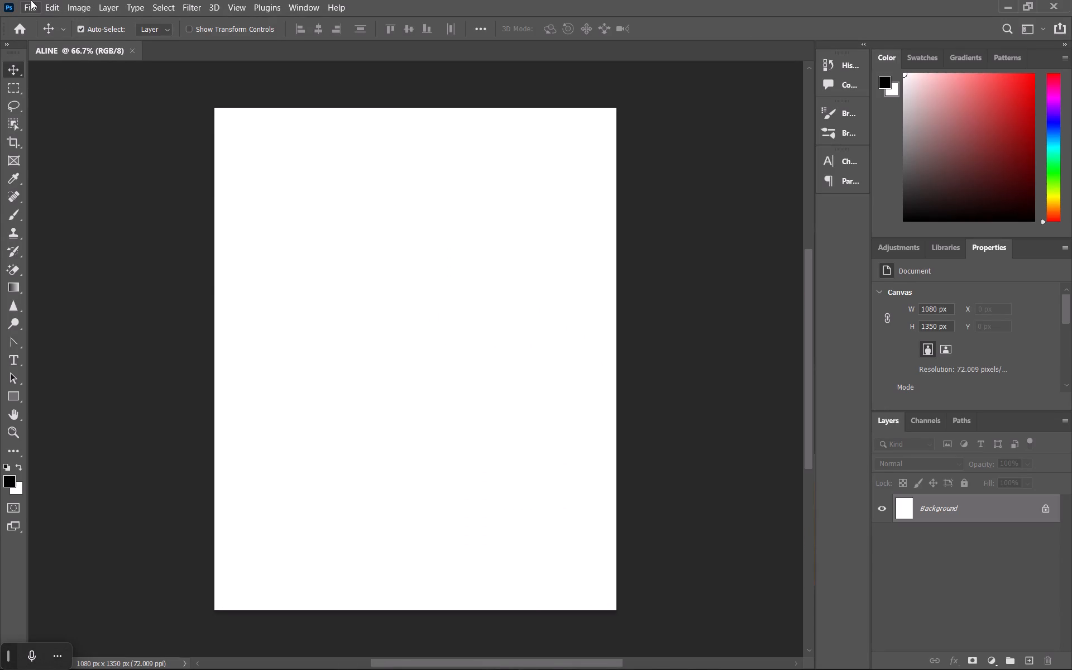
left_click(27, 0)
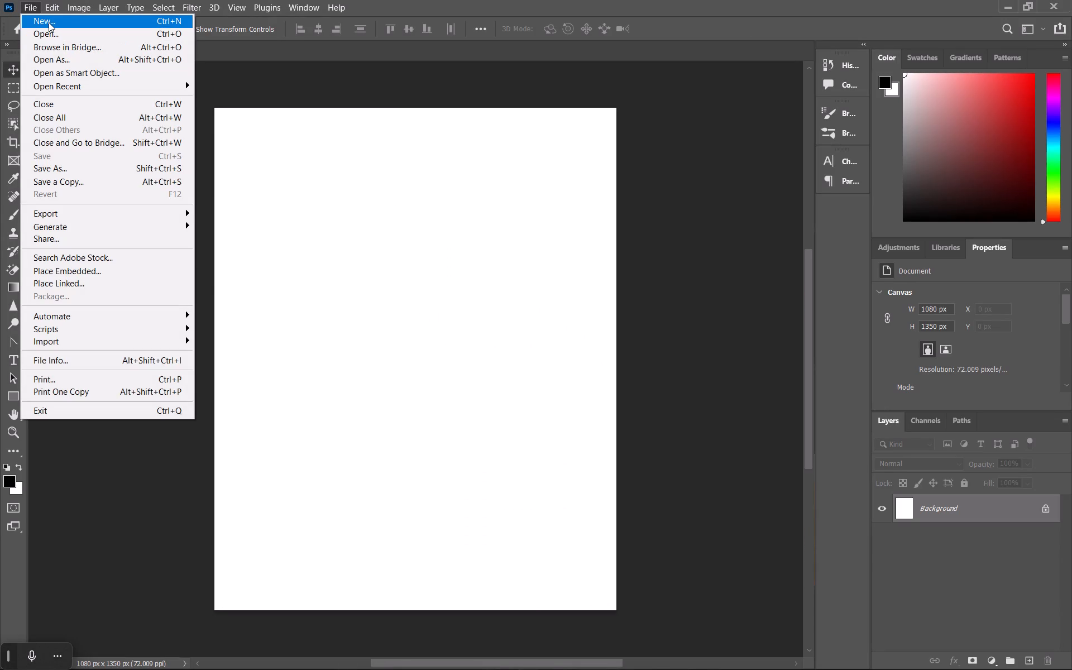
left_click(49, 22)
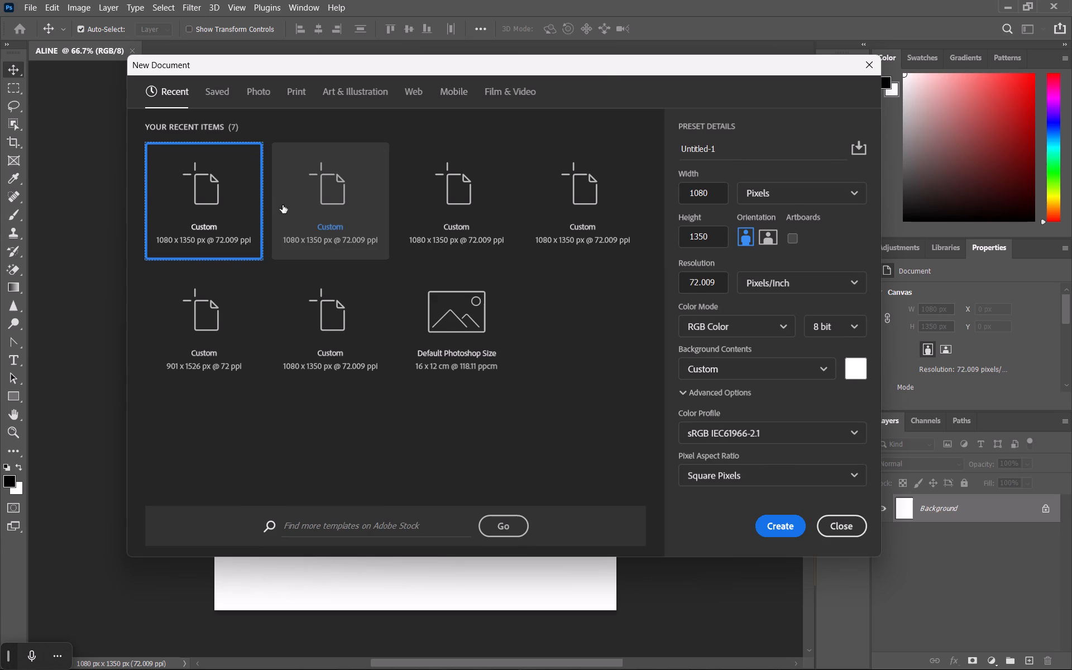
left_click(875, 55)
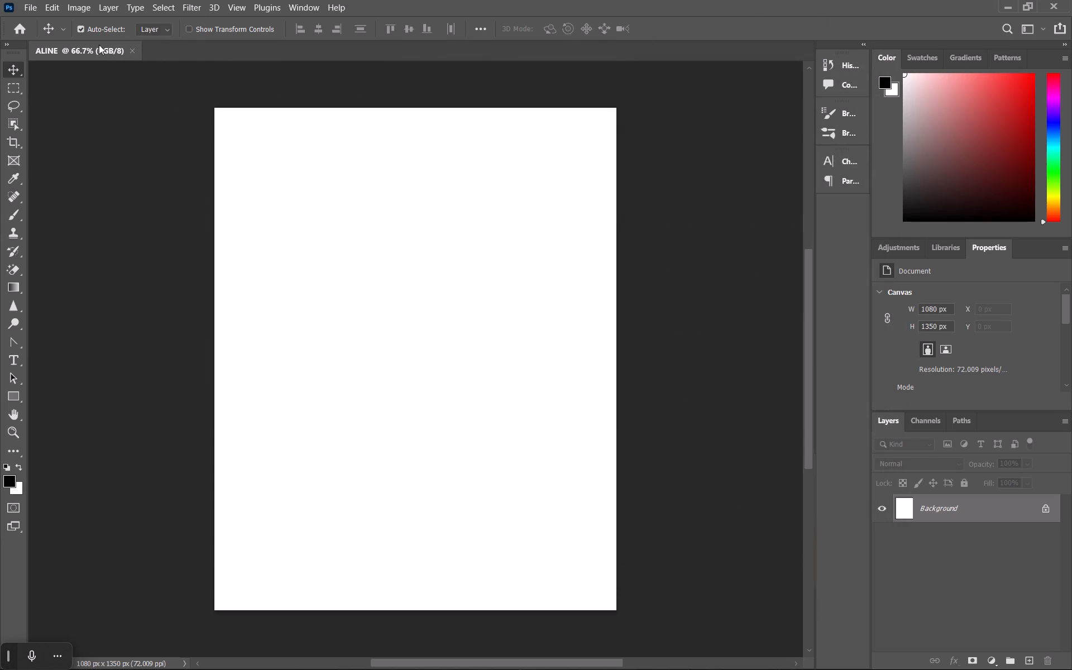
Open the downloaded text-free poster image, Crimson Coilbound Figure, from the Downloads folder.
left_click(36, 8)
left_click(68, 39)
double_click(161, 142)
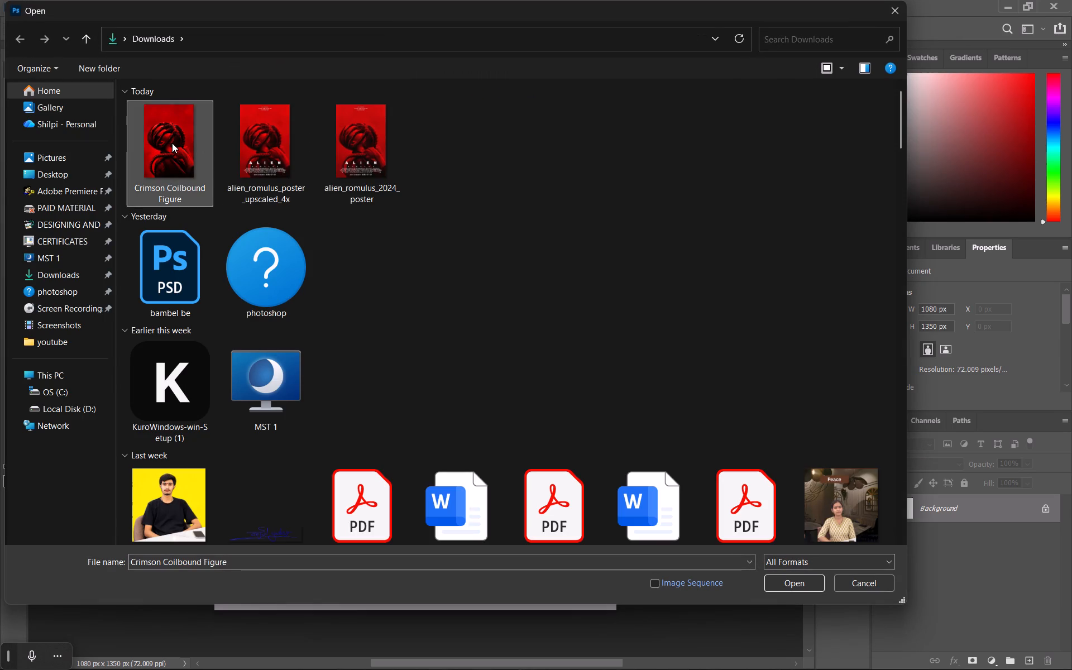
triple_click(172, 143)
double_click(172, 143)
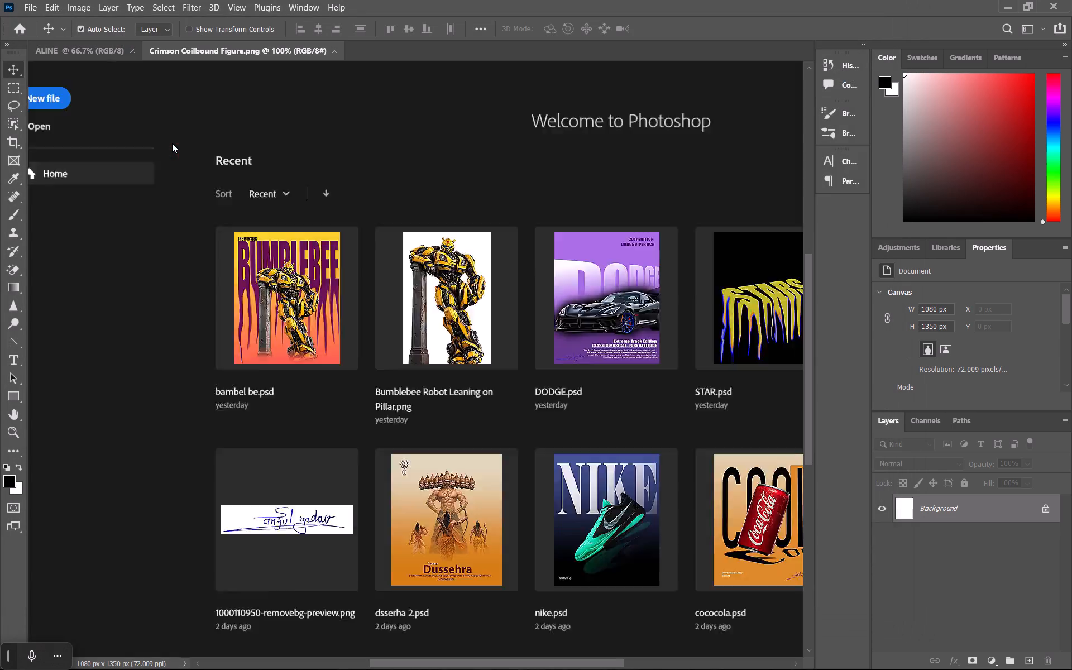
Add a Threshold adjustment layer above the poster image and lower its threshold level to 38.
scroll(390, 305, "down", 6)
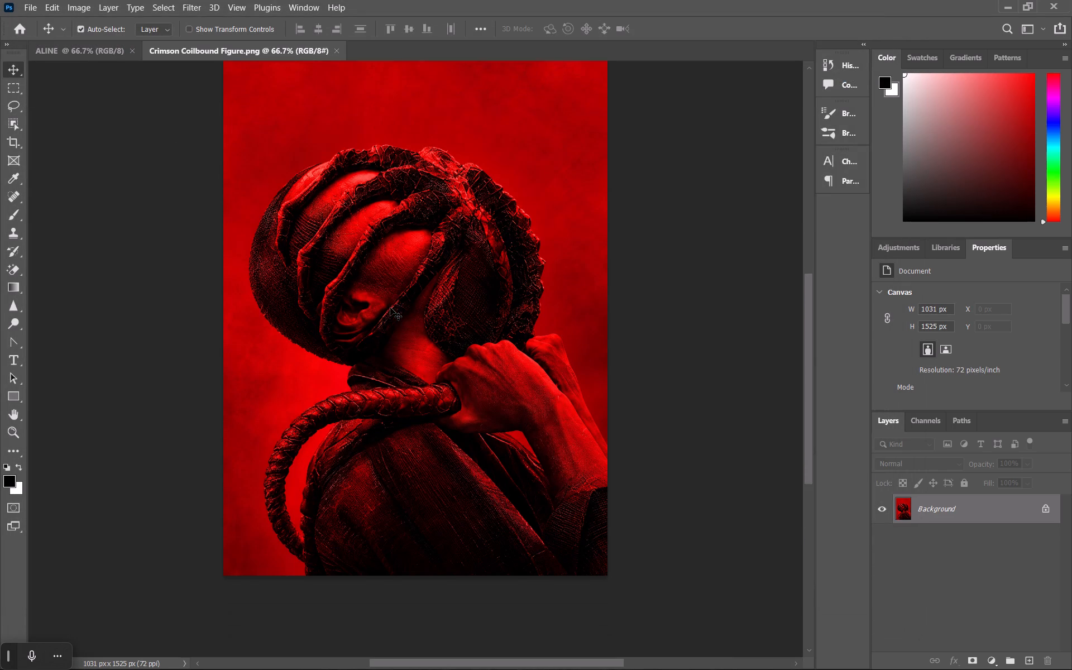
scroll(390, 308, "up", 6)
scroll(390, 308, "down", 2)
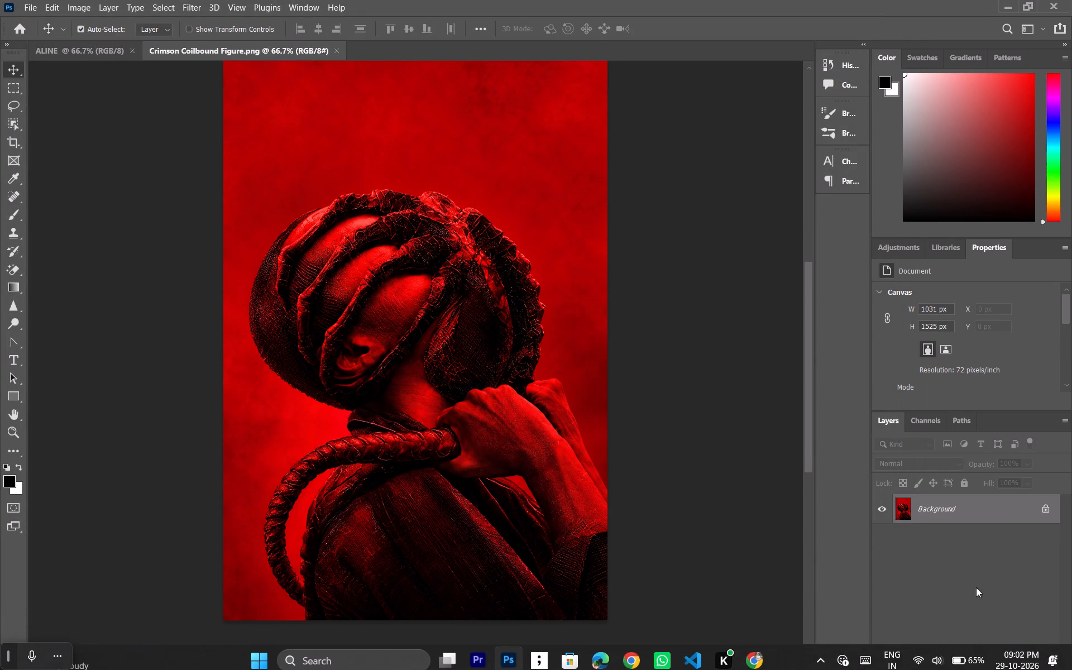
right_click(987, 654)
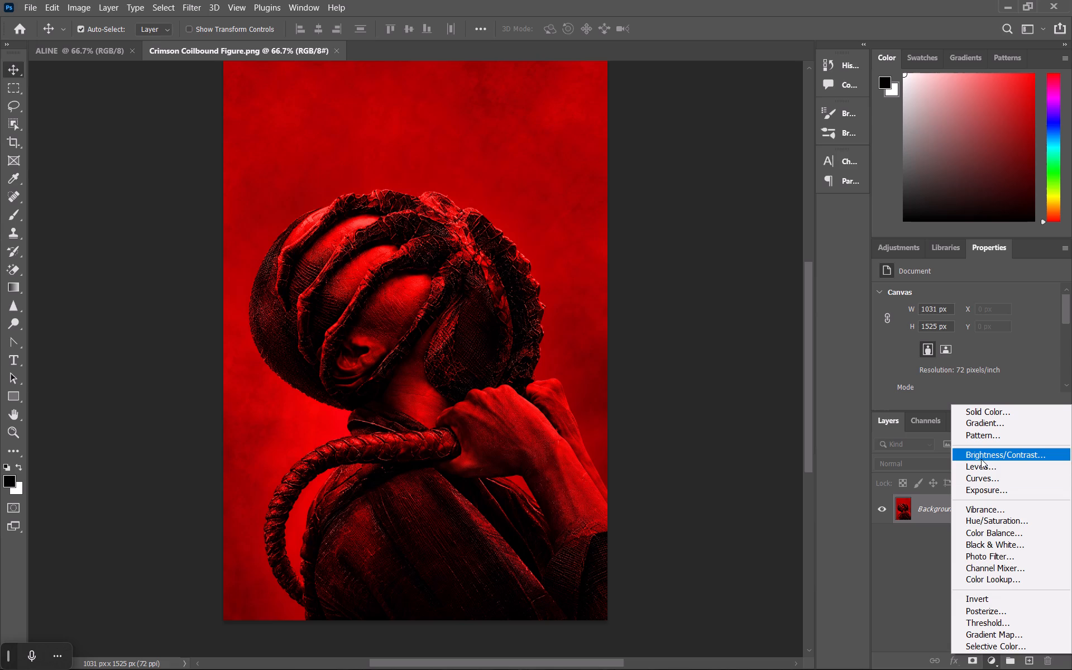
left_click(1006, 620)
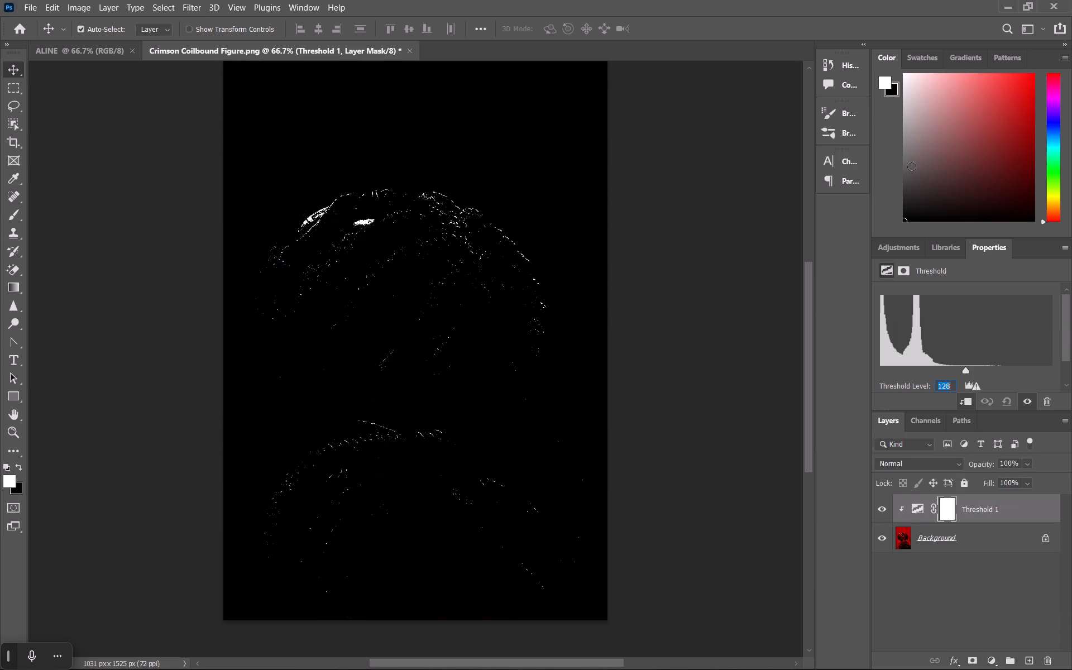
left_click_drag(966, 371, 965, 371)
left_click_drag(965, 371, 869, 352)
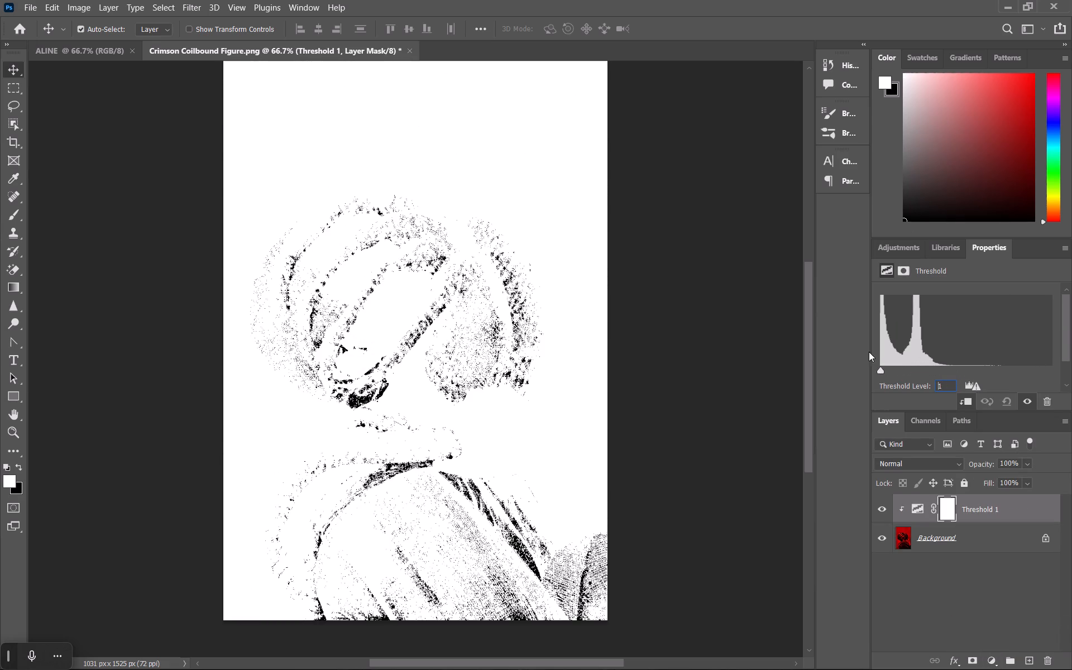
left_click_drag(869, 352, 906, 355)
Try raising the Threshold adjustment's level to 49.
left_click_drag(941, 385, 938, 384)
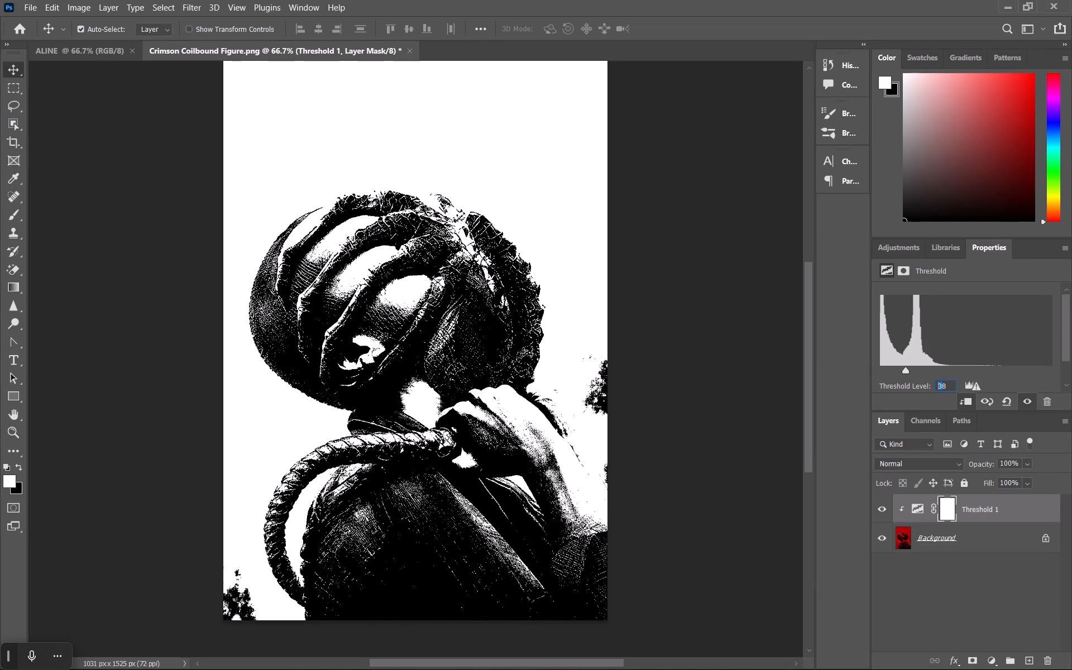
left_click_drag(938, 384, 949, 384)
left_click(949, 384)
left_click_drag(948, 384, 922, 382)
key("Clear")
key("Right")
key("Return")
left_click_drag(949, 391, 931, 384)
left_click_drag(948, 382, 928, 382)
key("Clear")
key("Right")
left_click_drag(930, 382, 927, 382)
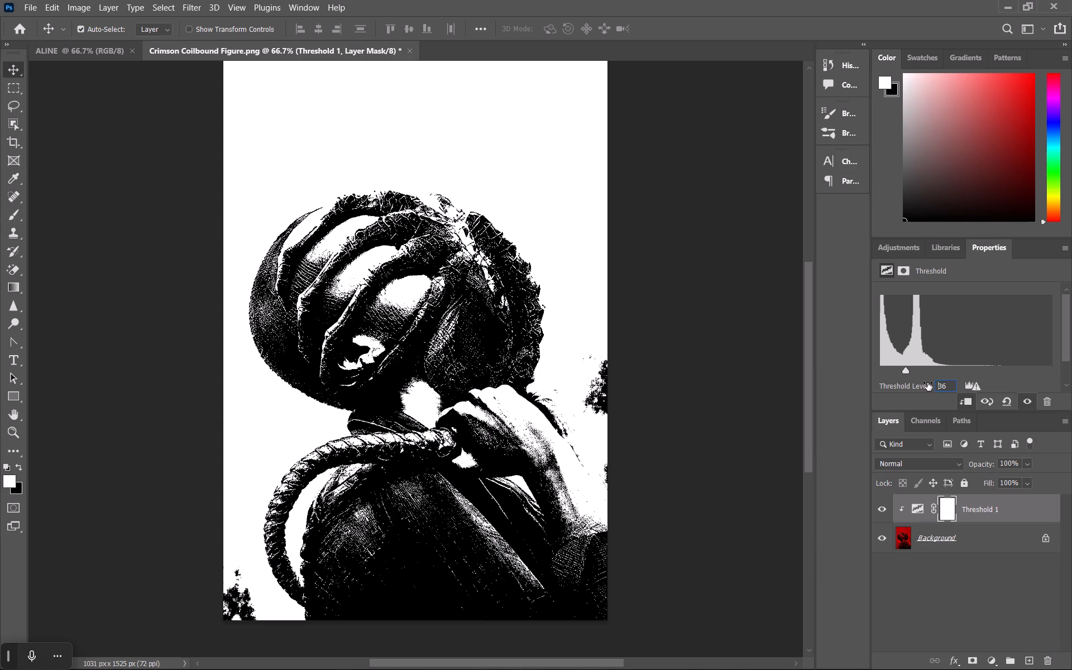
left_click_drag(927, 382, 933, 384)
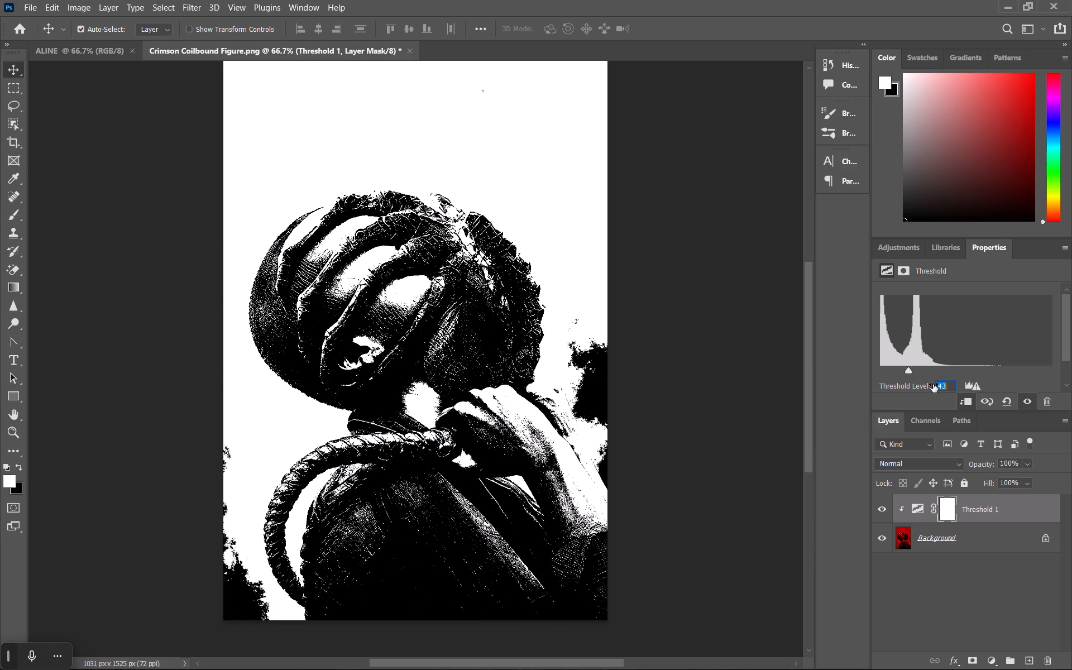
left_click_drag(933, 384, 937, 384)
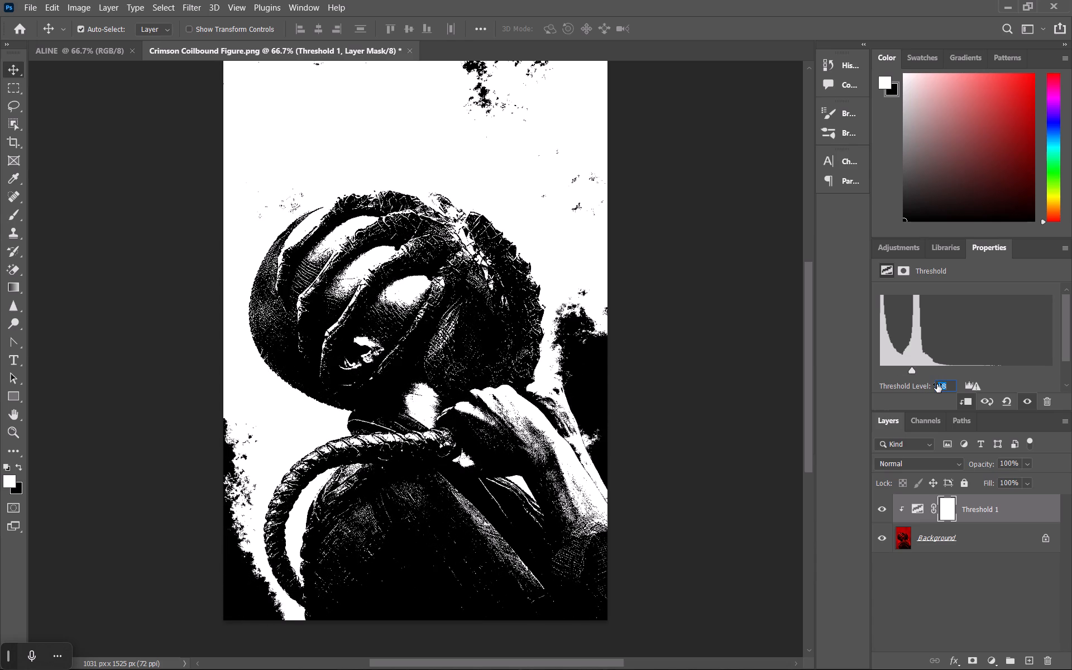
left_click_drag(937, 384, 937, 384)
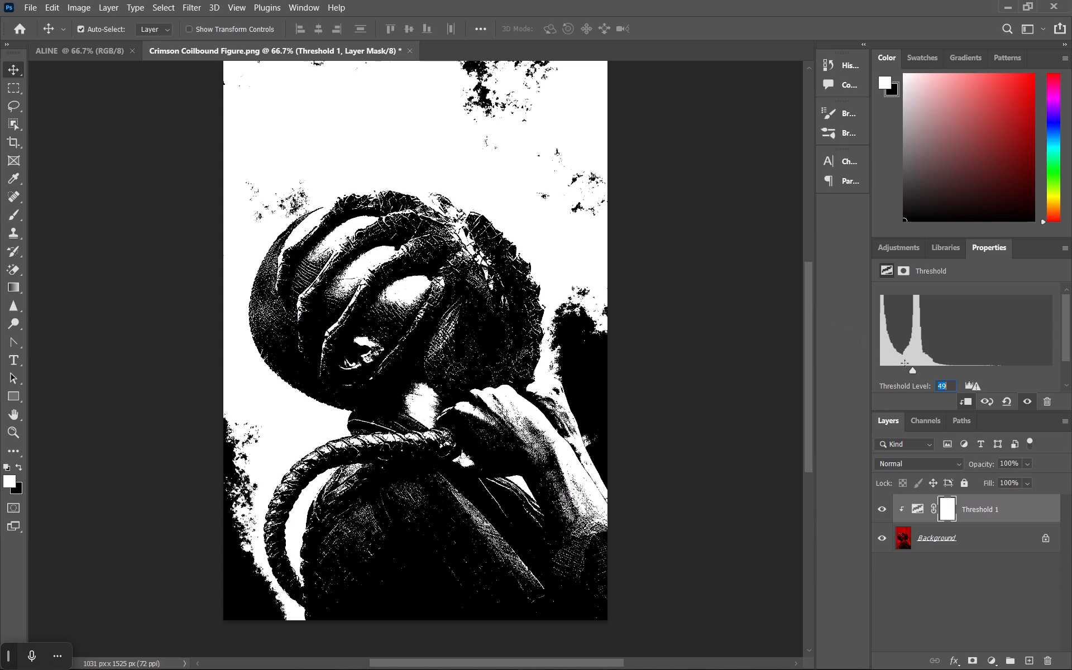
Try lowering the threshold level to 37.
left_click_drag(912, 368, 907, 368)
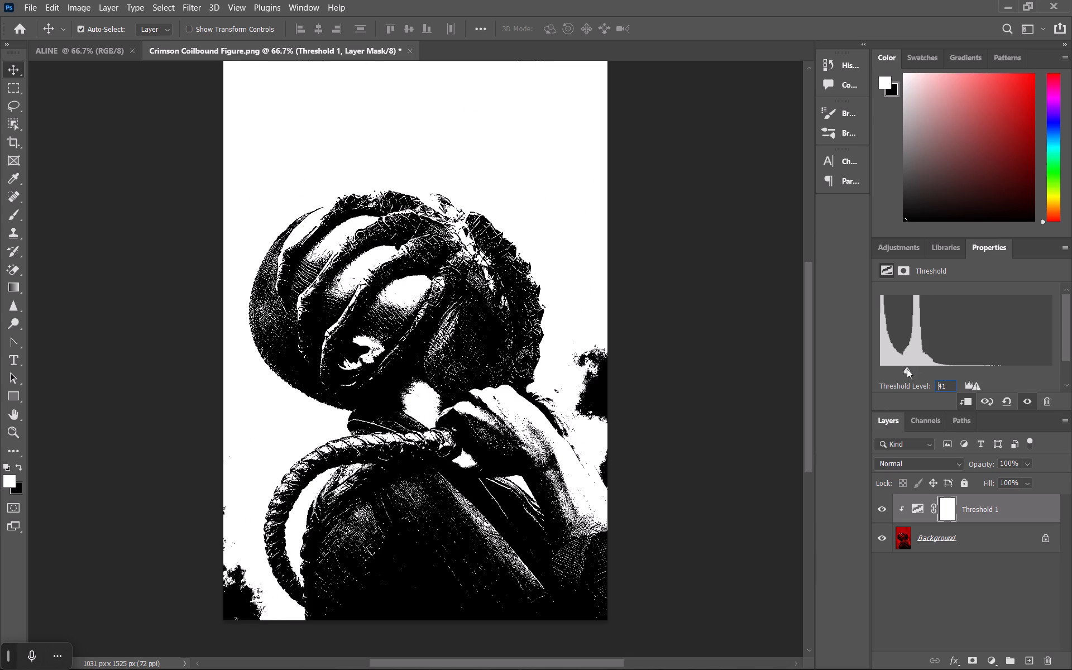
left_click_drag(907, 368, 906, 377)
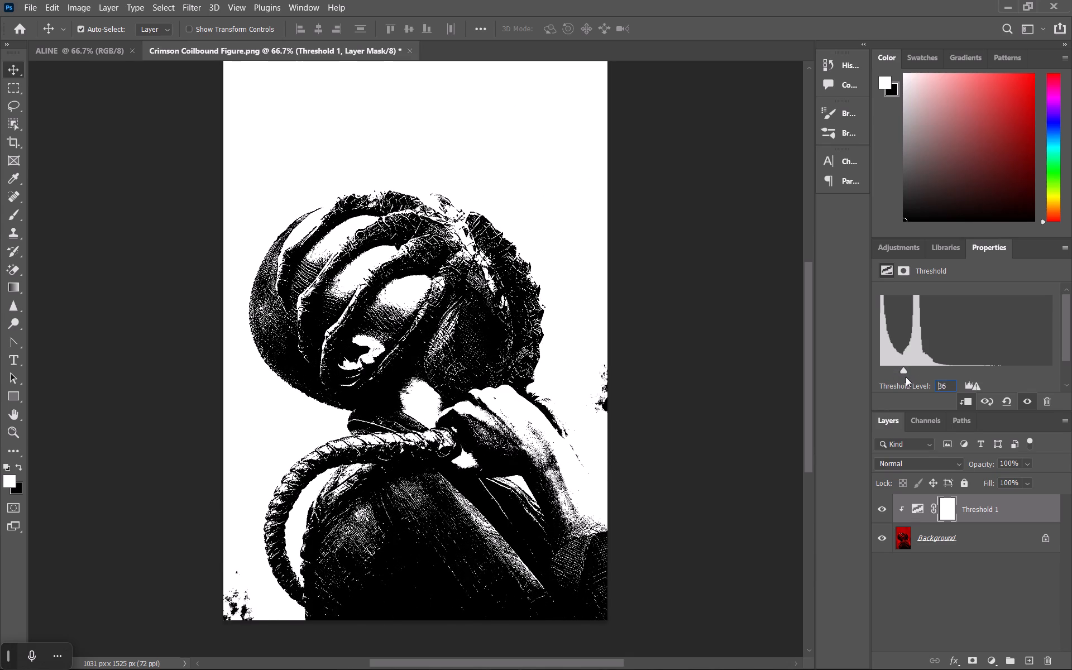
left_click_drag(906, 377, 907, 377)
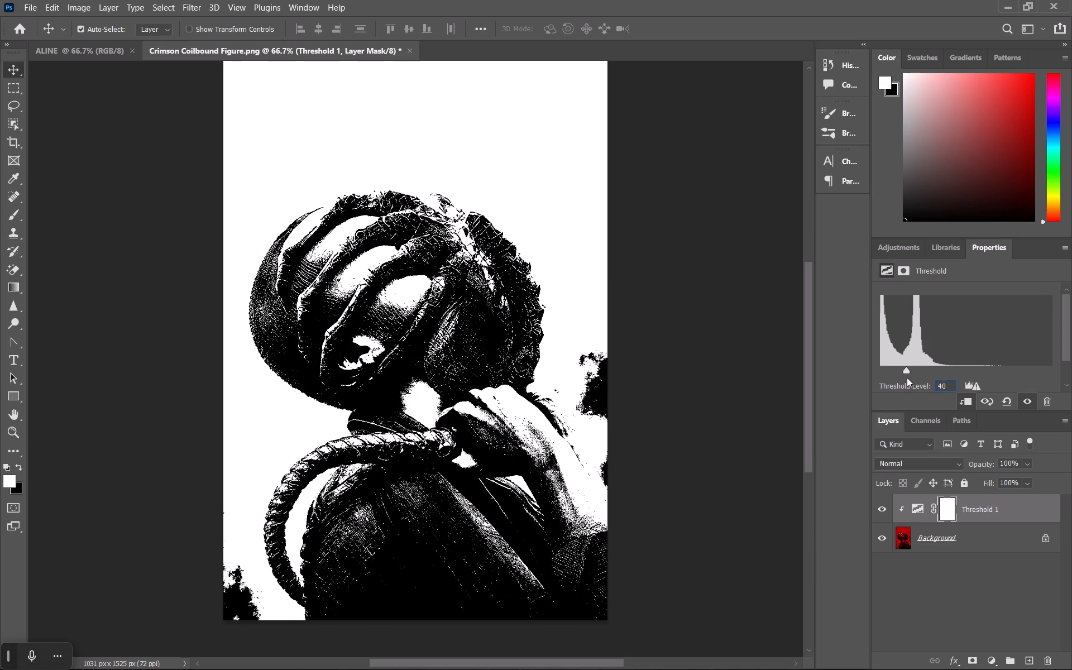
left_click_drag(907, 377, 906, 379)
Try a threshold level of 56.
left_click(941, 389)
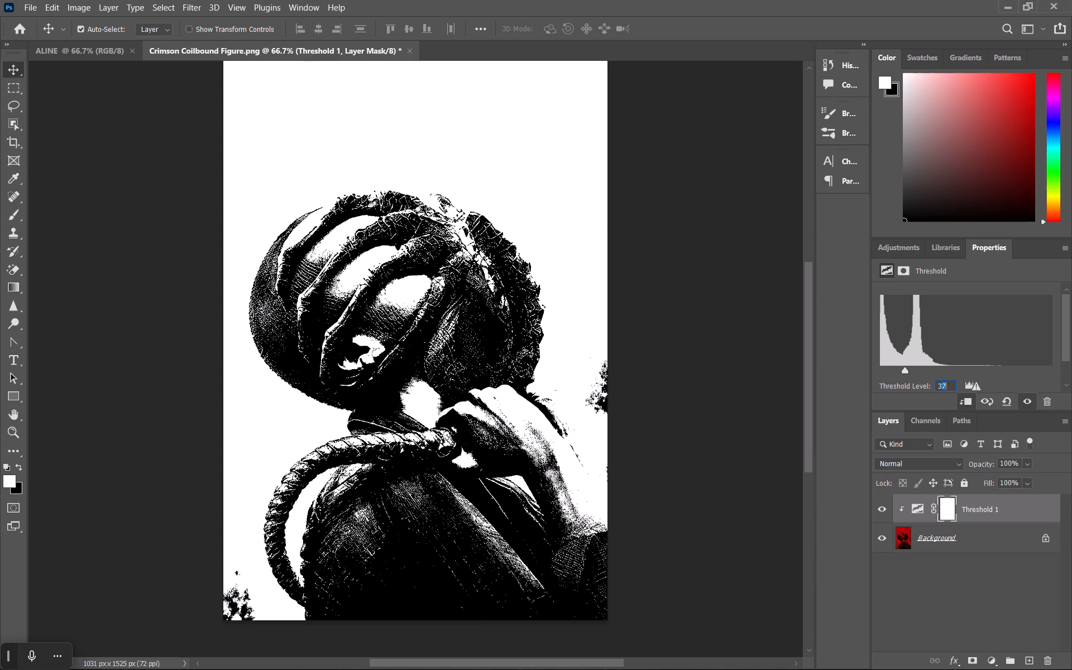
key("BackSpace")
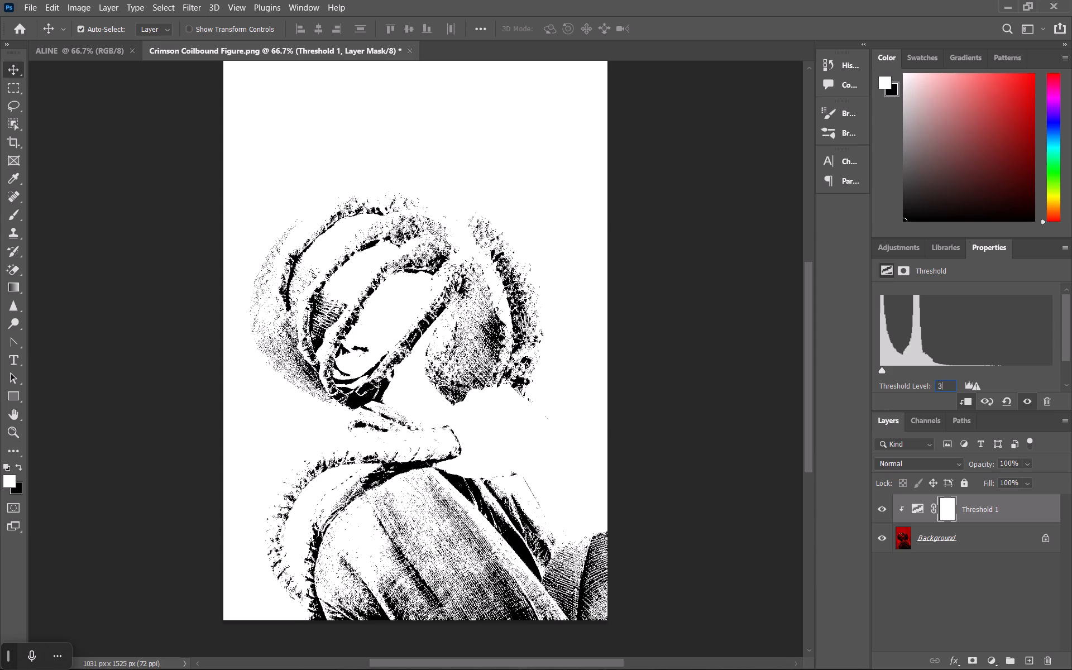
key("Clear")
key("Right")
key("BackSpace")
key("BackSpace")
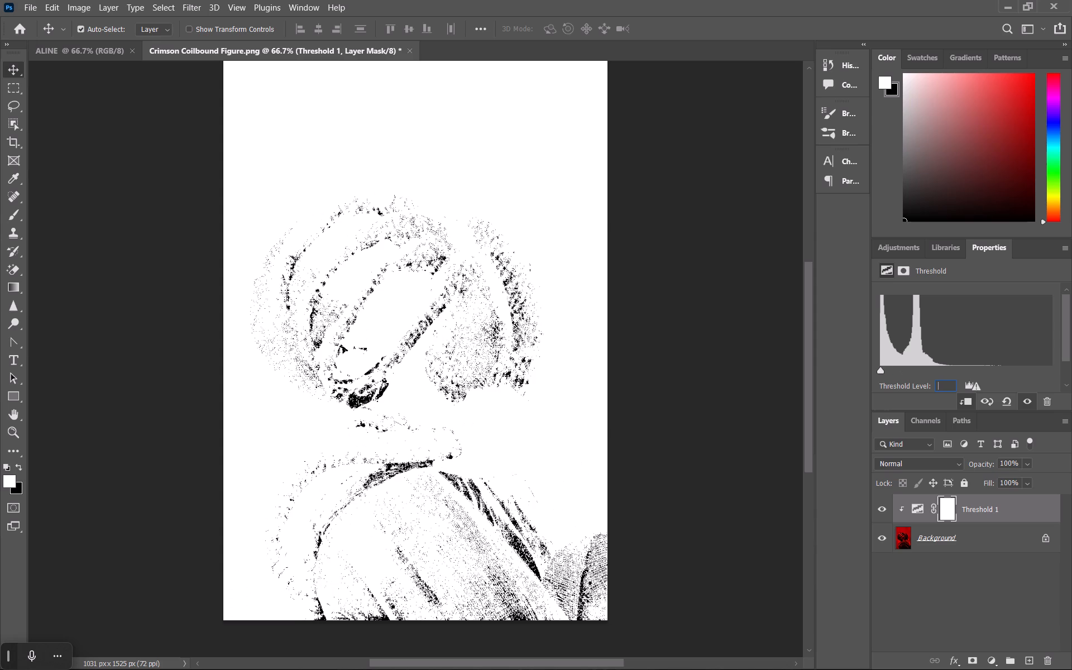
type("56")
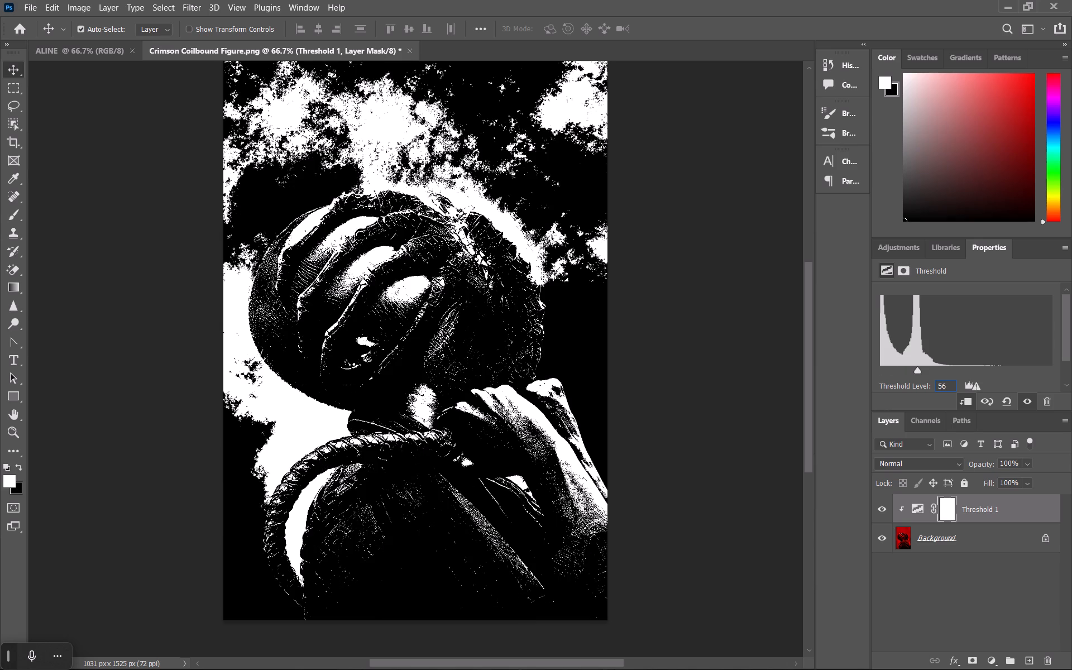
Compare threshold levels between 44 and 48 and settle on a level of 46.
key("BackSpace")
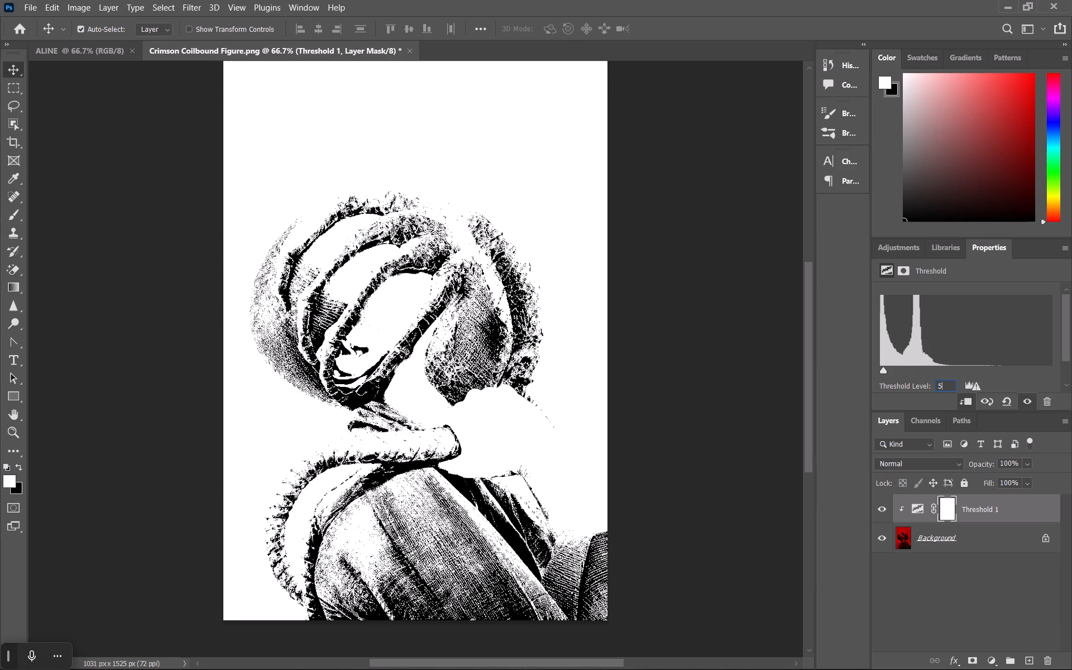
key("BackSpace")
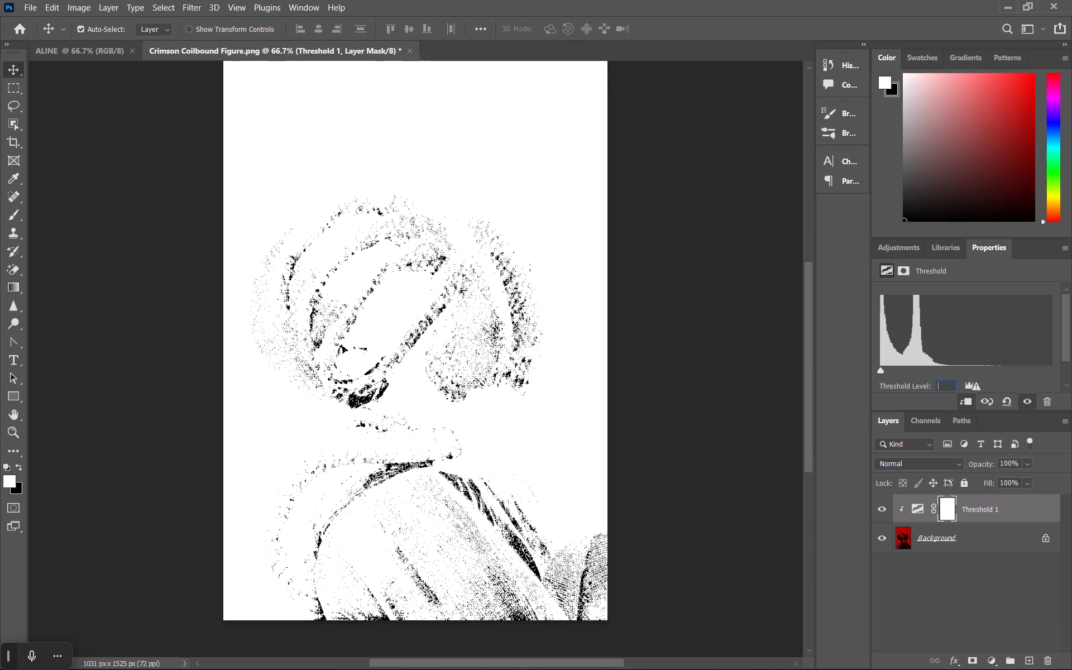
type("44")
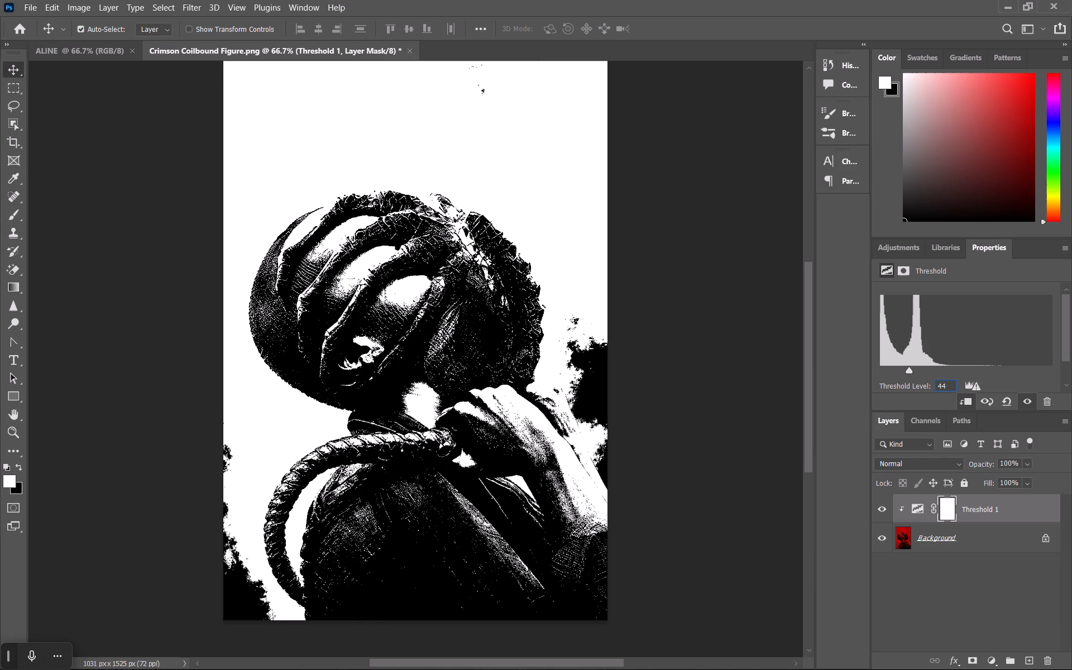
key("BackSpace")
key("5")
key("BackSpace")
key("6")
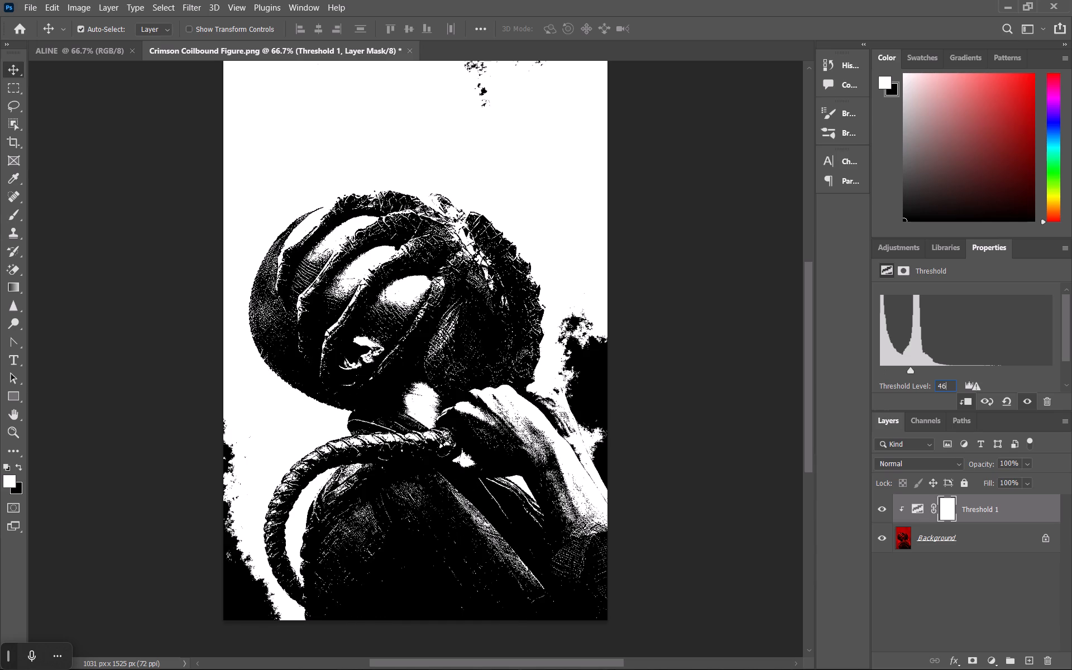
key("BackSpace")
key("7")
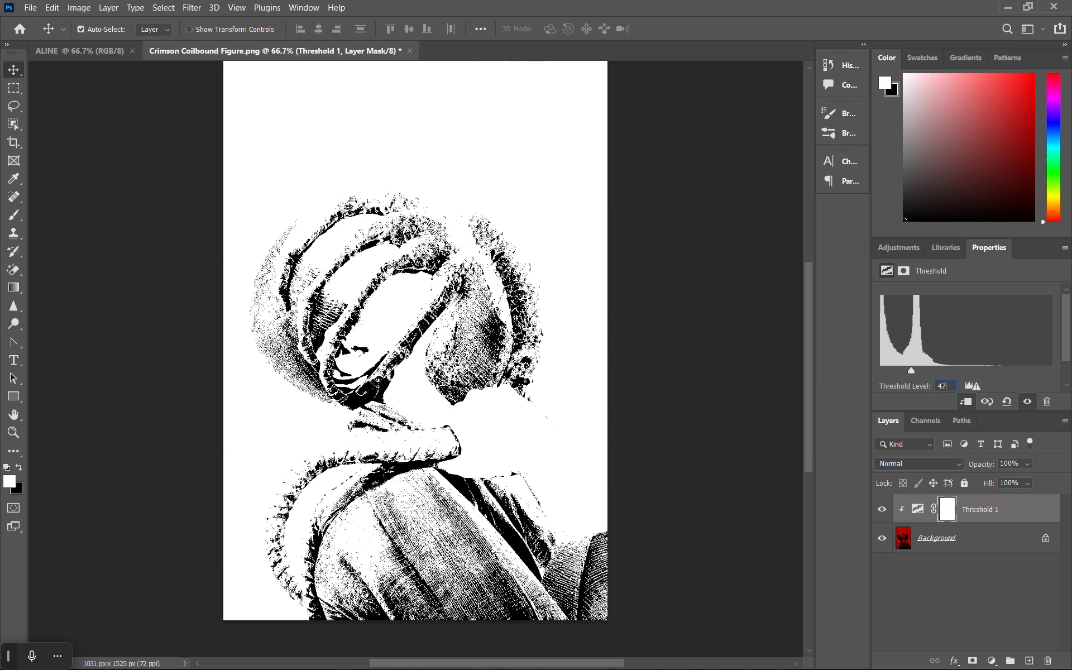
key("BackSpace")
key("8")
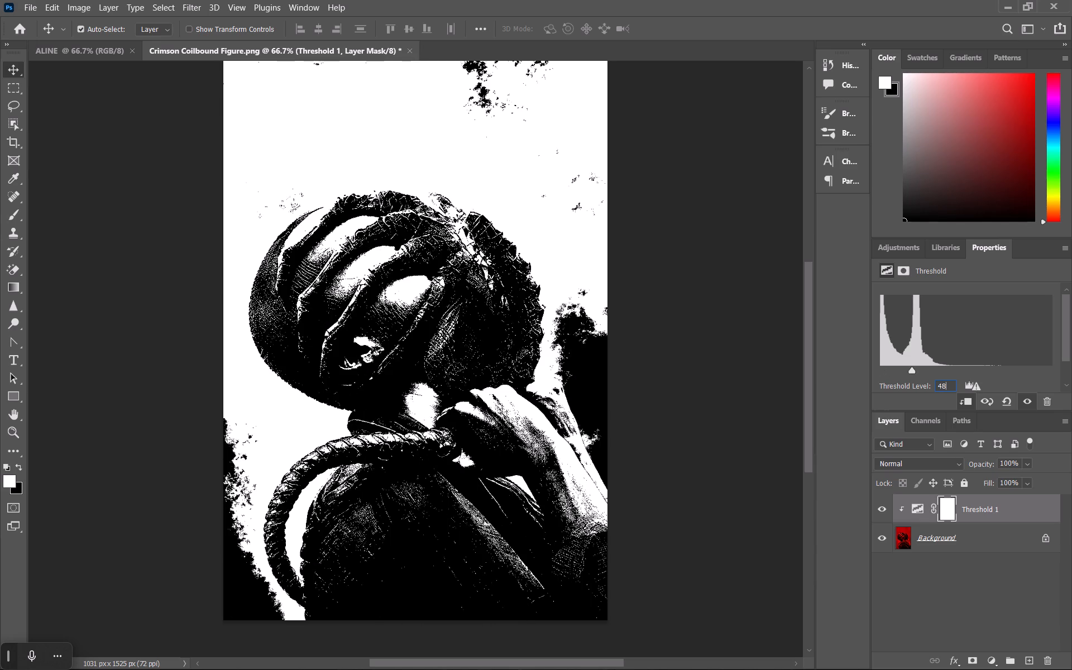
key("BackSpace")
key("7")
key("BackSpace")
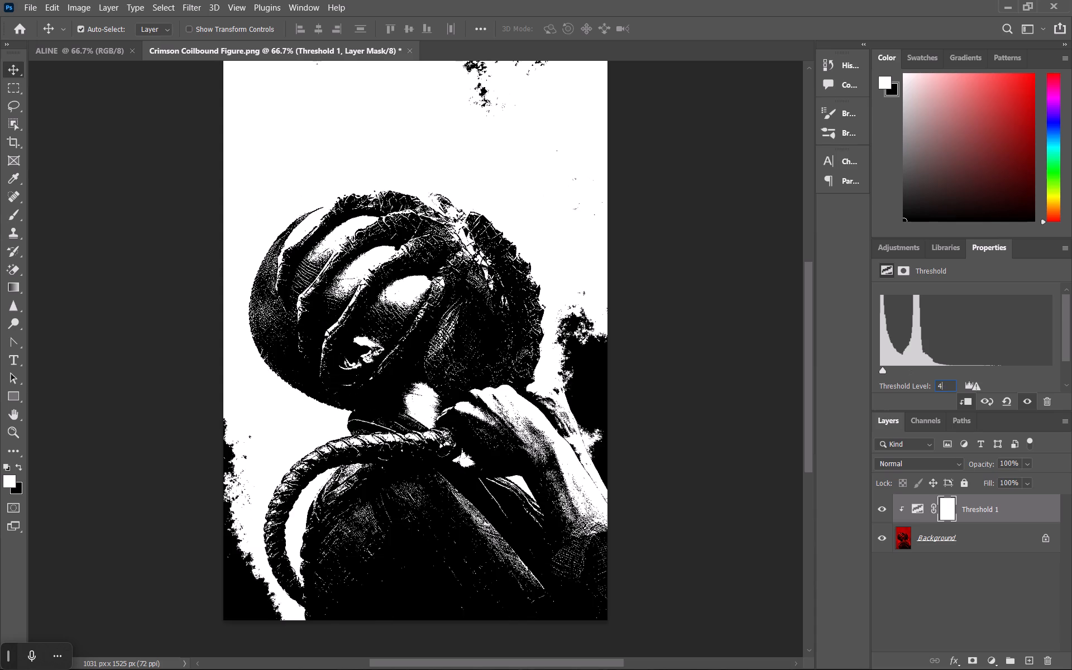
key("6")
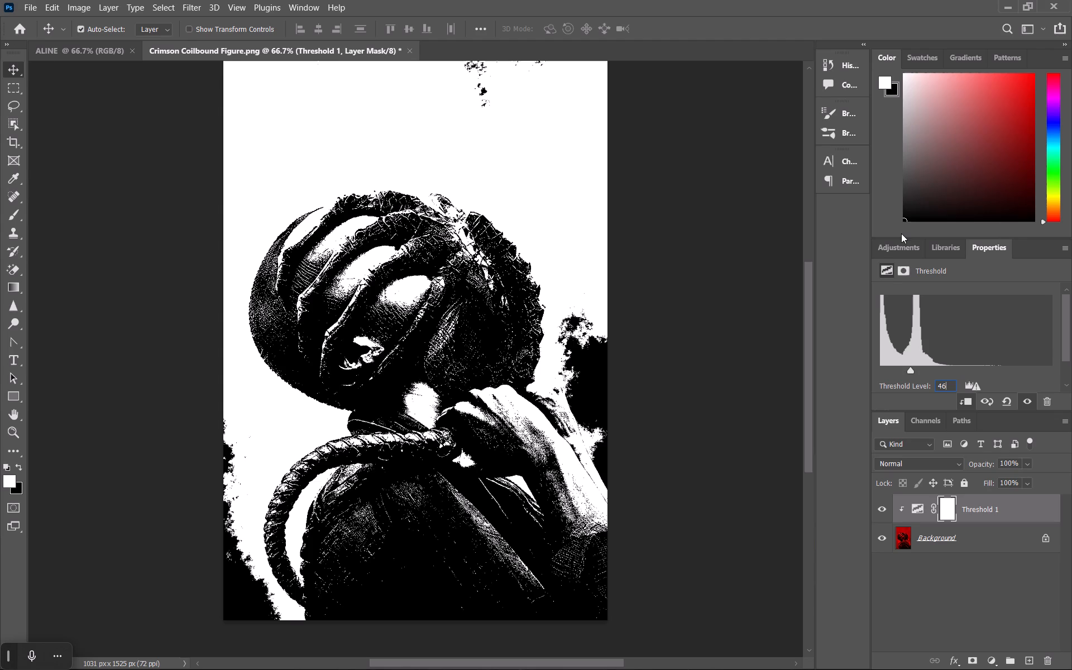
On the Background layer, darken the figure's neck and the area behind the raised hand with the Burn tool.
left_click(977, 547)
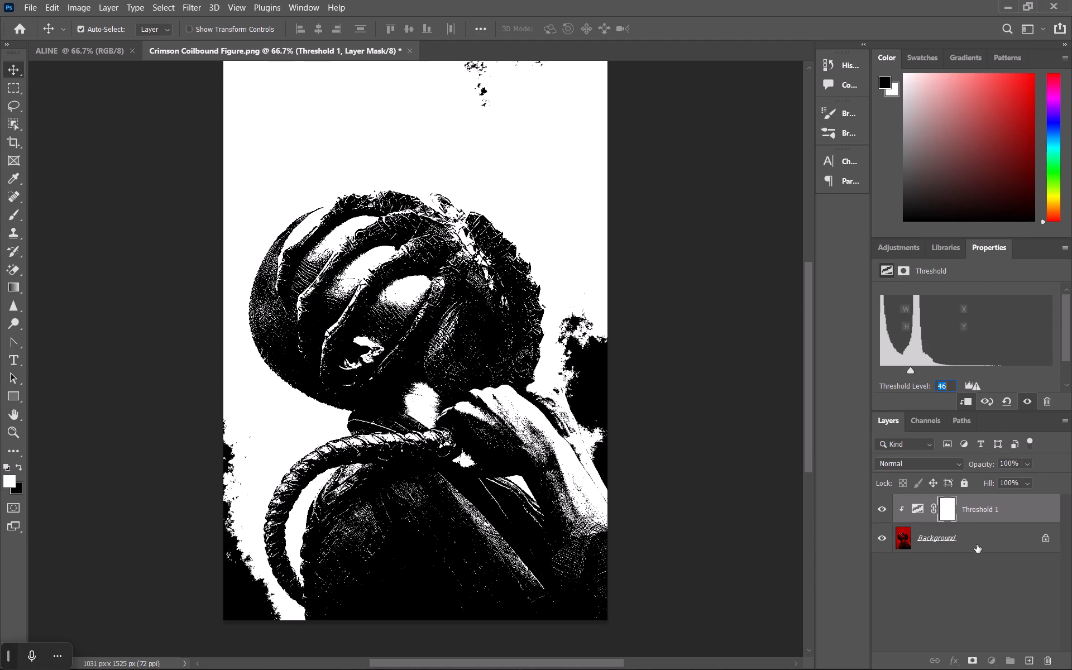
left_click(20, 324)
right_click(17, 324)
left_click(55, 337)
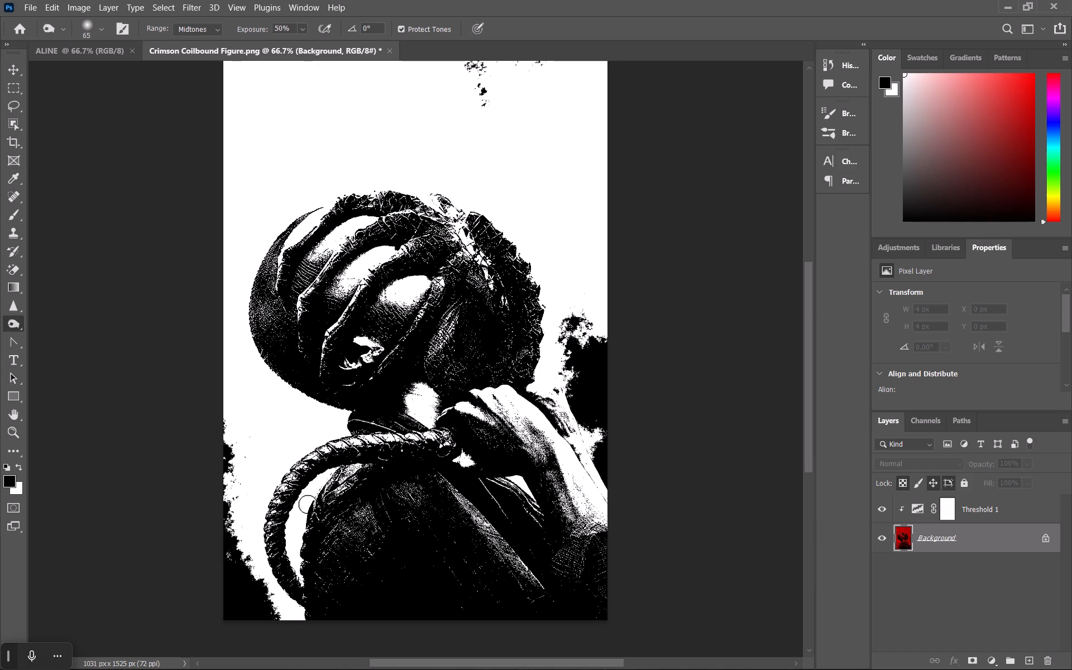
left_click(438, 405)
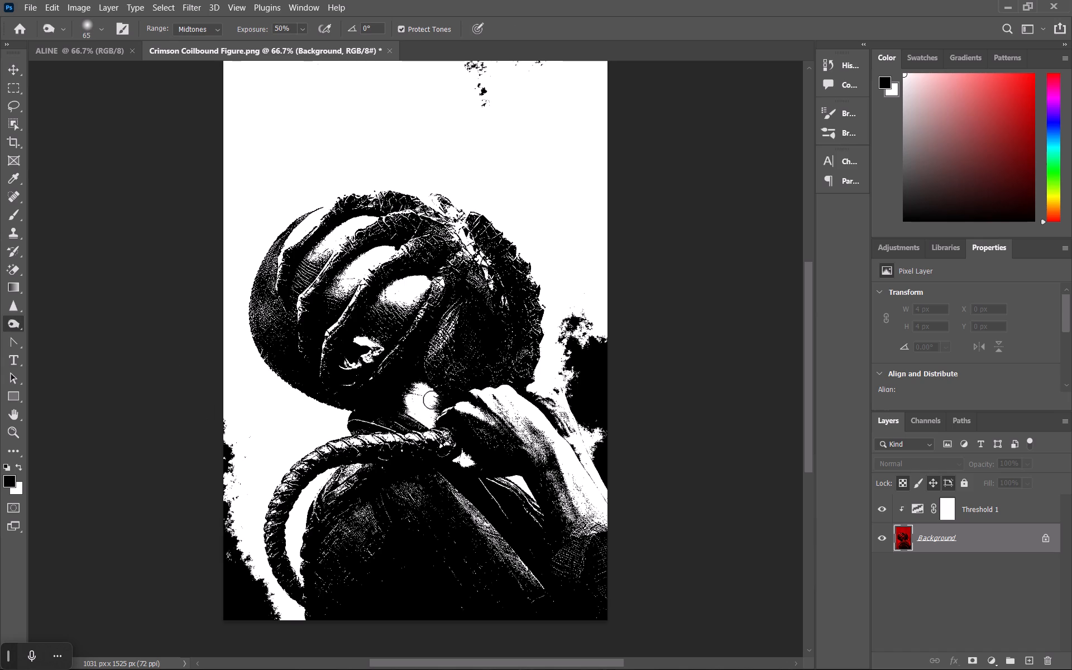
left_click(437, 397)
left_click(571, 368)
Enlarge the Burn brush to 369 px and darken the raised forearm, the creature-covered head and the neck on the Background layer.
left_click(103, 33)
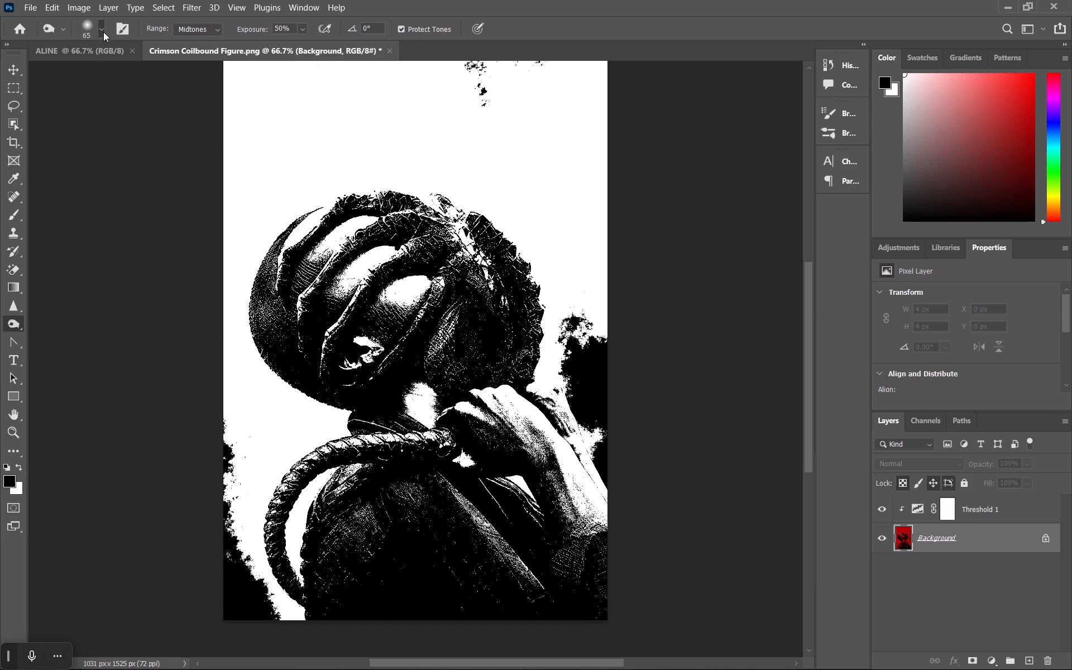
left_click_drag(135, 69, 145, 70)
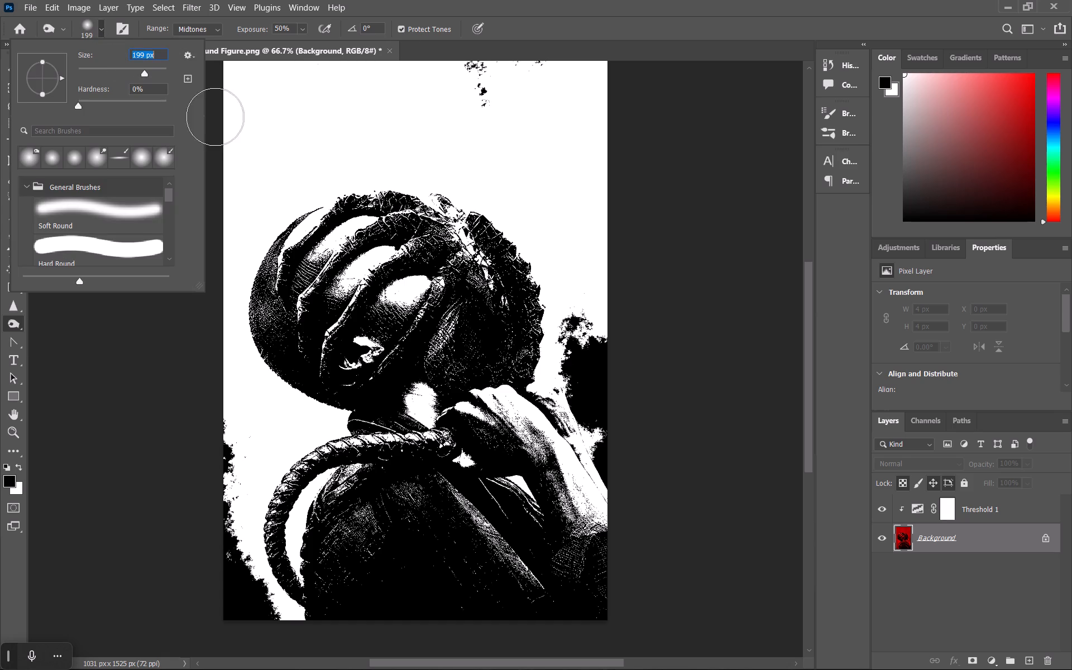
left_click(148, 67)
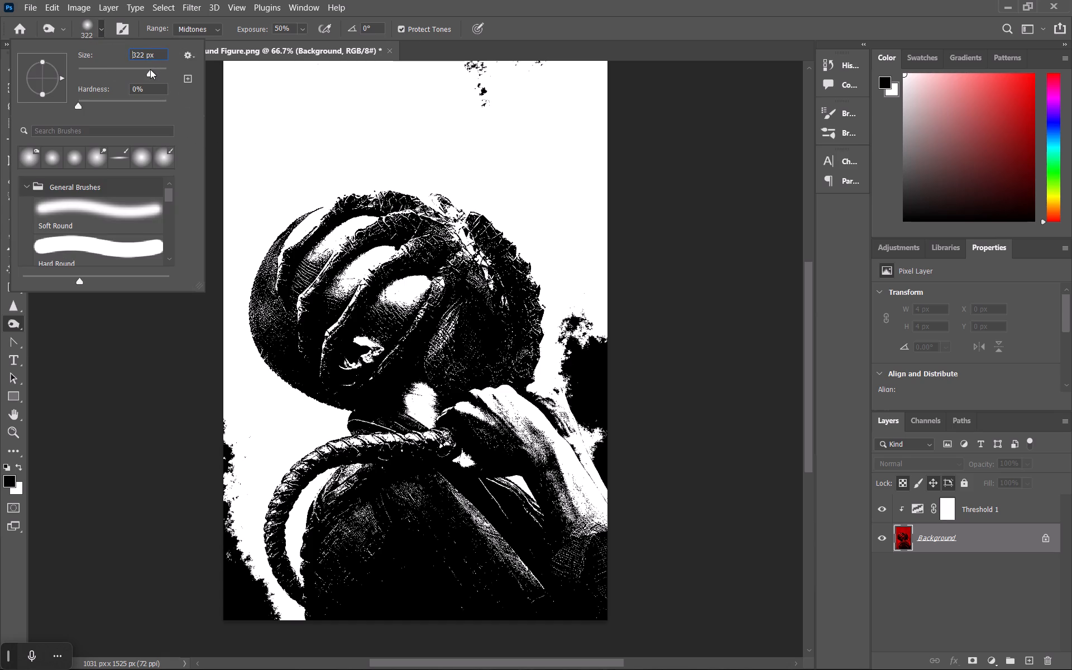
left_click(570, 508)
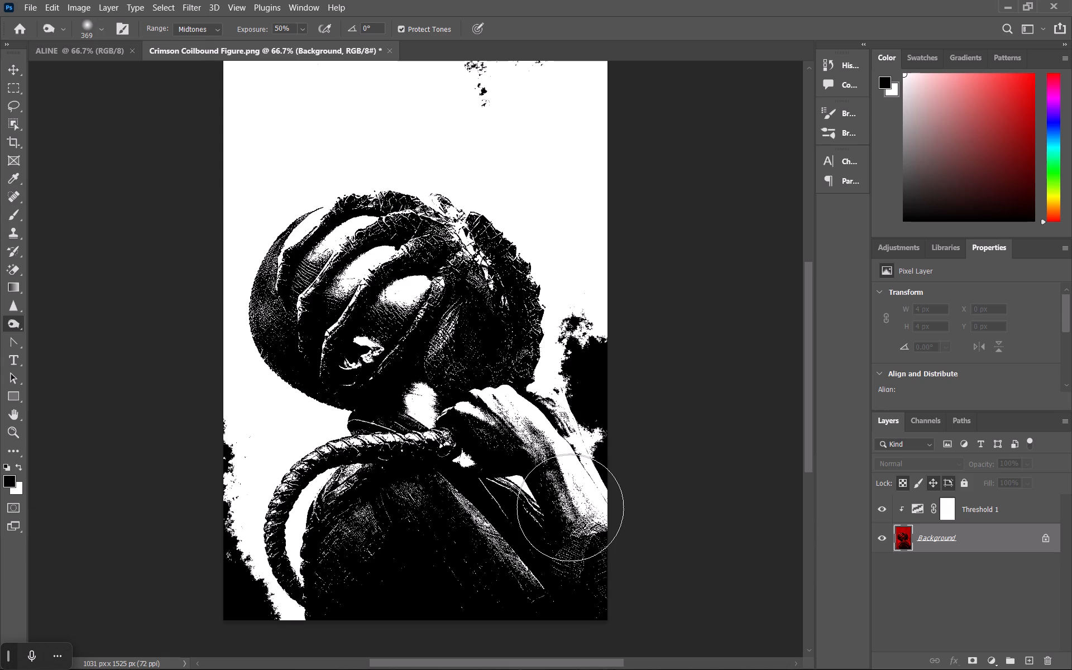
triple_click(578, 511)
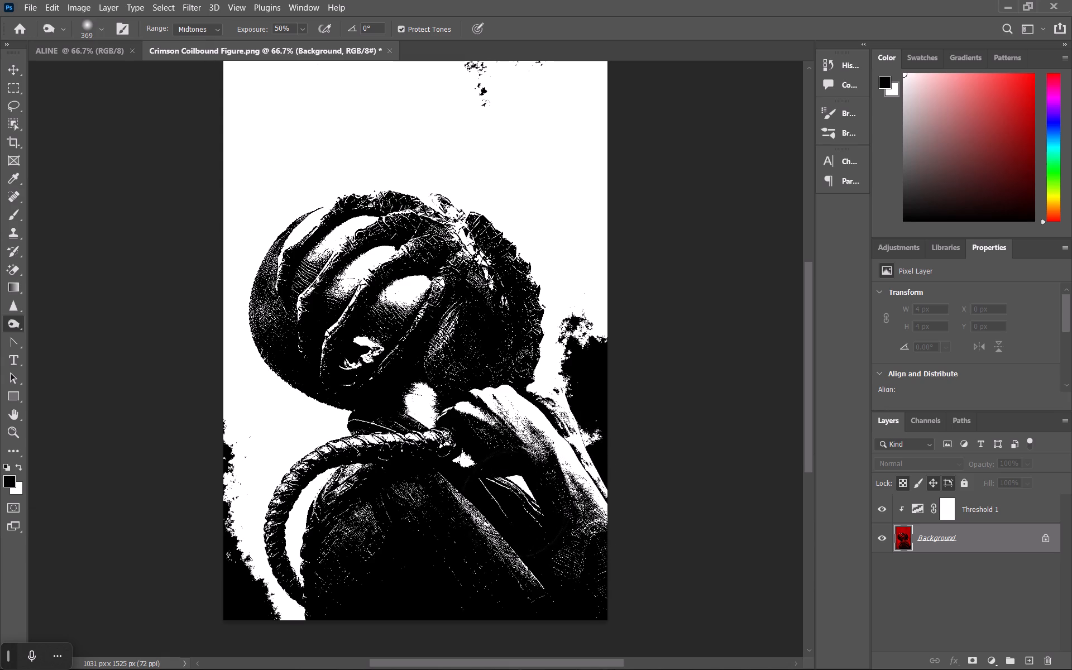
left_click(374, 304)
left_click(313, 271)
left_click(301, 262)
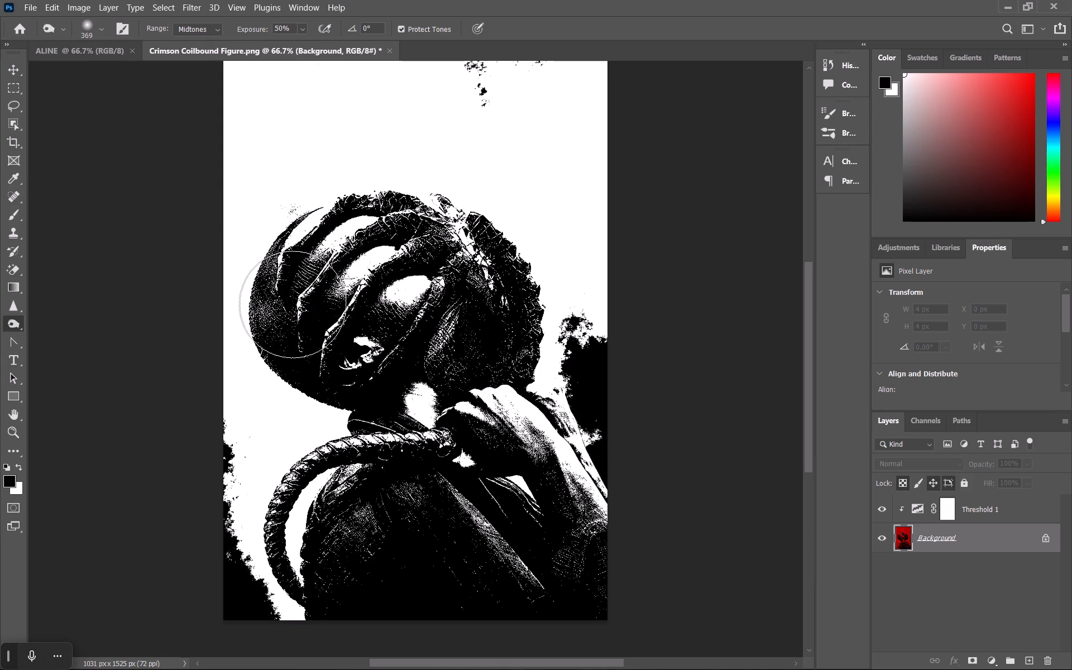
left_click(292, 304)
left_click(304, 327)
left_click(413, 424)
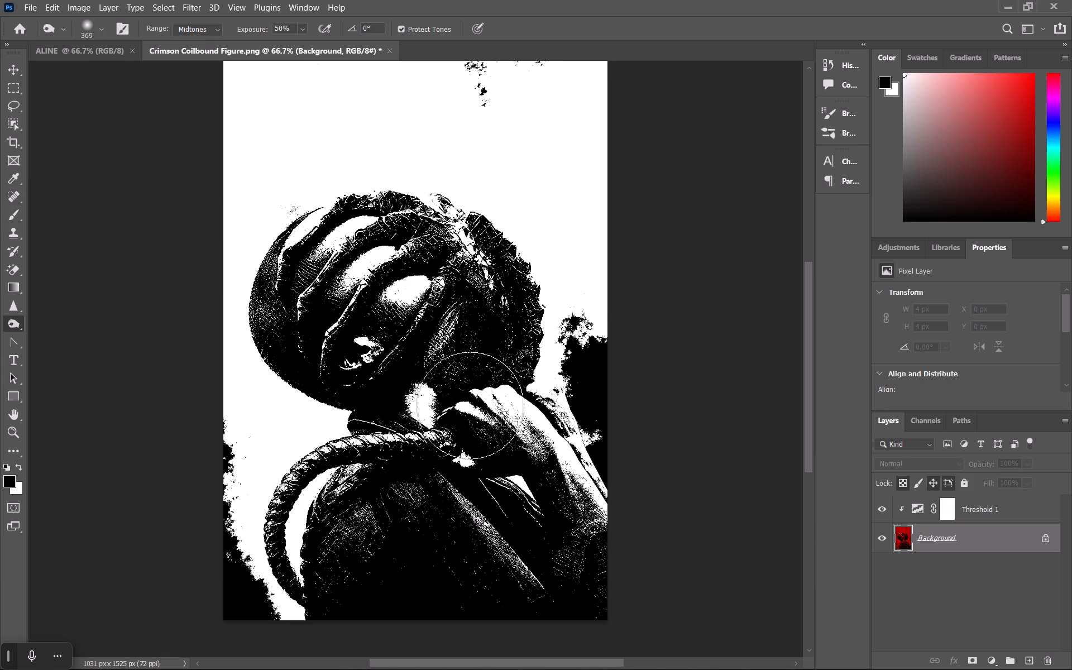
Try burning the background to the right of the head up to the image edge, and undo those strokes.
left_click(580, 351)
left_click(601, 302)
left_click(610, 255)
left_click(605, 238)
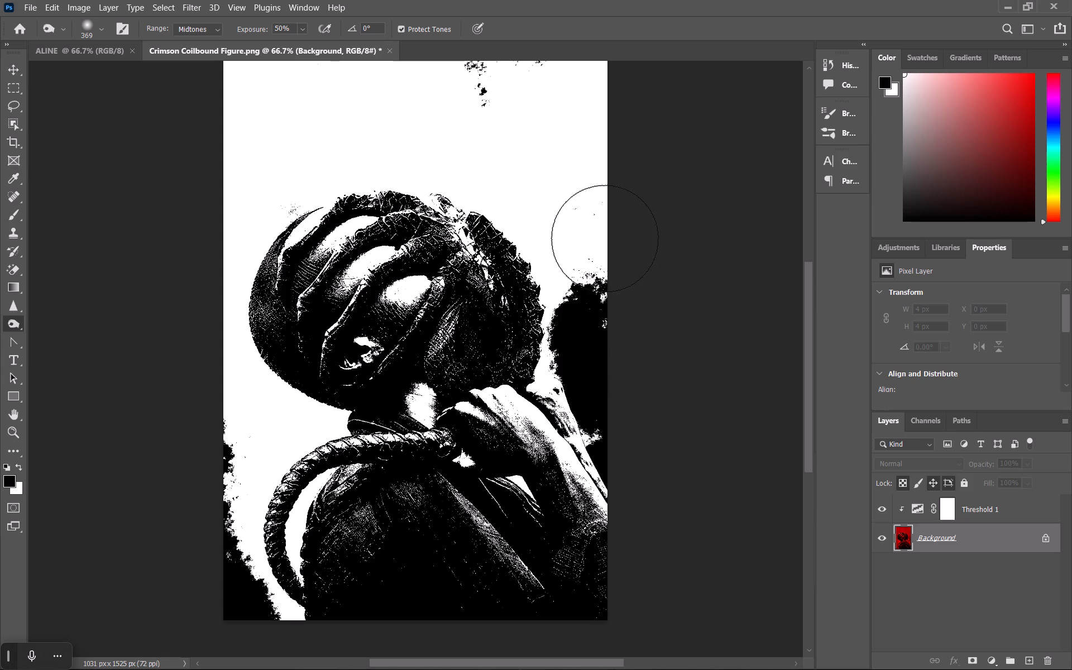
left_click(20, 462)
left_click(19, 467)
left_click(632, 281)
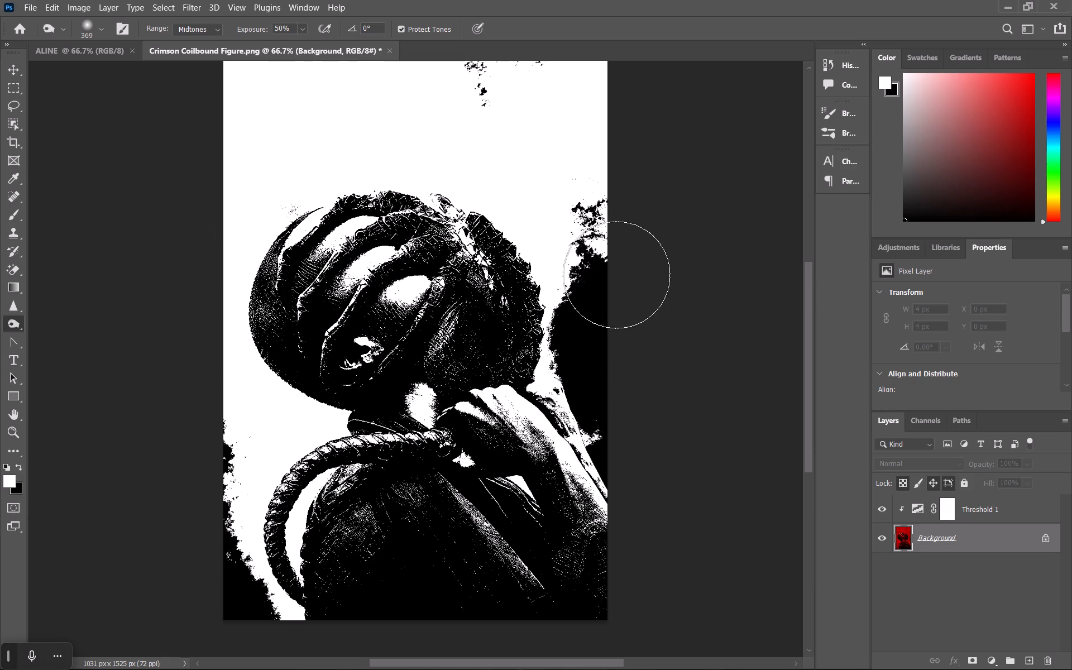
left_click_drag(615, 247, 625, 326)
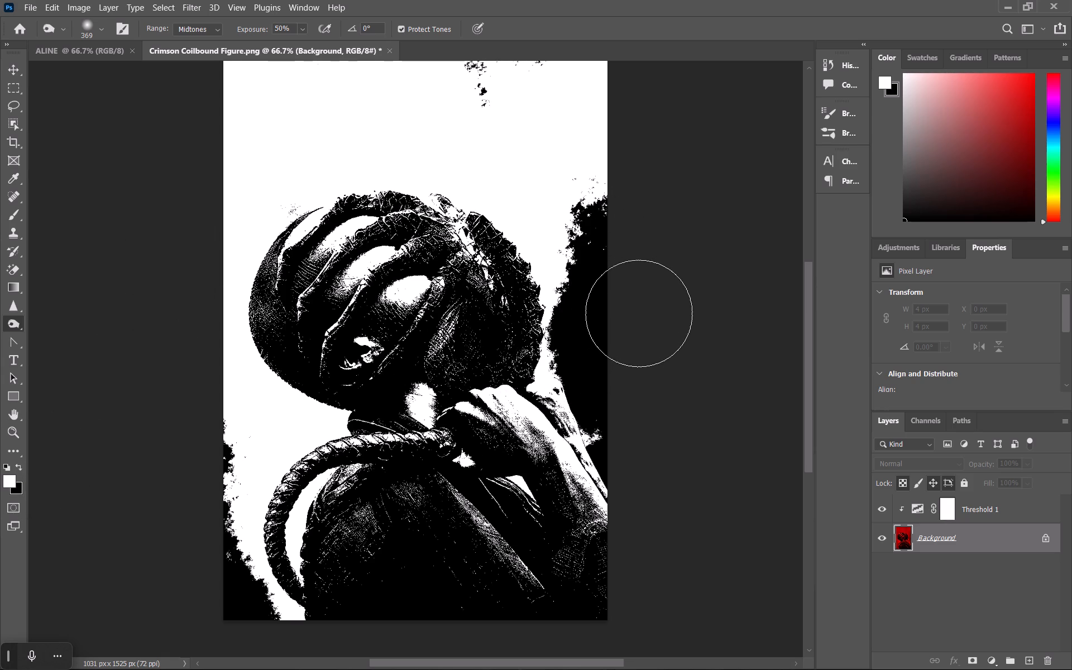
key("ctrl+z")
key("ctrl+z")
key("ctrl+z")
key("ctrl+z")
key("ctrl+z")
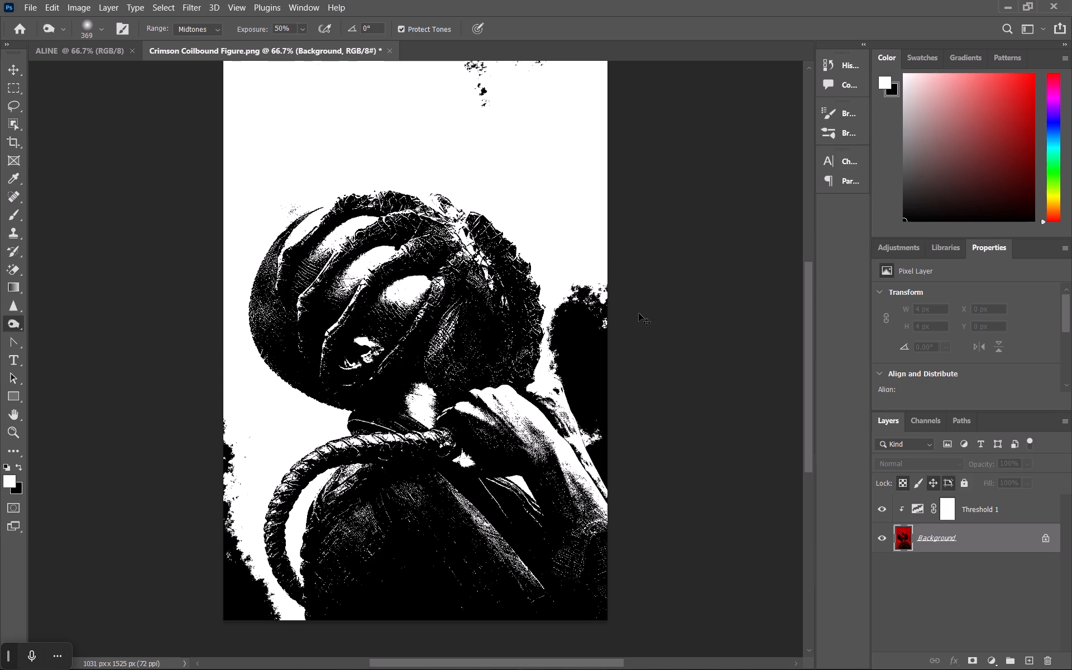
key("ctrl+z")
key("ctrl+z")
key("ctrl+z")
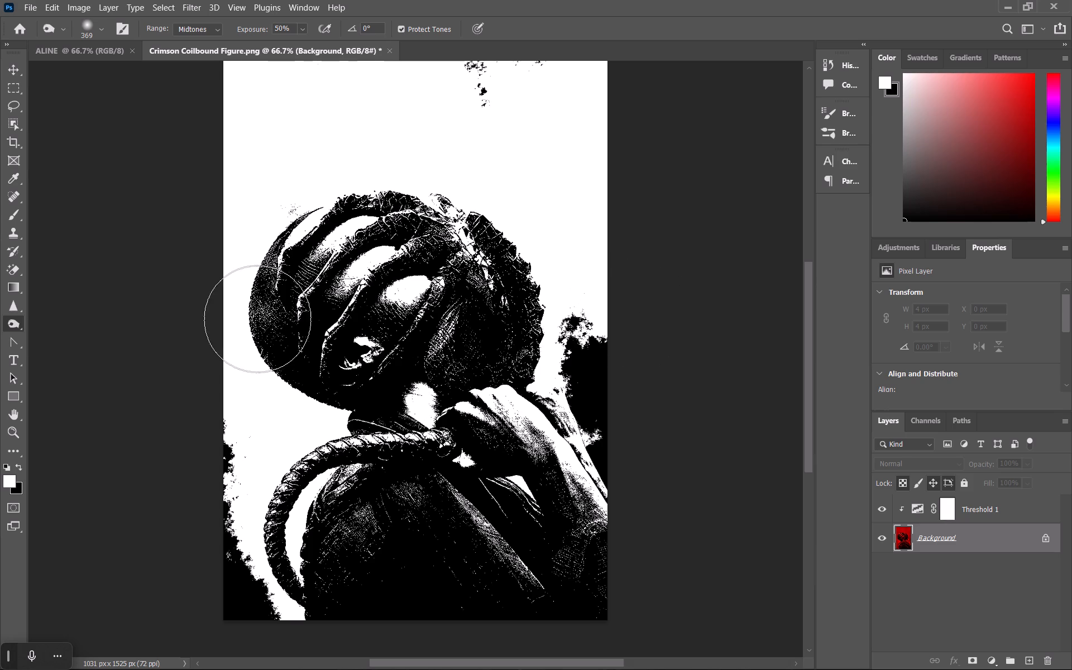
Burn across the head from its left side over the creature's legs and back, ending on the raised hand and forearm.
left_click(296, 319)
left_click(353, 266)
left_click(407, 216)
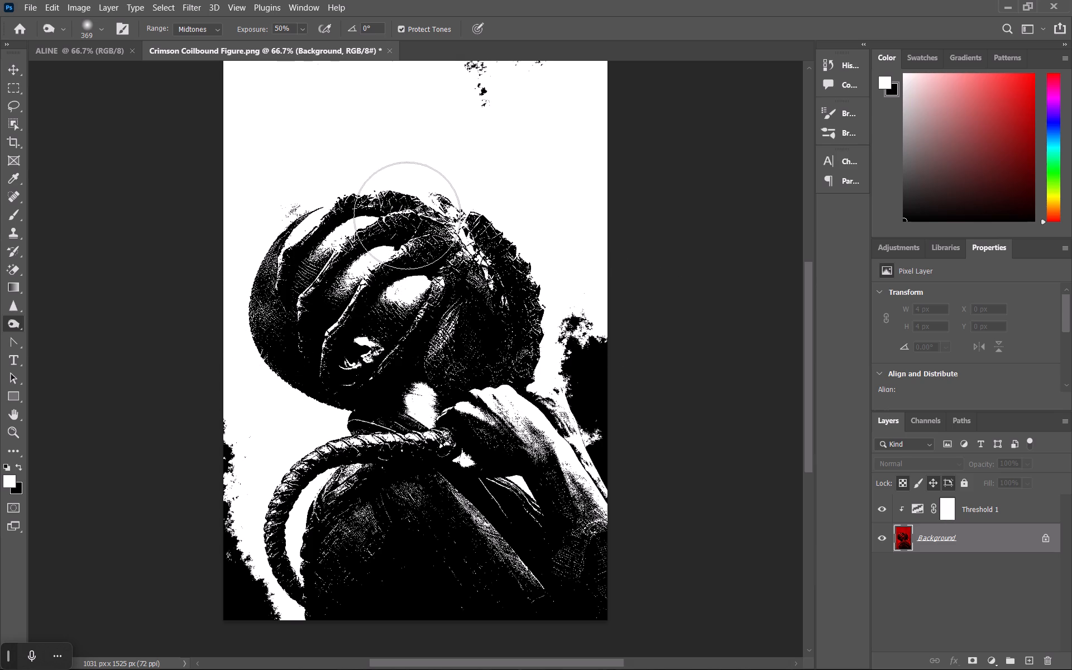
left_click(458, 231)
left_click(486, 265)
left_click(525, 415)
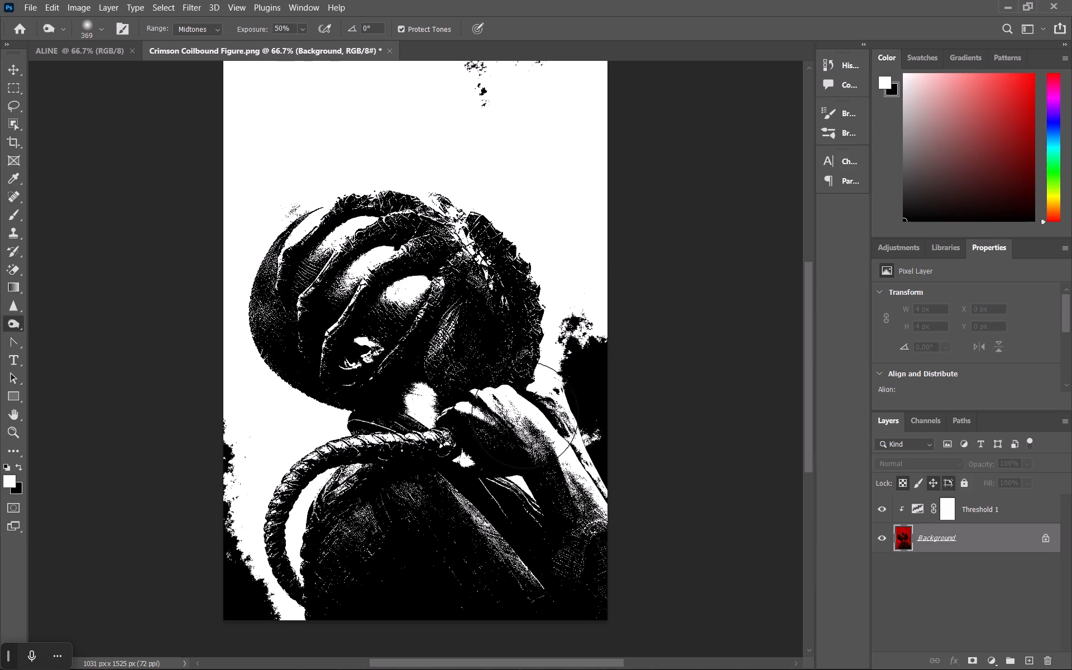
left_click(578, 494)
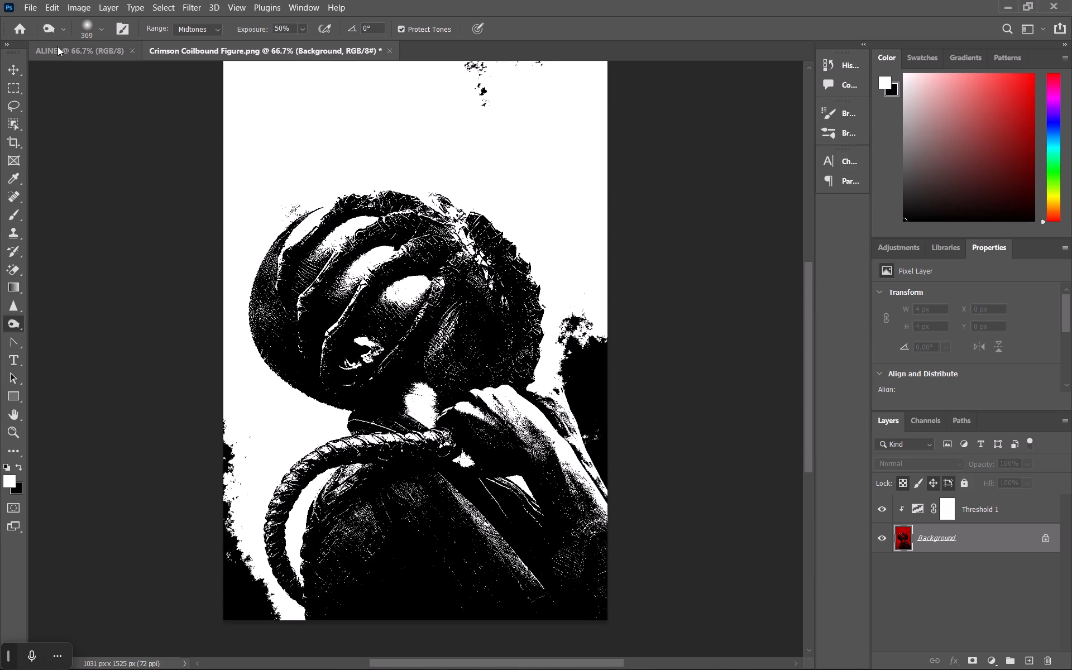
Reduce the Burn brush to 193 px and deepen the shadows on the raised forearm, back of the hand and knuckles.
left_click(95, 30)
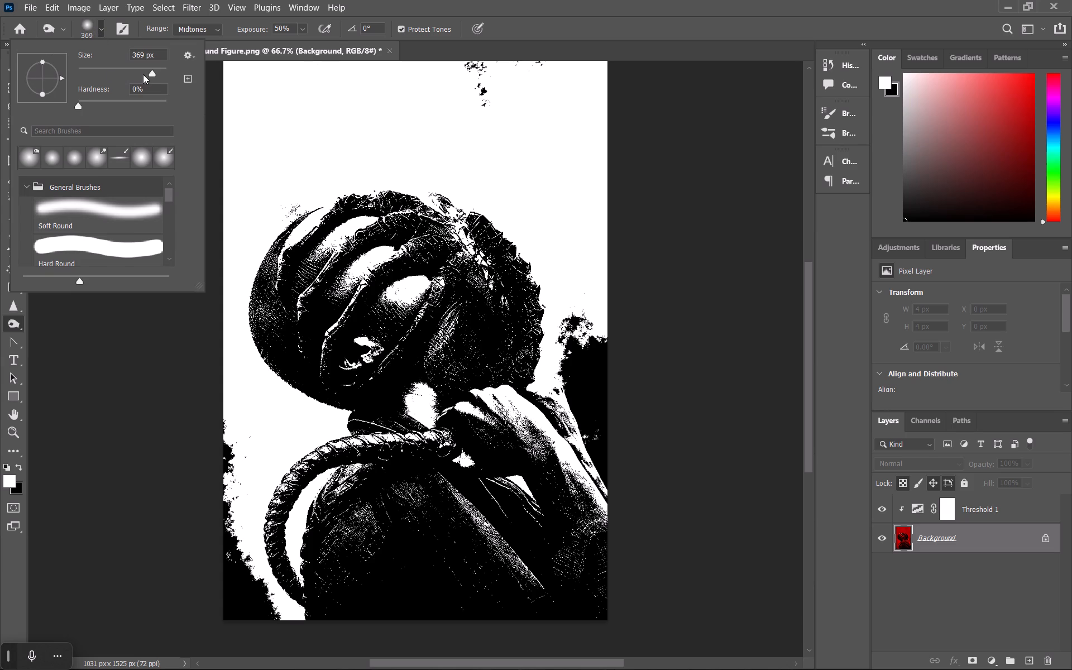
left_click(148, 70)
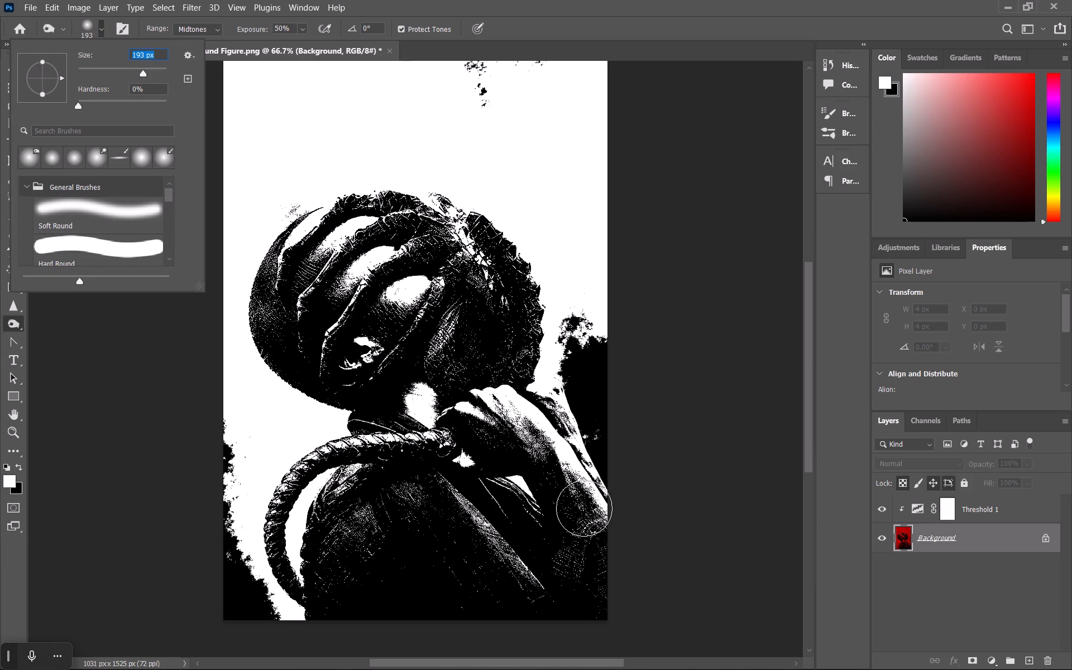
left_click(581, 506)
left_click(547, 456)
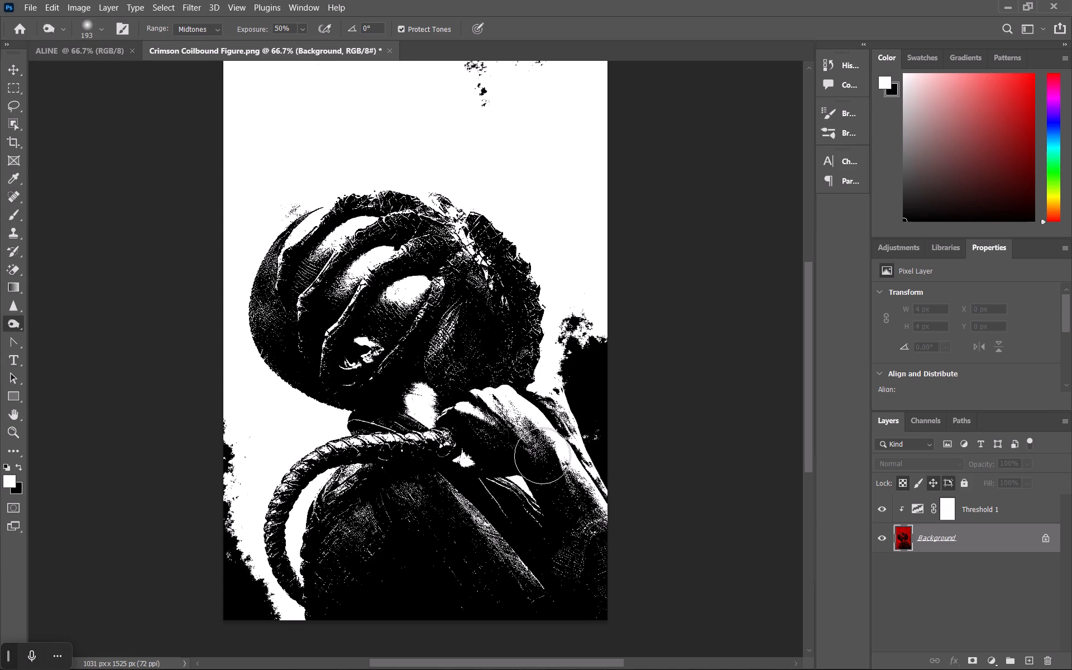
left_click(510, 416)
left_click(514, 400)
left_click(500, 404)
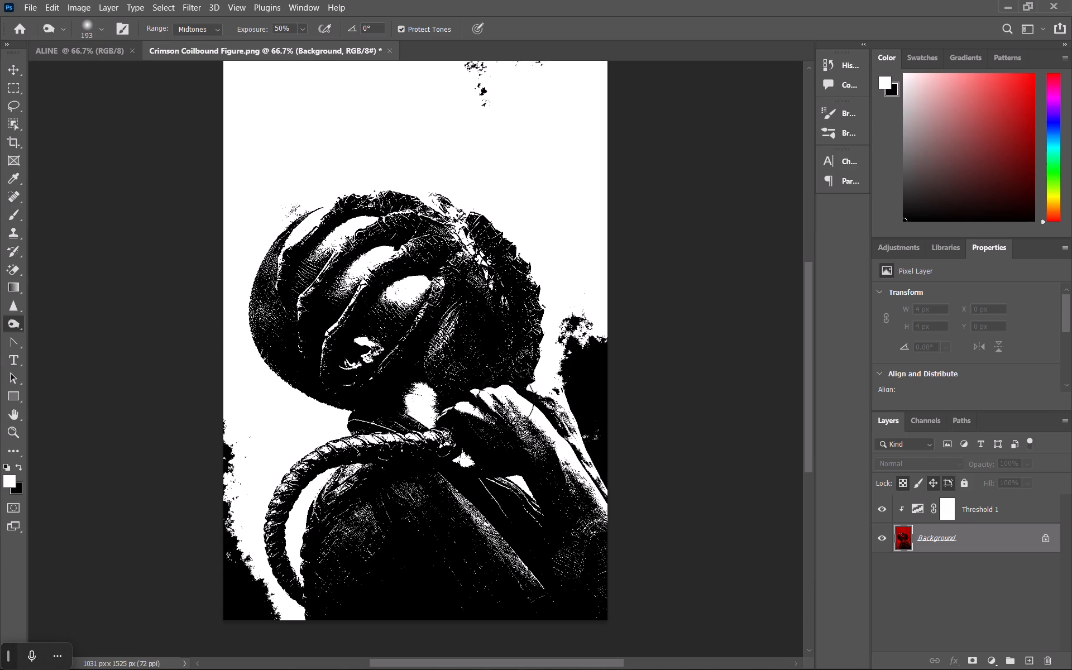
left_click(508, 400)
With the Dodge tool, lighten the dark patches in the image's lower-left background, beside the coiled tail, to pure white.
left_click(21, 323)
right_click(21, 323)
left_click(60, 324)
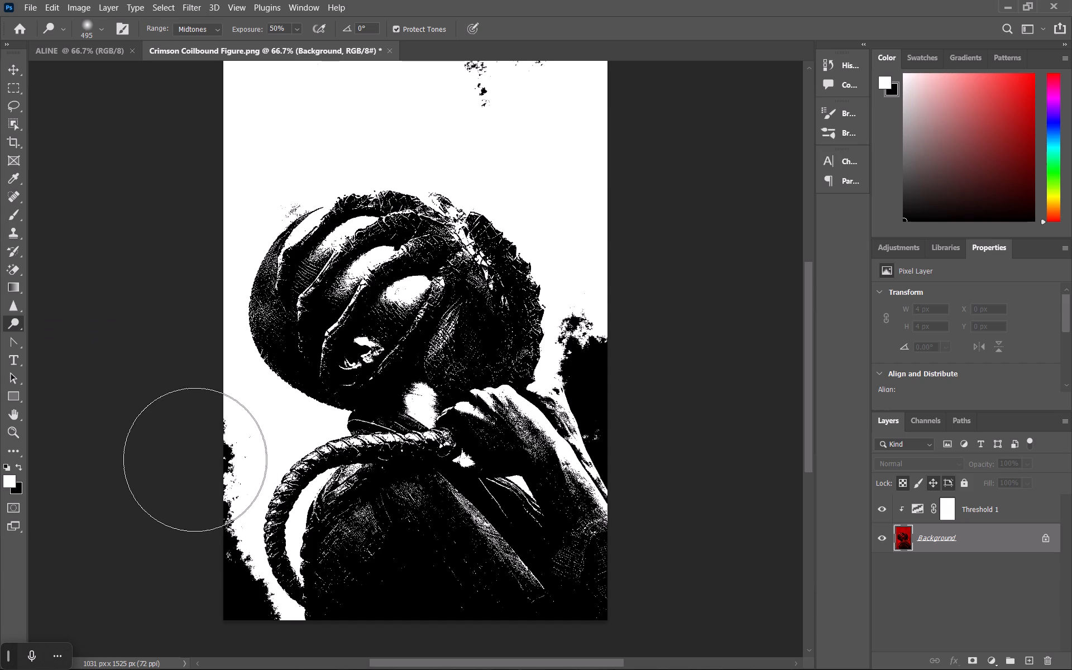
left_click(189, 460)
left_click(185, 471)
left_click(166, 528)
left_click_drag(177, 576, 200, 625)
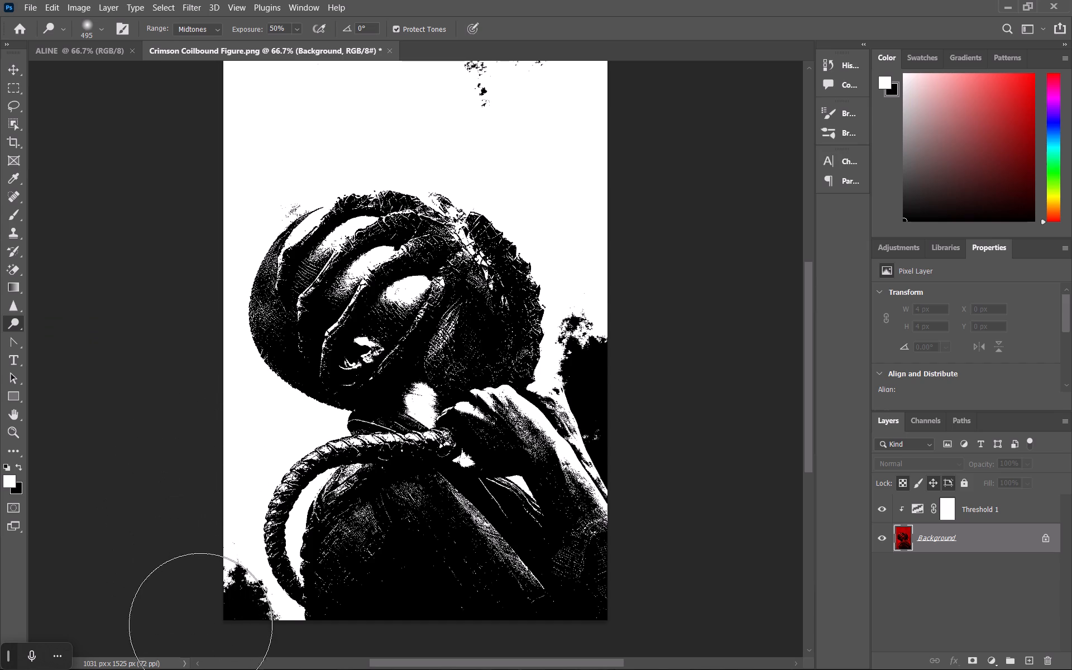
left_click_drag(200, 625, 210, 645)
triple_click(210, 645)
double_click(211, 641)
left_click(208, 638)
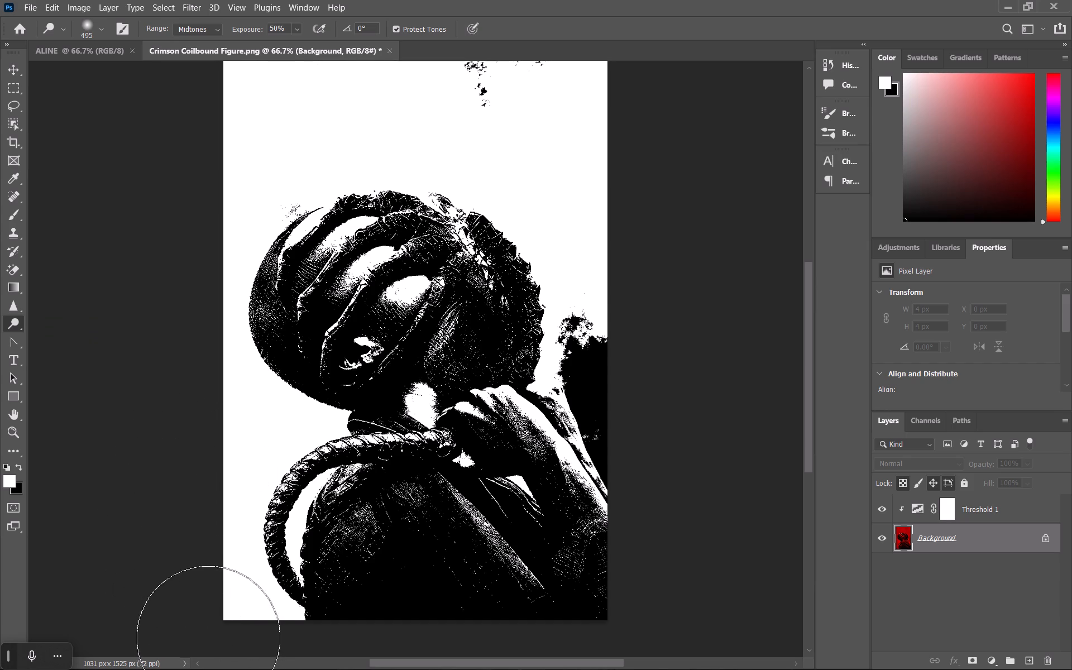
left_click(204, 629)
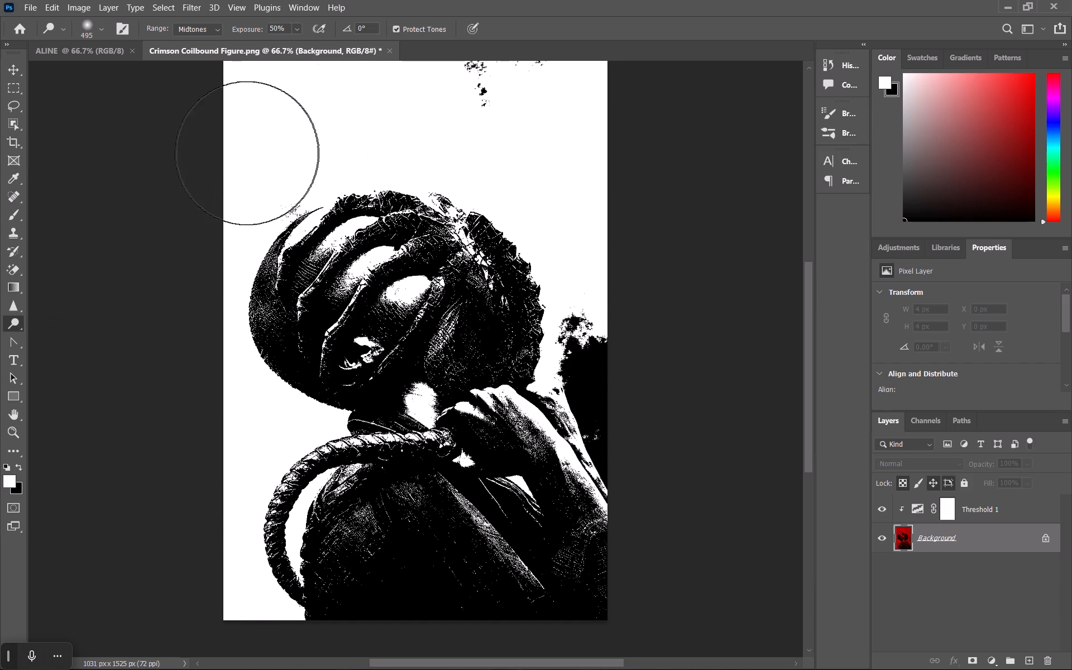
Dodge away the dark specks in the background above the head and along the image's top edge.
left_click(246, 153)
left_click(411, 79)
double_click(523, 88)
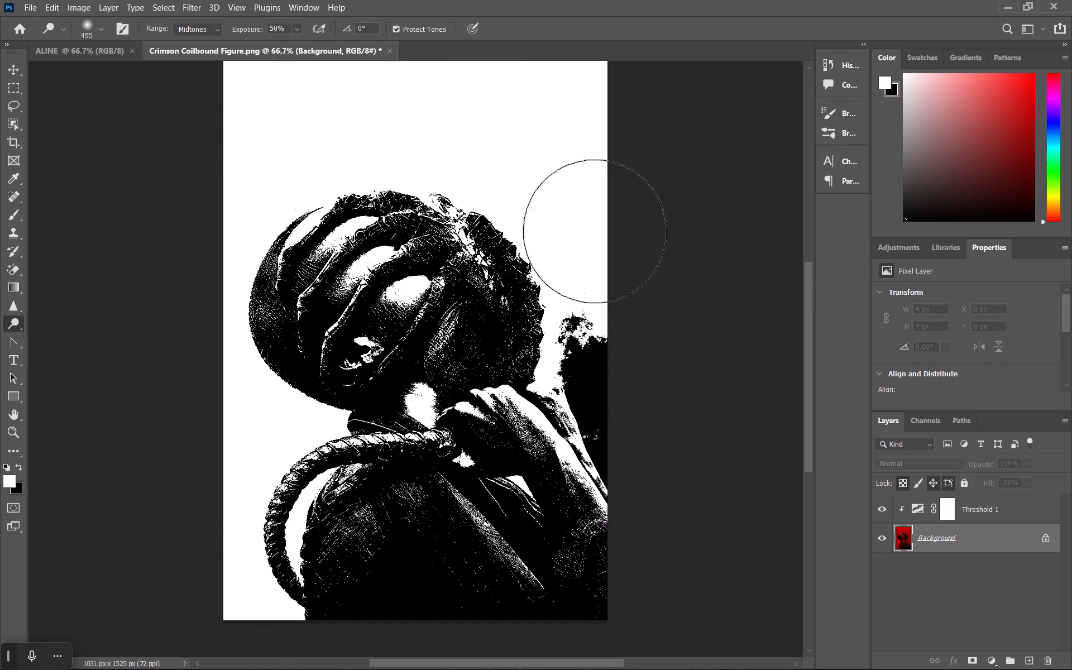
Dodge the large dark patch behind the raised hand and forearm at the image's right edge until that background is white.
left_click(636, 338)
left_click(626, 358)
left_click(626, 370)
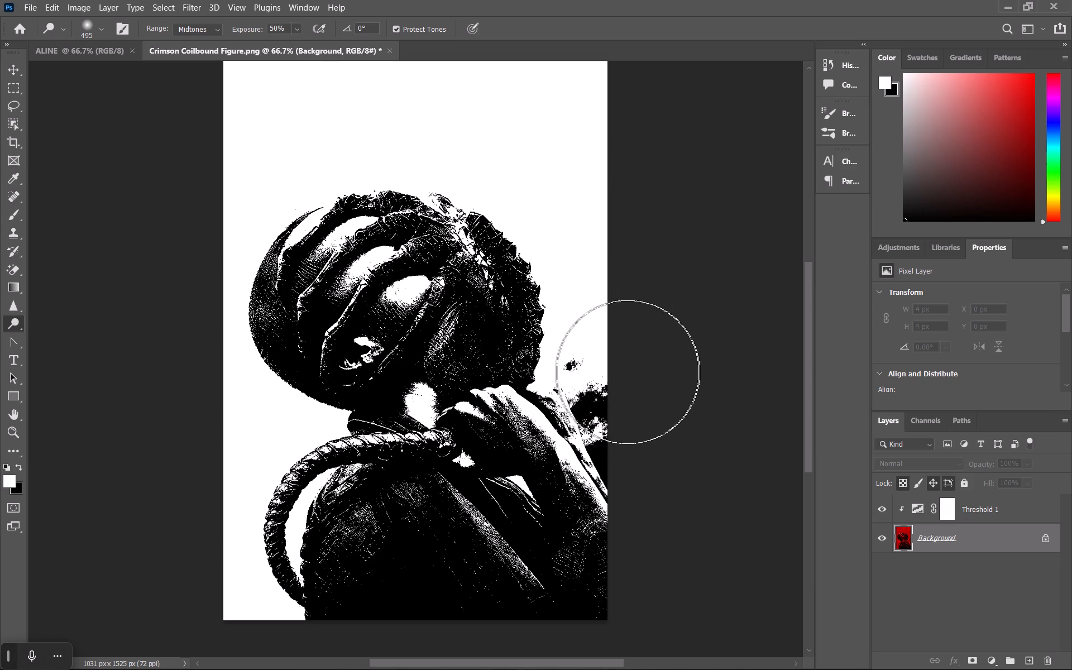
left_click(638, 391)
left_click_drag(642, 393, 649, 398)
left_click(660, 429)
triple_click(669, 439)
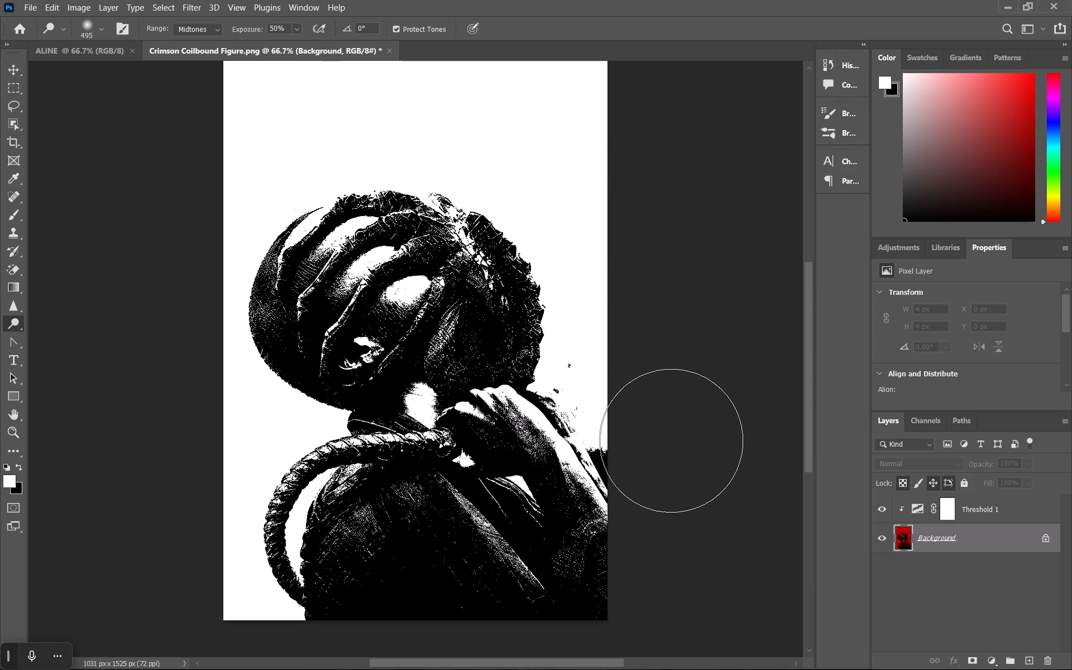
triple_click(671, 440)
triple_click(669, 440)
triple_click(669, 440)
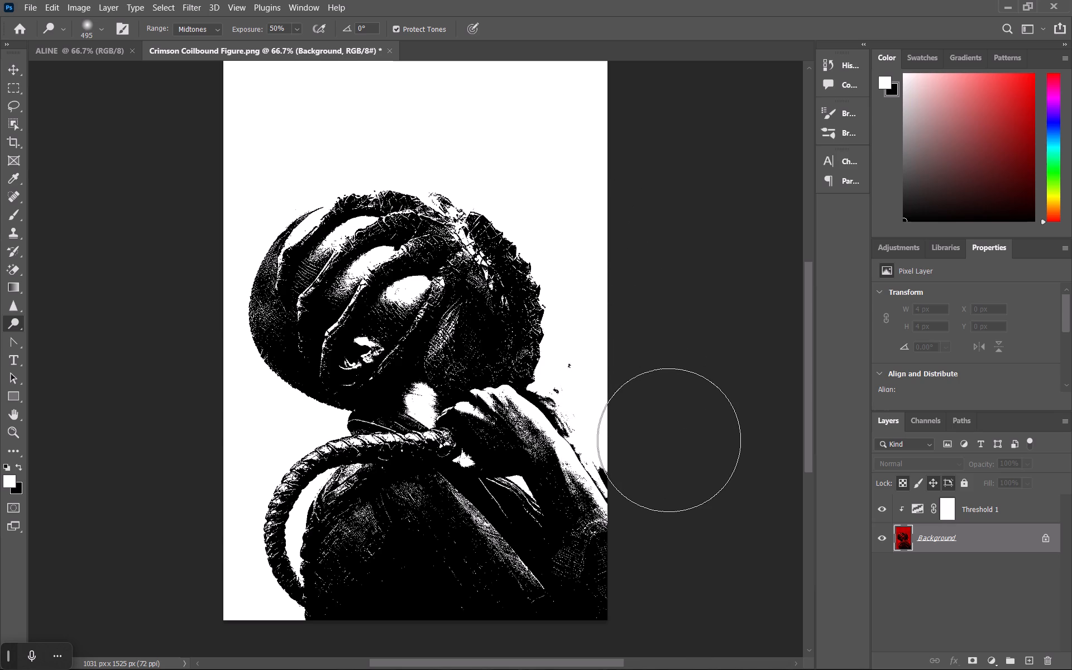
triple_click(669, 440)
triple_click(669, 440)
triple_click(669, 440)
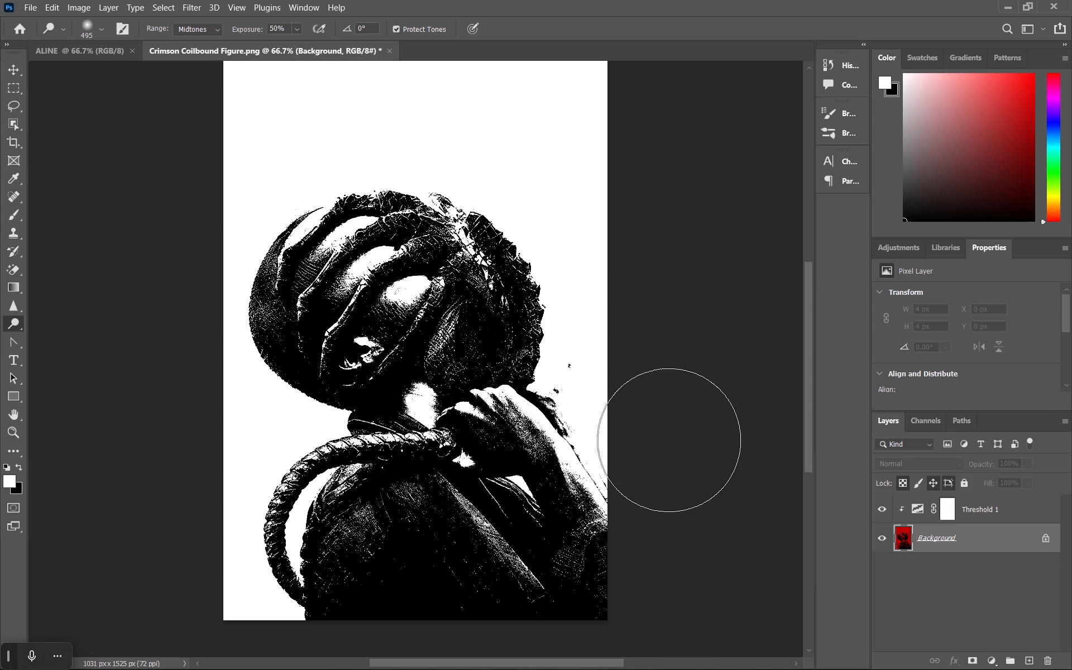
left_click(669, 440)
left_click(623, 360)
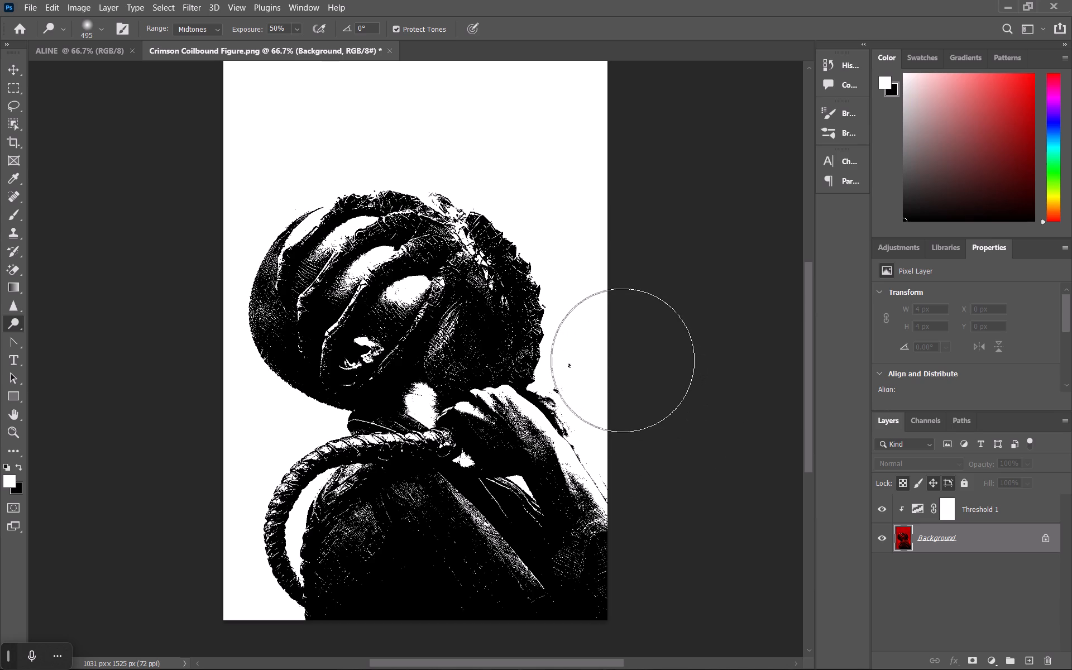
left_click(621, 360)
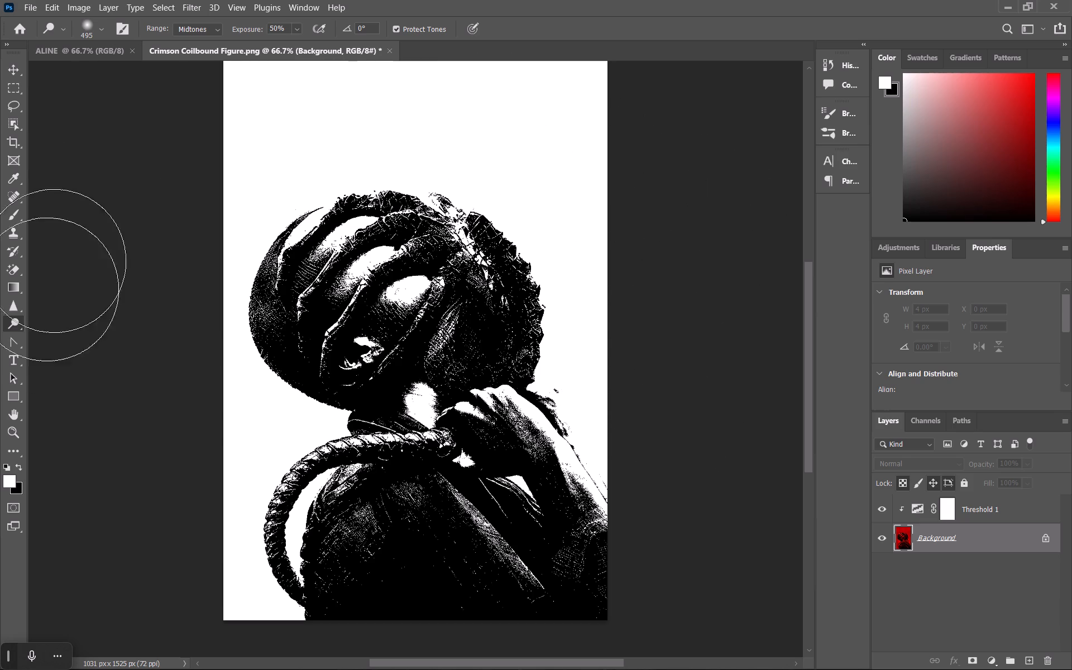
With the Burn tool at 193 px, darken the faded shape behind the raised hand and along the forearm's outer edge.
left_click(20, 327)
right_click(20, 327)
left_click(76, 340)
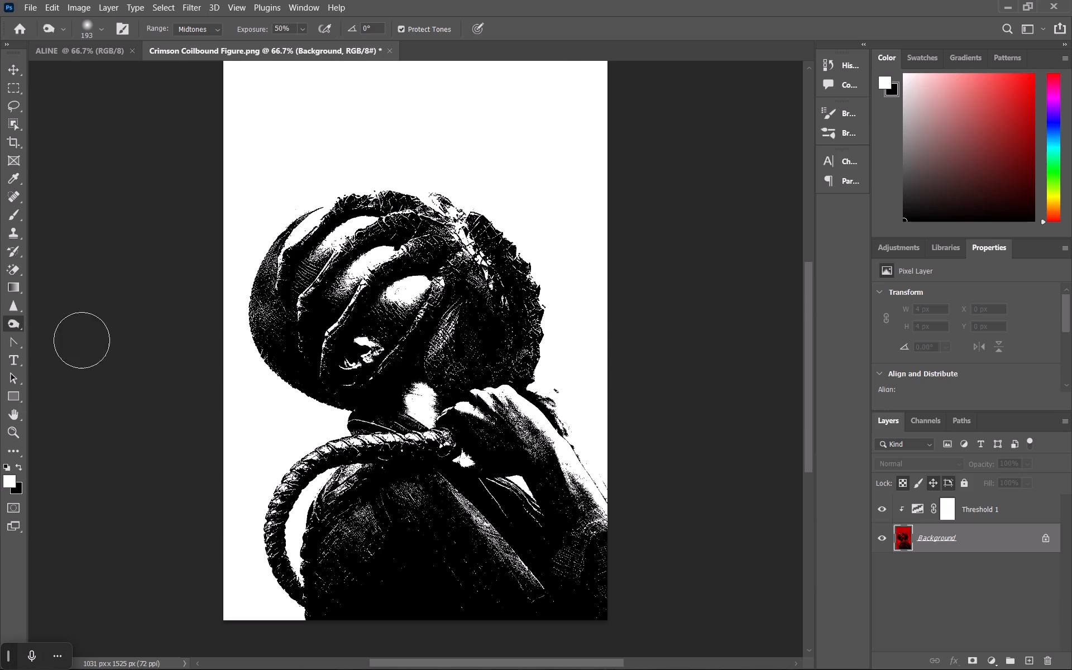
left_click(558, 405)
left_click(545, 389)
left_click(551, 399)
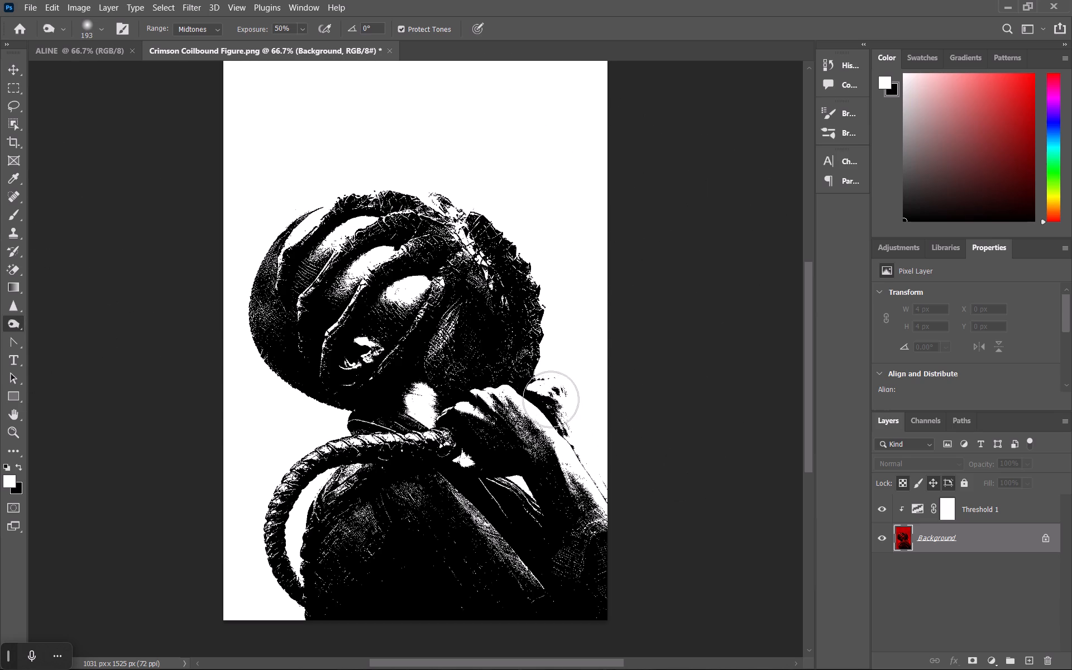
left_click(562, 426)
left_click(565, 420)
left_click(578, 452)
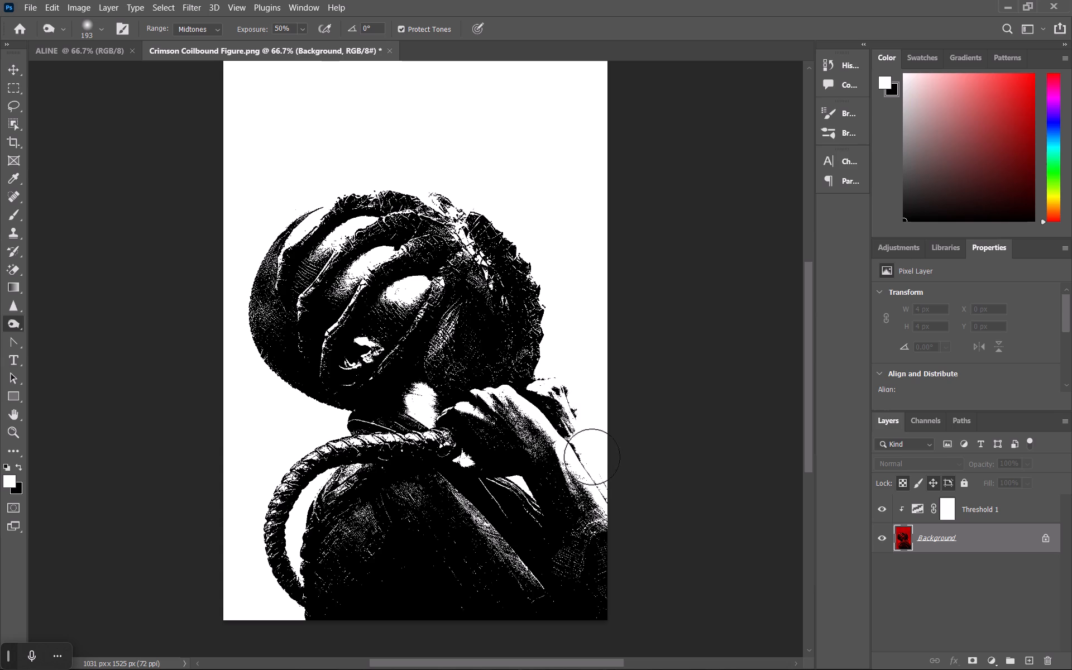
Reduce the Burn brush to 88 px and darken the broken outline along the raised forearm's outer edge down to the image border.
left_click(100, 30)
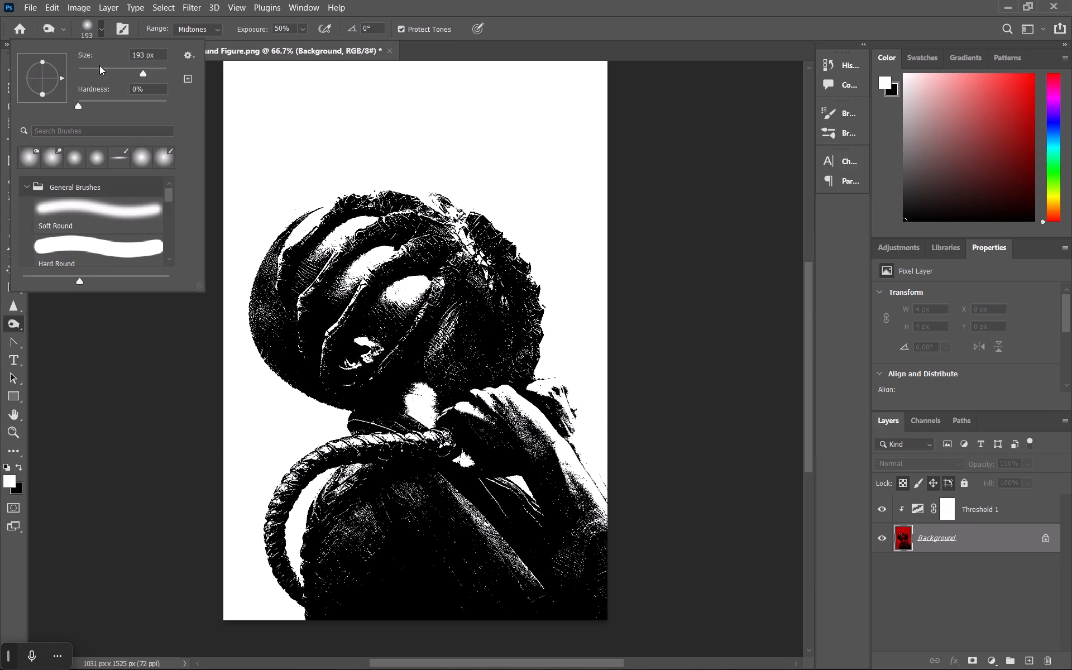
left_click(117, 71)
left_click(586, 442)
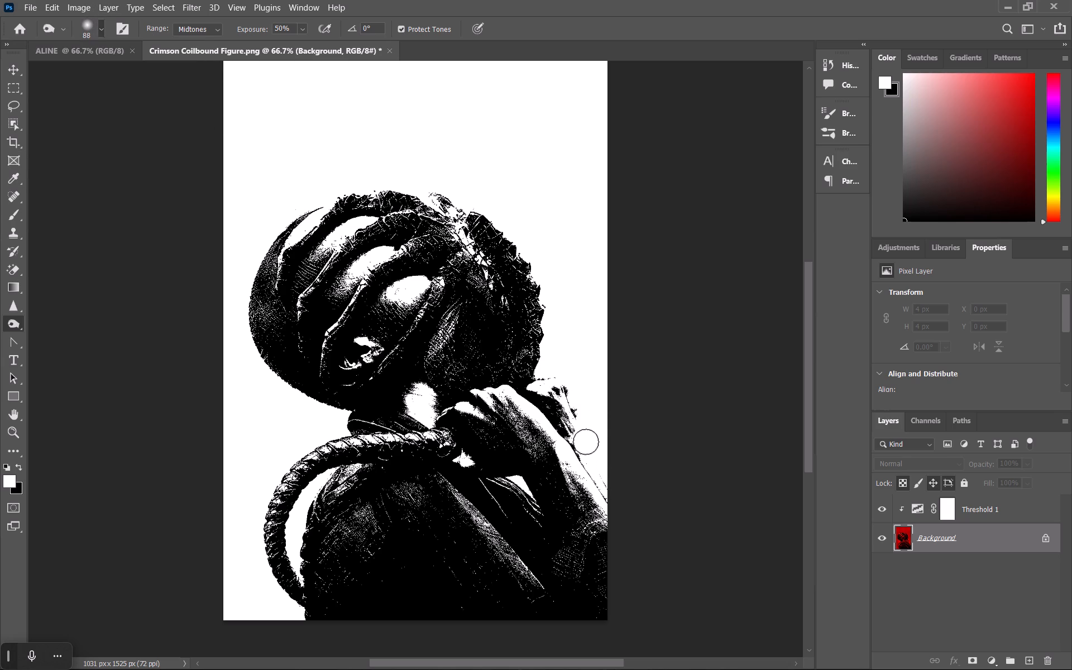
left_click(586, 451)
left_click(595, 459)
left_click(608, 475)
left_click(610, 486)
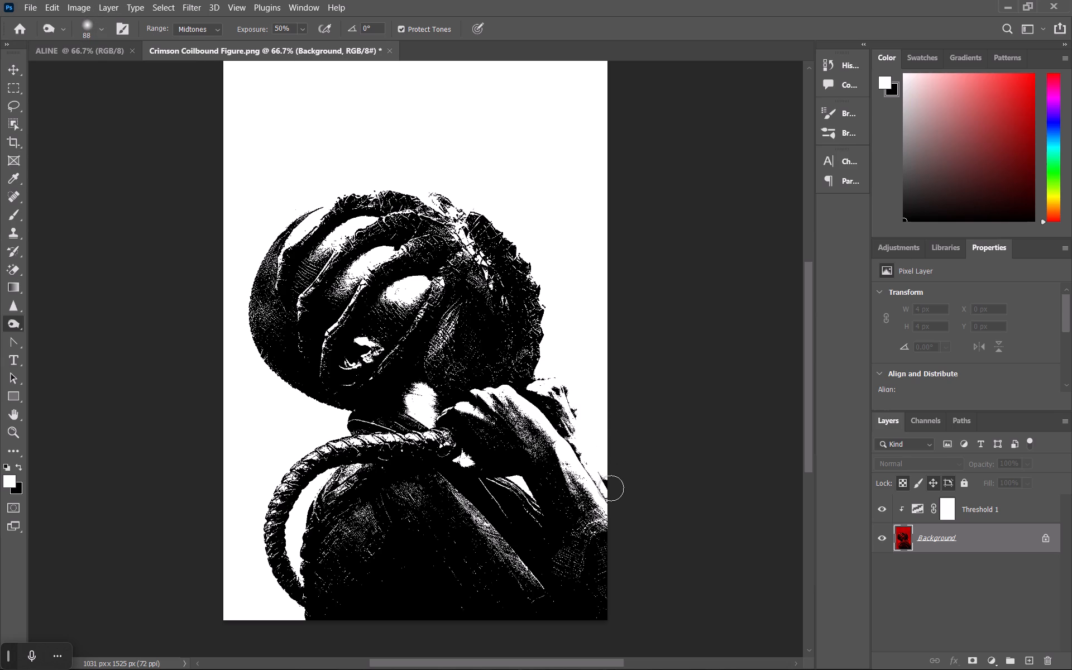
left_click(610, 485)
left_click(599, 468)
left_click(594, 465)
double_click(583, 460)
left_click(585, 448)
left_click(581, 439)
double_click(571, 427)
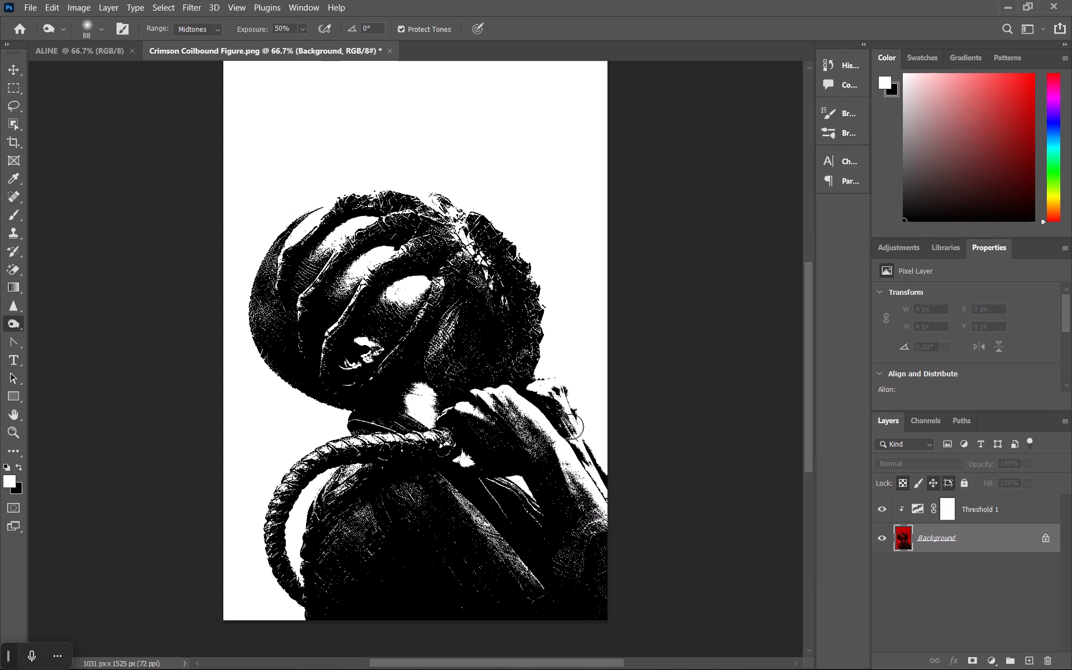
left_click(577, 435)
Burn the upper edges of the raised hands, the light band down the forearm and the bright patch at the neck.
left_click(564, 390)
left_click(535, 376)
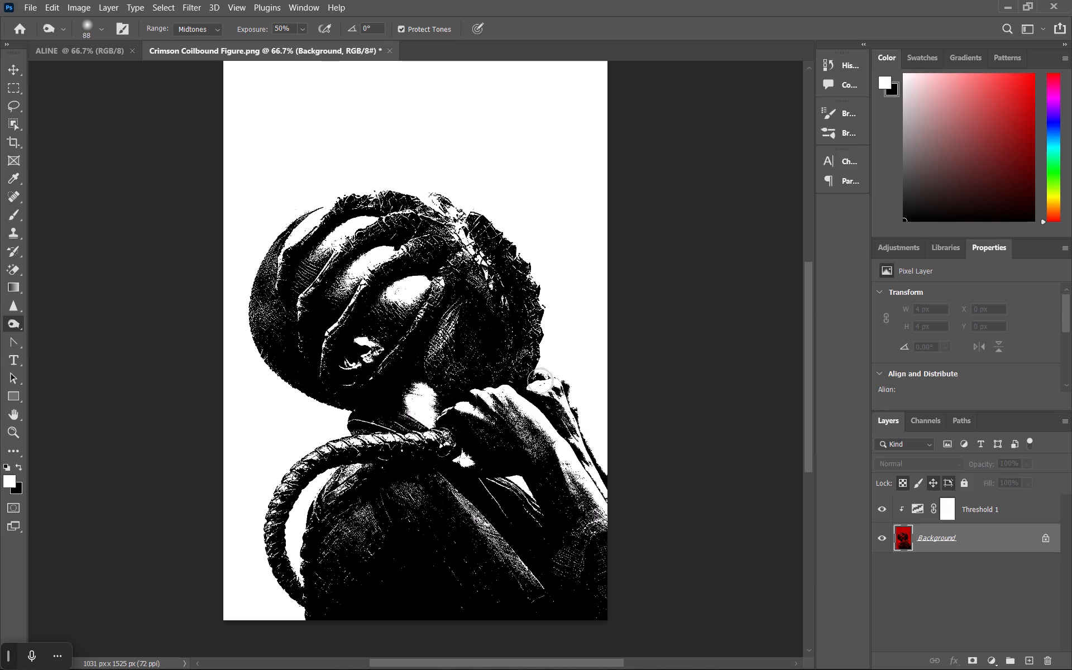
left_click(545, 384)
left_click(511, 405)
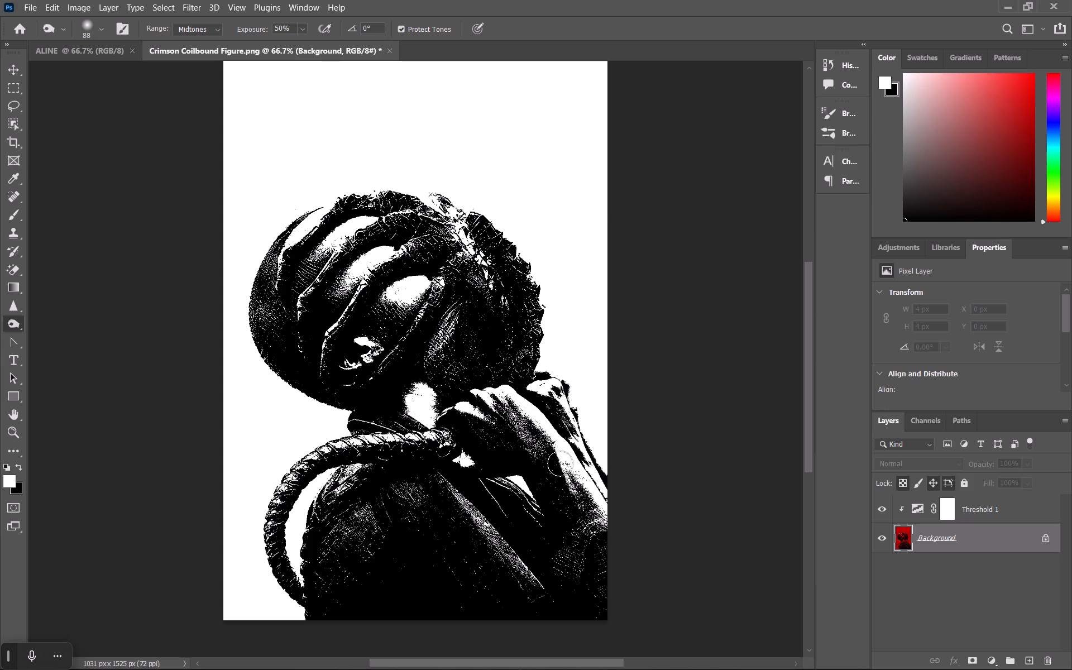
left_click(564, 457)
left_click(588, 479)
left_click(599, 502)
left_click(430, 403)
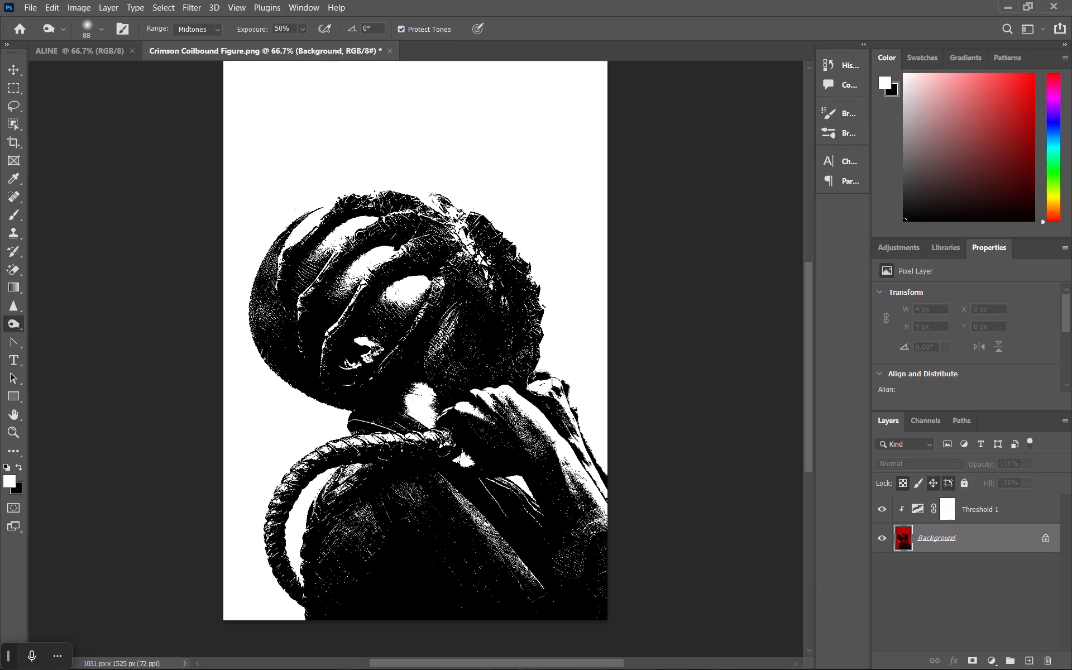
Burn the faded outline along the crown of the head and its ridge, undoing the oversized dark blot.
double_click(462, 212)
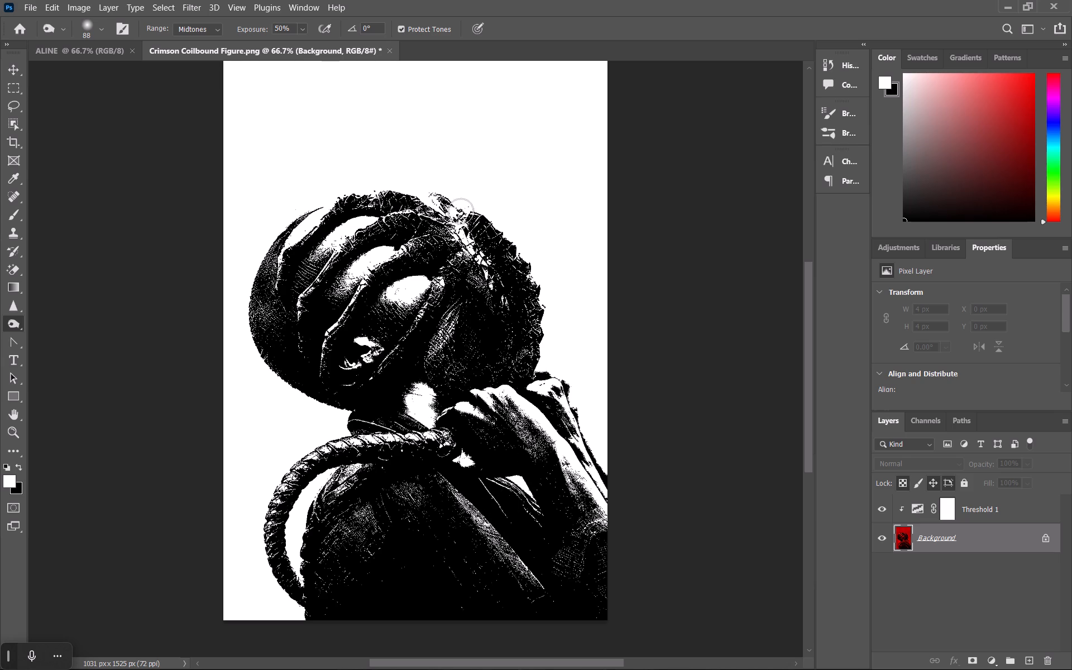
left_click(453, 208)
left_click(425, 194)
triple_click(415, 195)
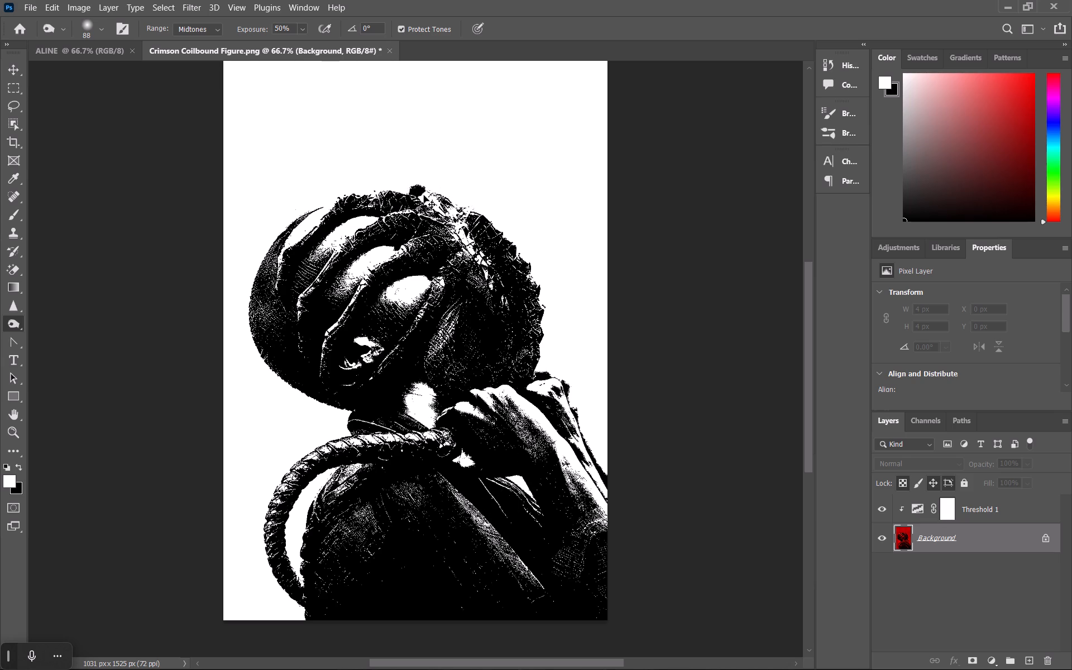
key("ctrl+x")
key("ctrl+z")
key("ctrl+z")
left_click(424, 195)
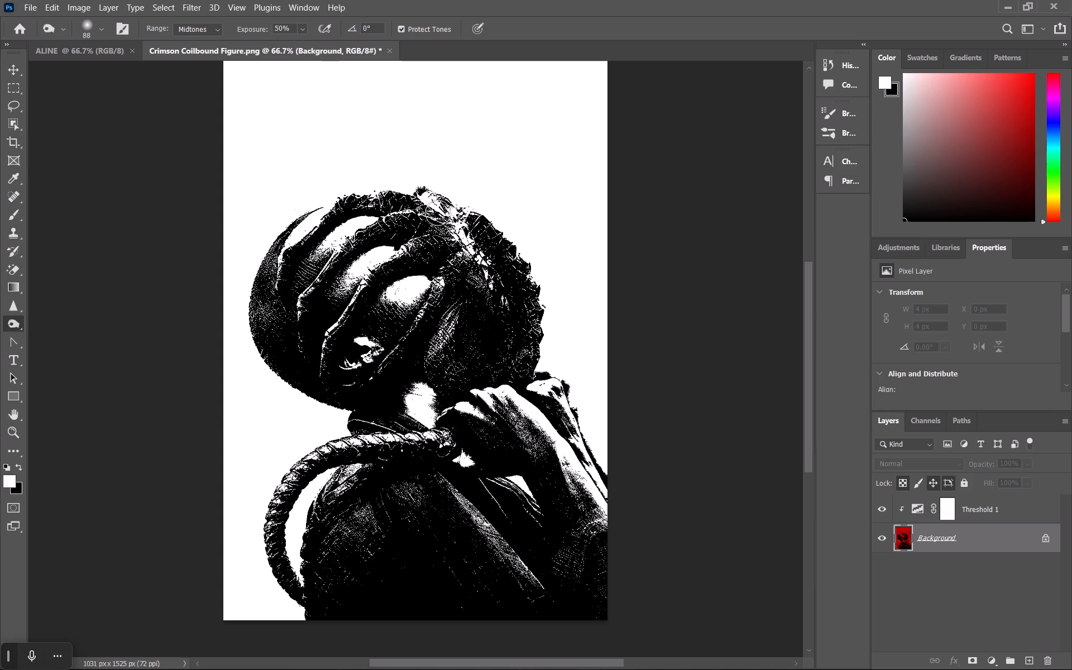
left_click(442, 209)
left_click(448, 213)
left_click(472, 243)
Burn the open outline at the head's upper-left contour, undoing the strokes that spill past its edge.
left_click(322, 212)
left_click(330, 212)
left_click(334, 203)
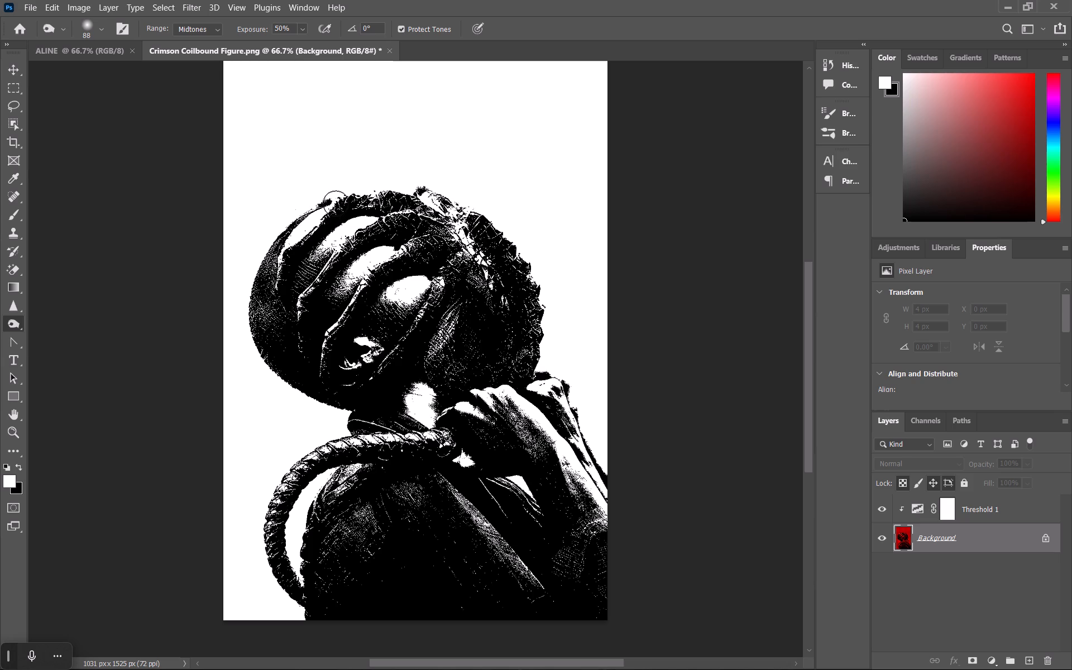
left_click(344, 203)
left_click(346, 199)
key("ctrl+z")
key("ctrl+z")
key("ctrl+z")
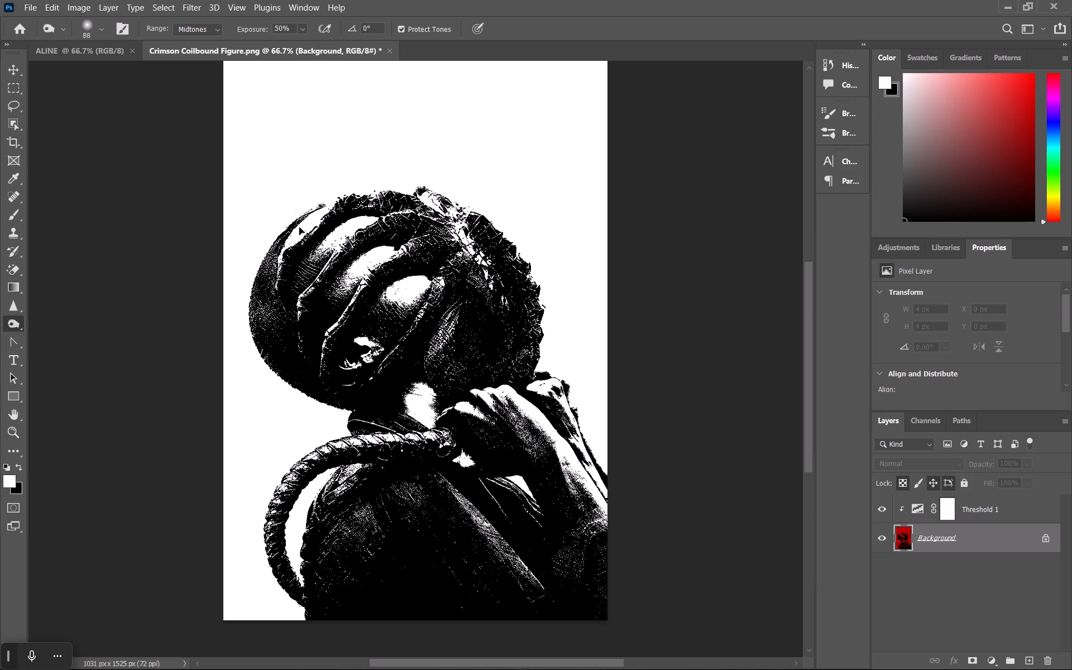
left_click(329, 202)
key("ctrl+shift+z")
key("ctrl+z")
Burn the light gap where the coiled tail meets the body near the image's bottom edge.
left_click(309, 585)
triple_click(307, 583)
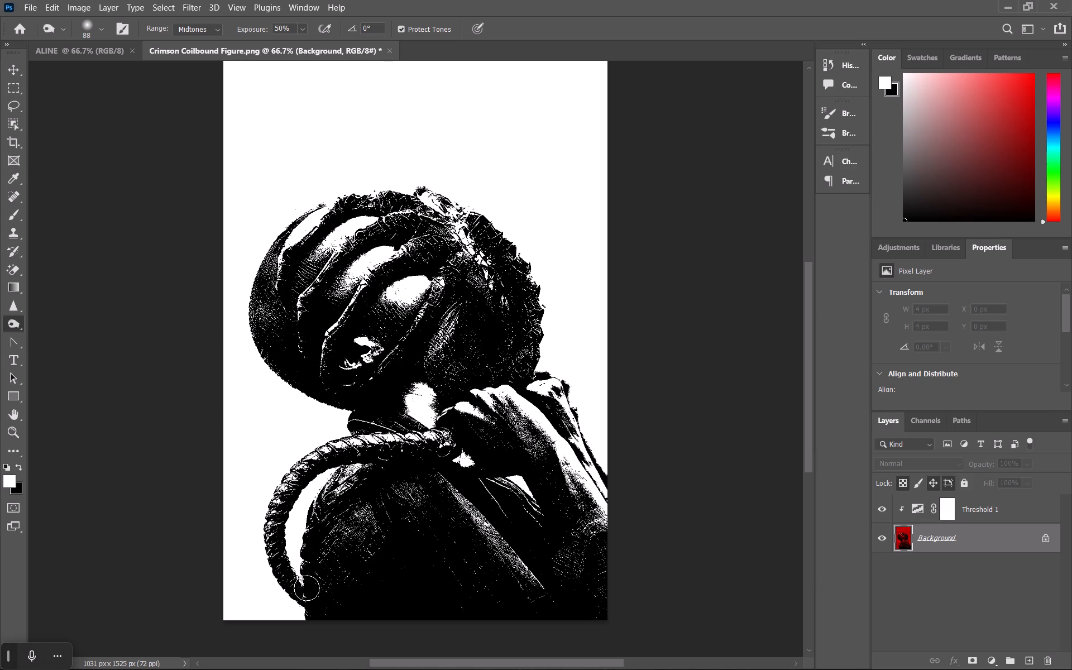
left_click(314, 620)
Add a Gradient Map adjustment layer directly above the Background layer, keeping the Foreground to Background gradient.
right_click(995, 661)
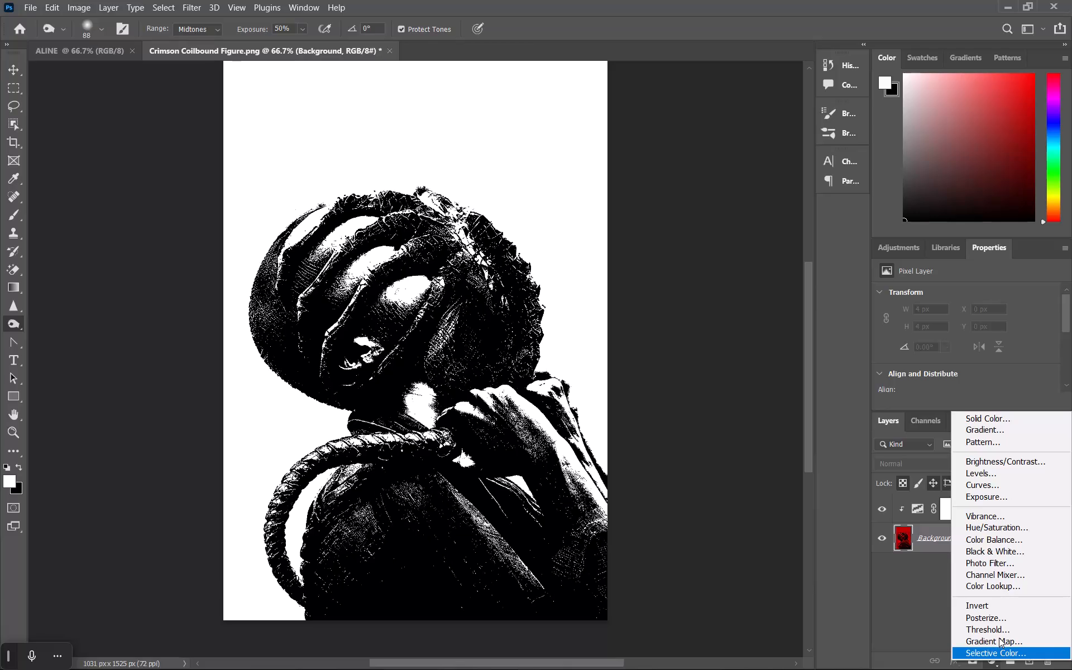
left_click(999, 638)
left_click(934, 293)
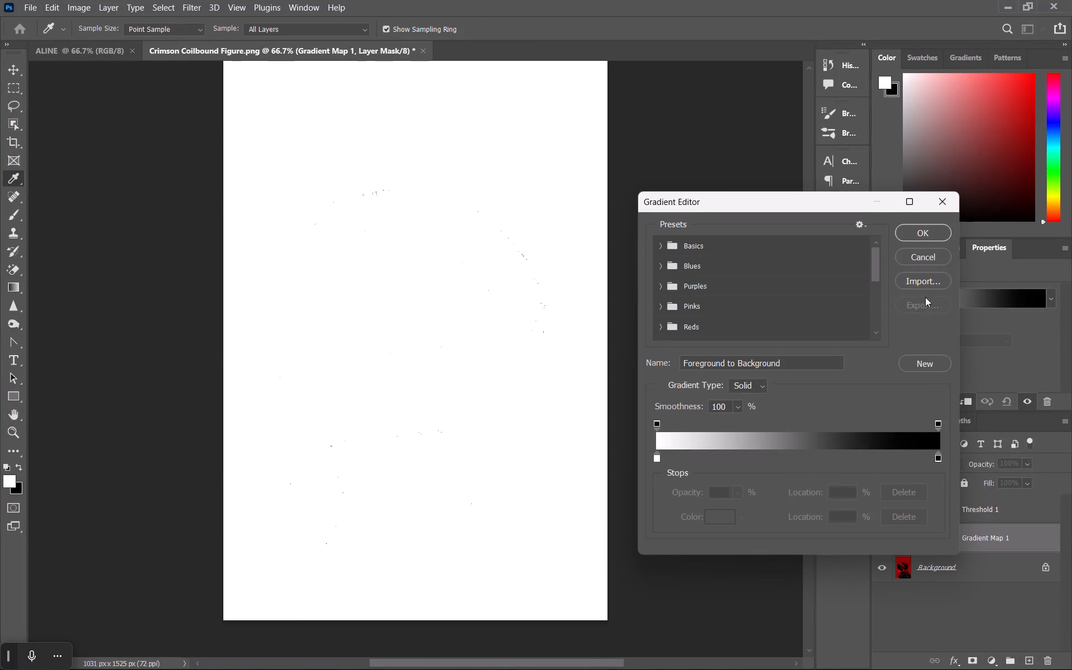
left_click(923, 572)
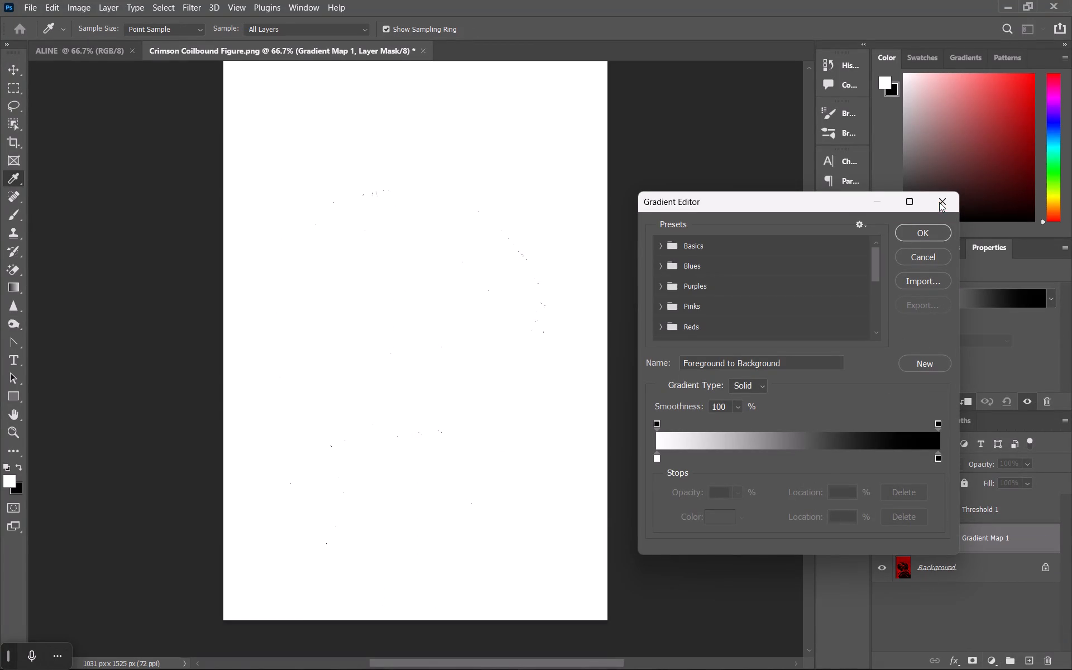
left_click(939, 202)
Add a second Gradient Map adjustment layer between the Background layer and the first gradient map.
left_click(982, 573)
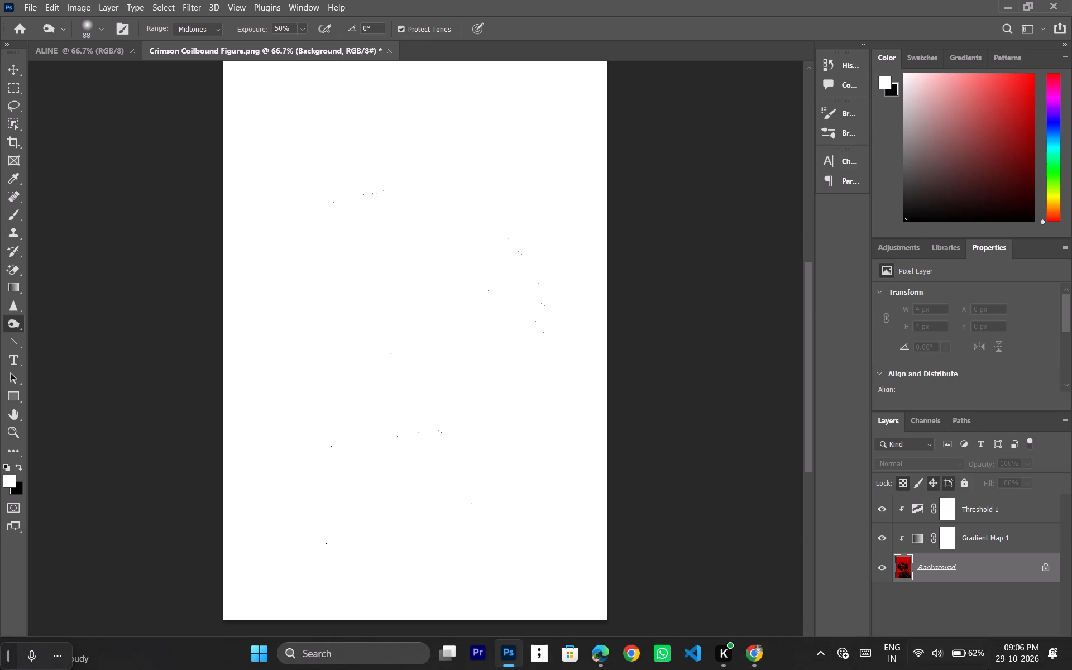
right_click(997, 661)
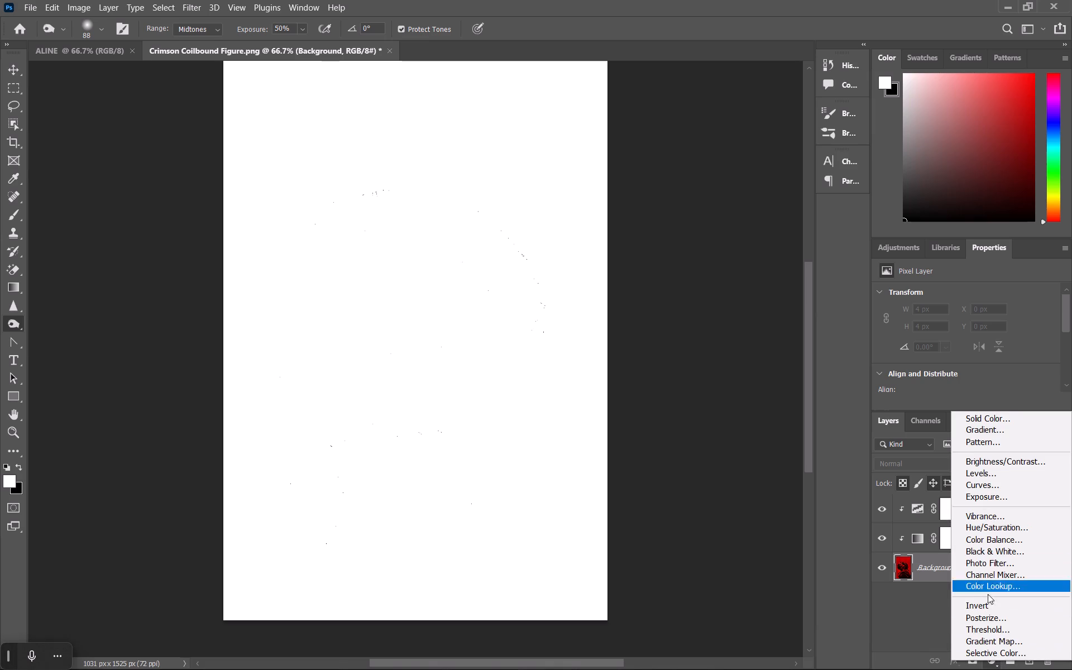
left_click(996, 638)
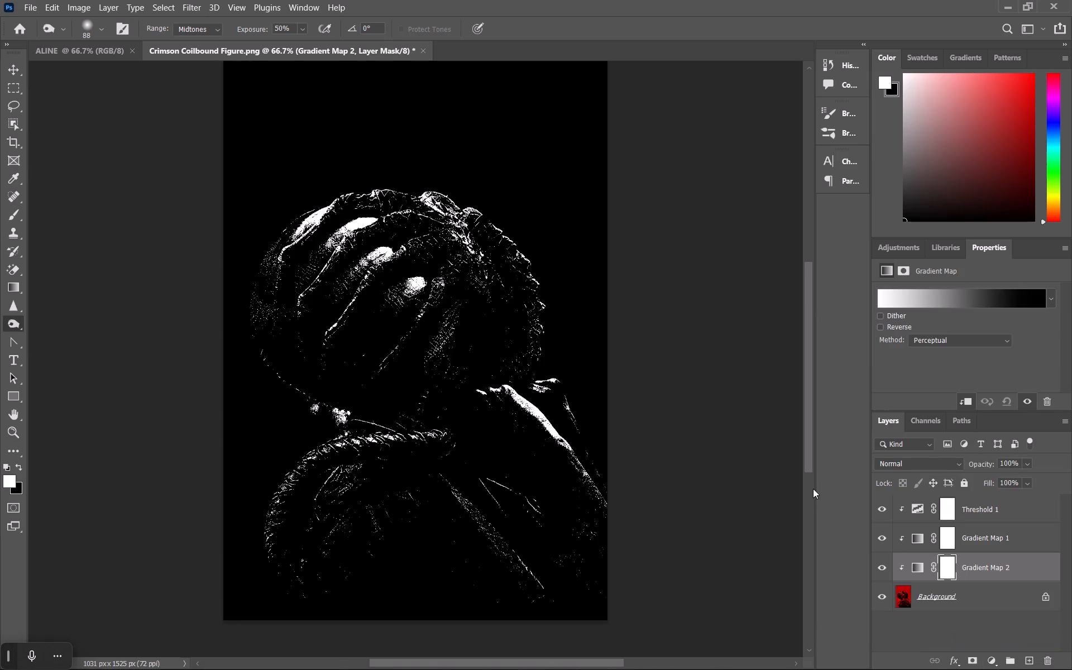
Apply the yellow-to-green Green_15 preset from the Greens group to the lower gradient map.
left_click(950, 301)
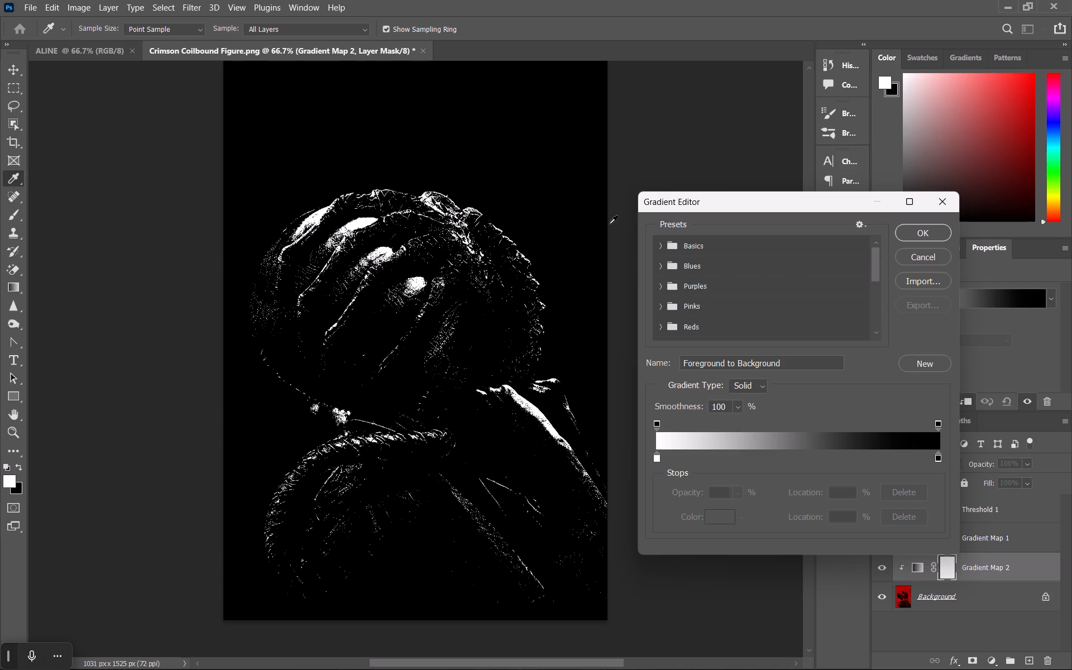
scroll(661, 286, "down", 1)
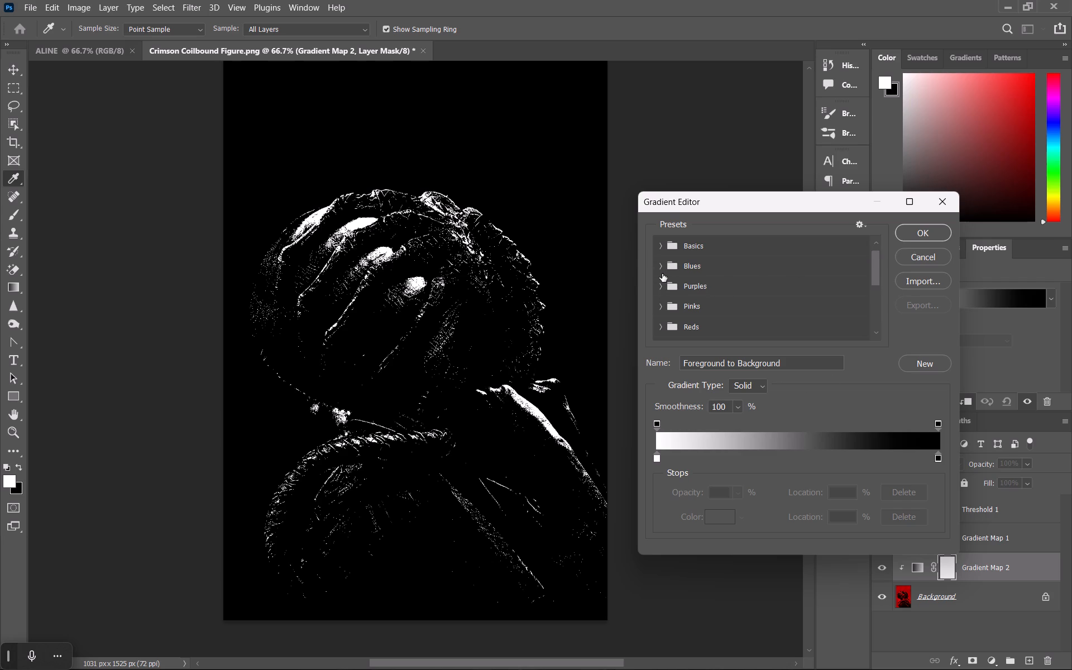
left_click(661, 275)
scroll(664, 290, "down", 5)
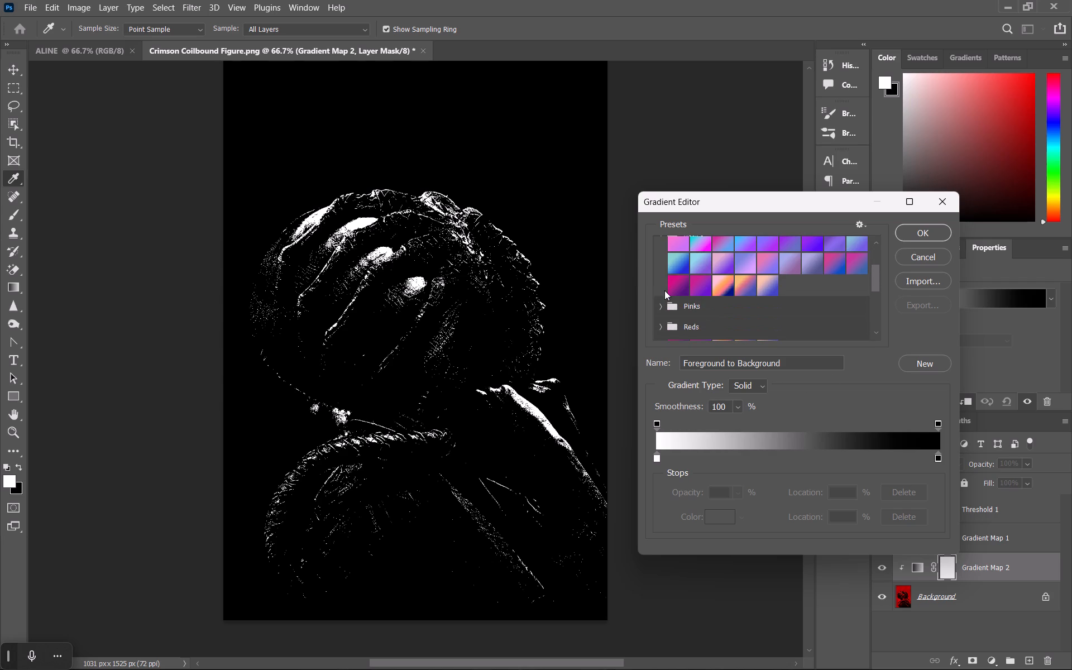
scroll(660, 303, "down", 9)
left_click(662, 265)
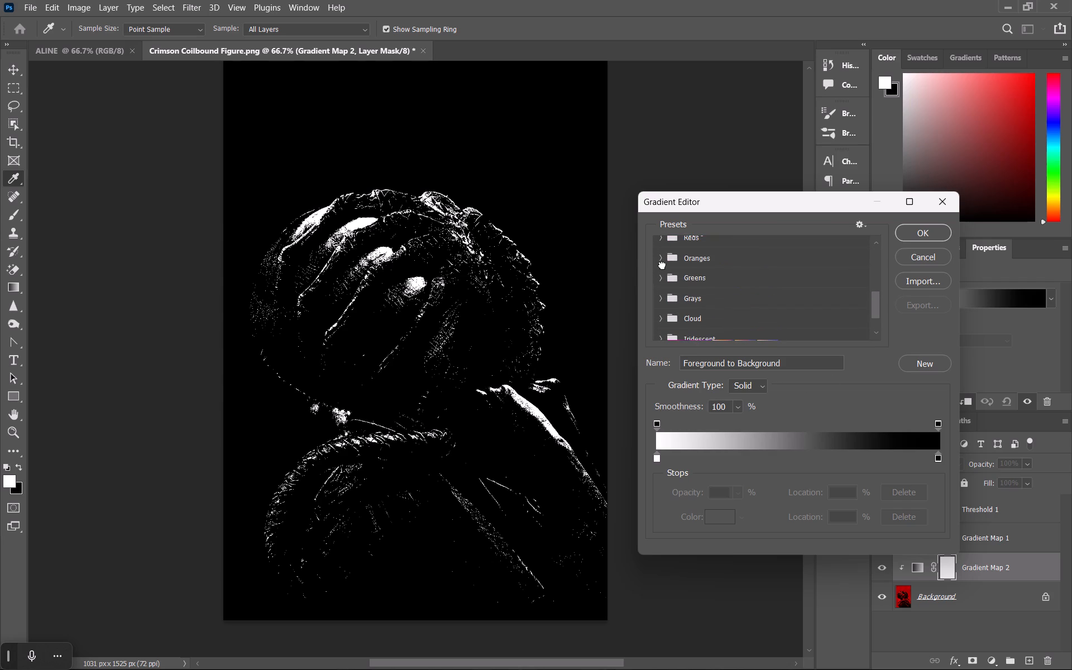
scroll(687, 296, "down", 4)
left_click(792, 270)
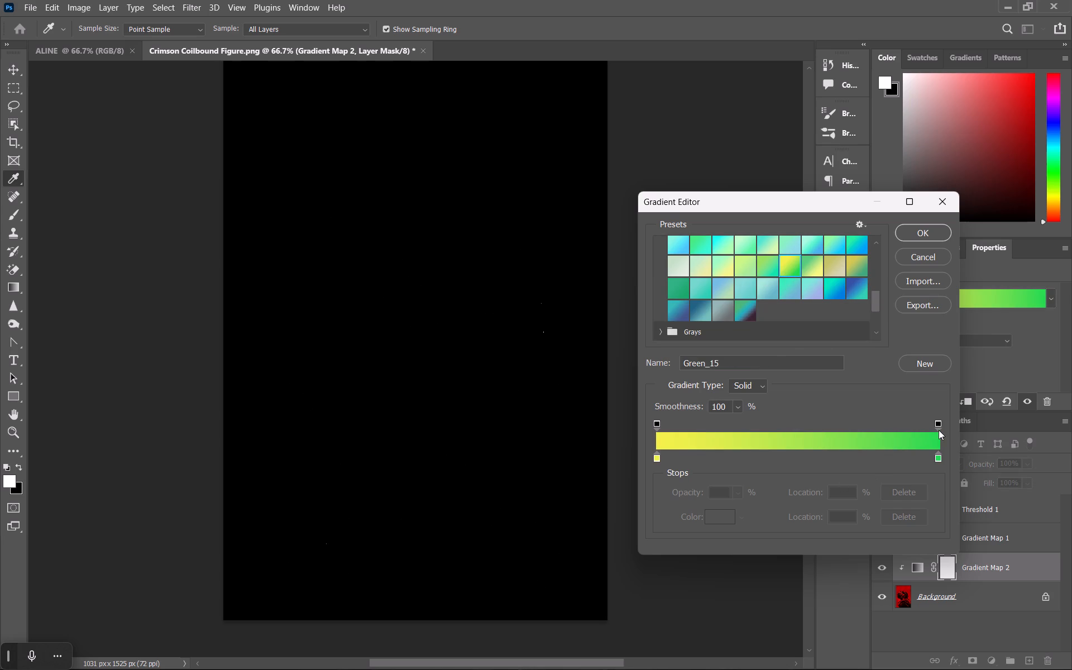
Move the gradient's opacity stops to 36% and 18%, and its yellow colour stop to 22%.
left_click_drag(939, 426, 759, 419)
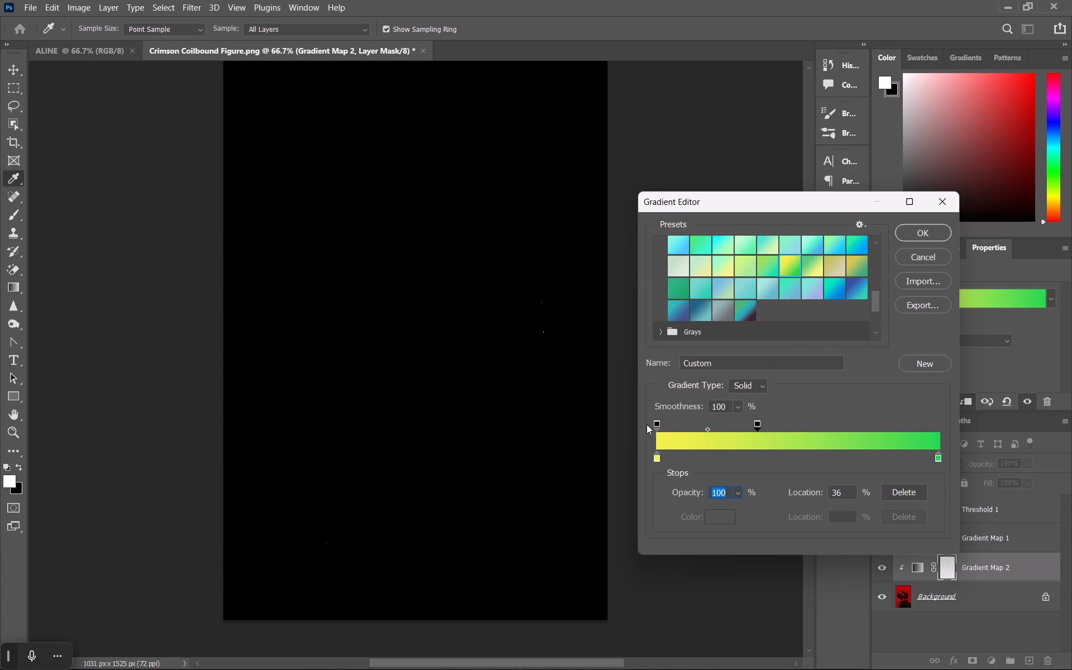
left_click_drag(659, 423, 708, 424)
left_click_drag(657, 454, 720, 449)
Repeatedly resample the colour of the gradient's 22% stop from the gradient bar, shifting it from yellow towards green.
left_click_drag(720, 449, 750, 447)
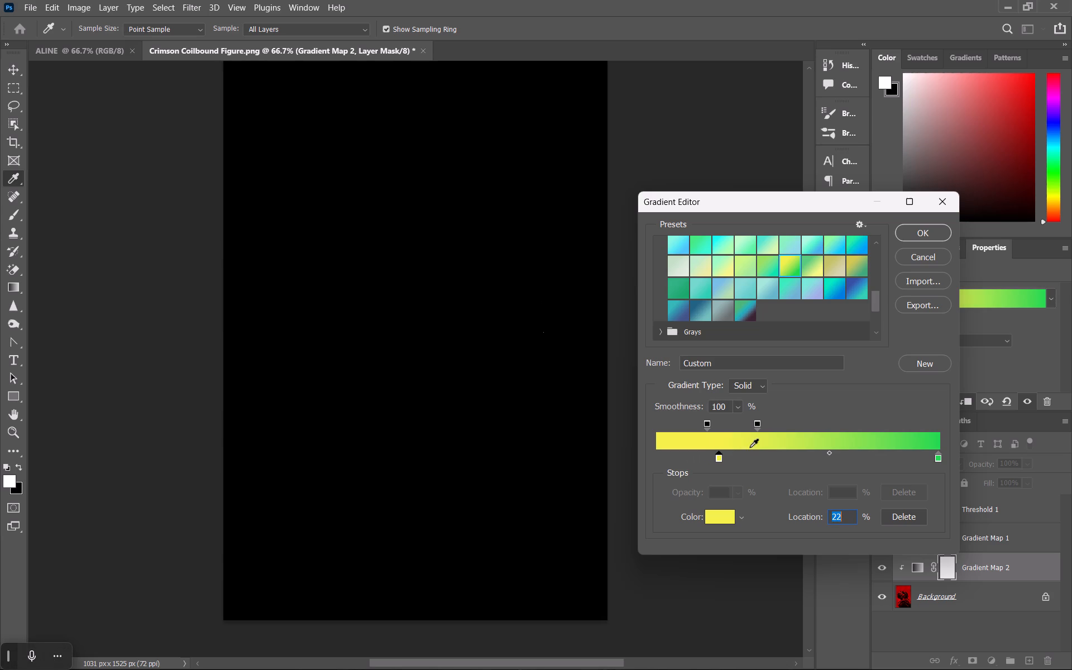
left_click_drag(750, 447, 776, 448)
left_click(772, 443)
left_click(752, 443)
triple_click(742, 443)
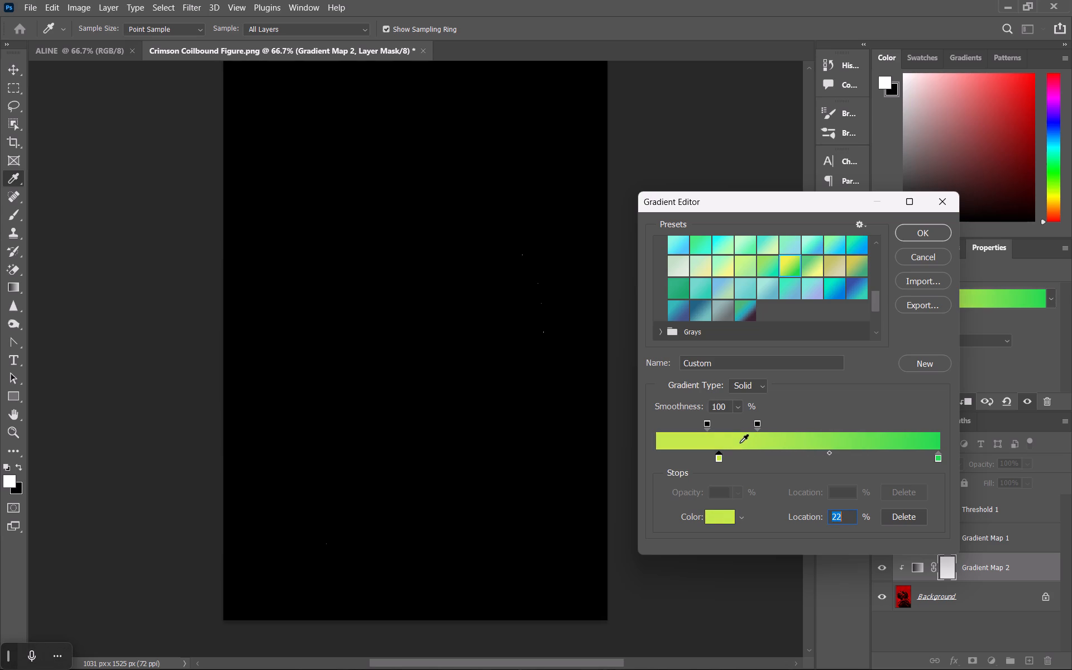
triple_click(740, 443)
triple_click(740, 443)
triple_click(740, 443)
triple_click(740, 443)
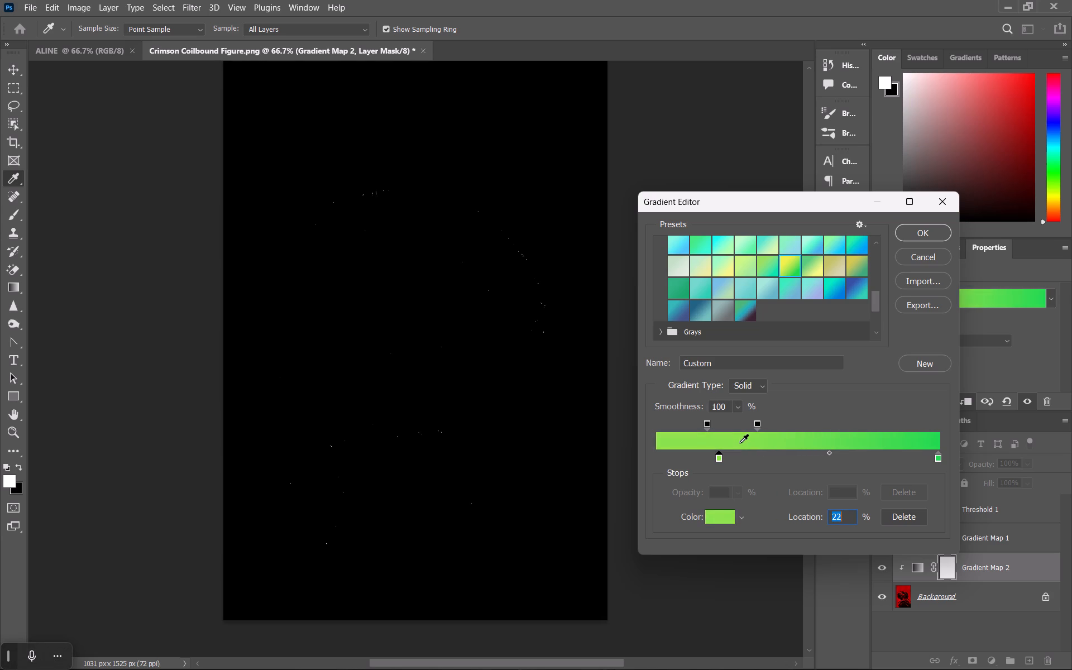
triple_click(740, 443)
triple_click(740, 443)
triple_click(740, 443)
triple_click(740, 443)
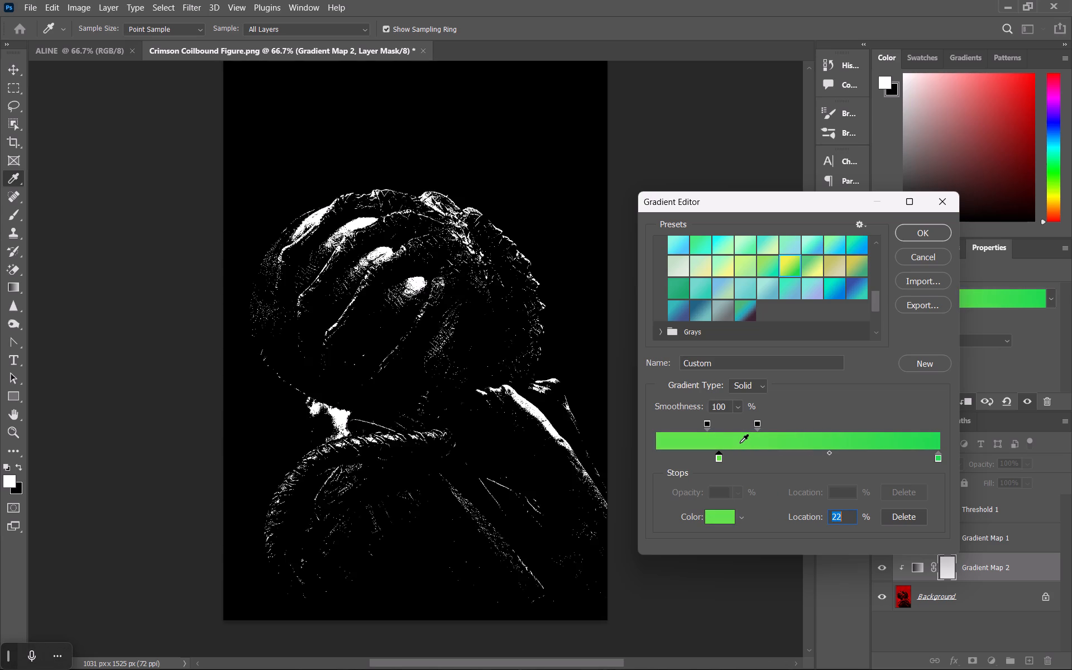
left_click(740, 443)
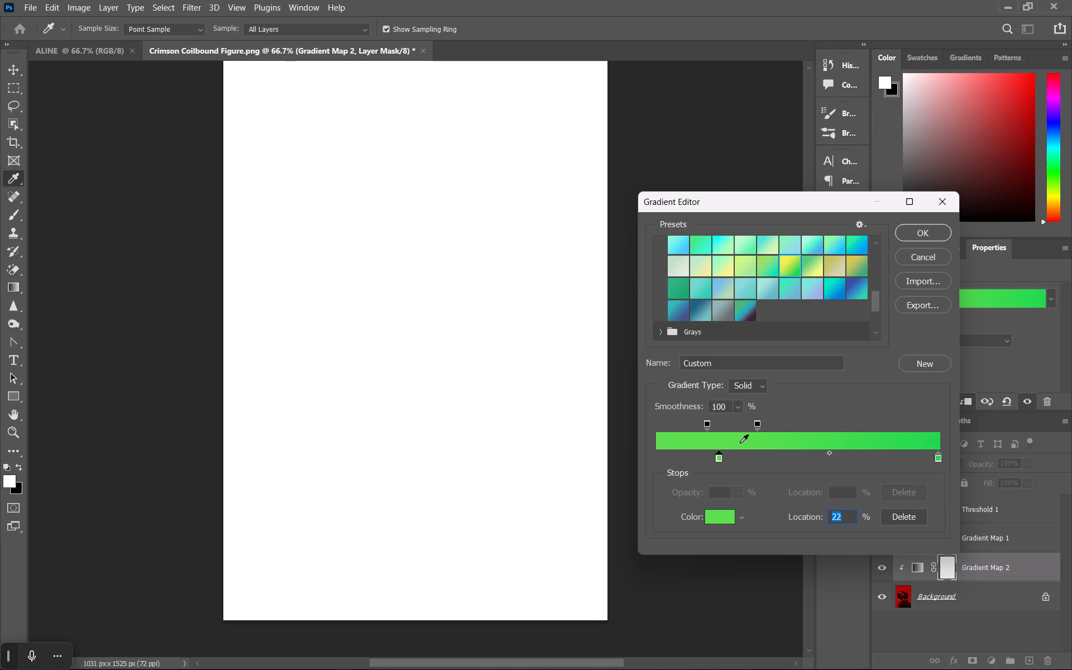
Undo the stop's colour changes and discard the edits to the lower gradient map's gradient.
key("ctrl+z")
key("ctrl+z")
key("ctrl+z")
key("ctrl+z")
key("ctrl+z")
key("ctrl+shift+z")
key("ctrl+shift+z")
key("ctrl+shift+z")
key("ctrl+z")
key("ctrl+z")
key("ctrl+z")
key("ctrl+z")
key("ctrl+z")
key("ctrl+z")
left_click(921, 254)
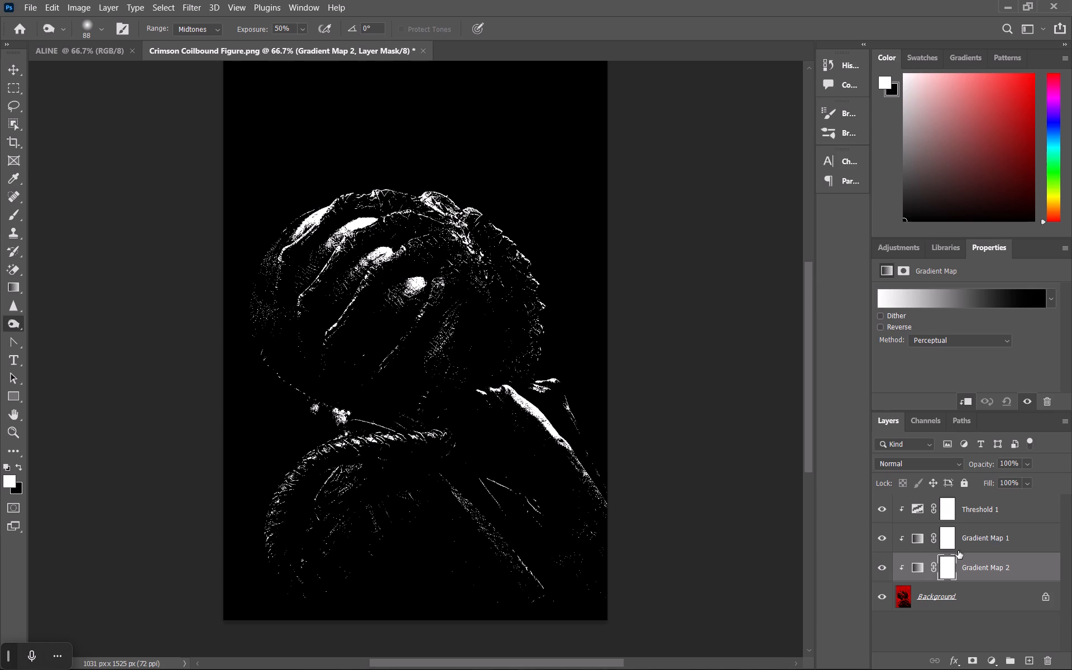
Delete both gradient map adjustment layers between the Threshold 1 and Background layers.
left_click(966, 543)
key("Delete")
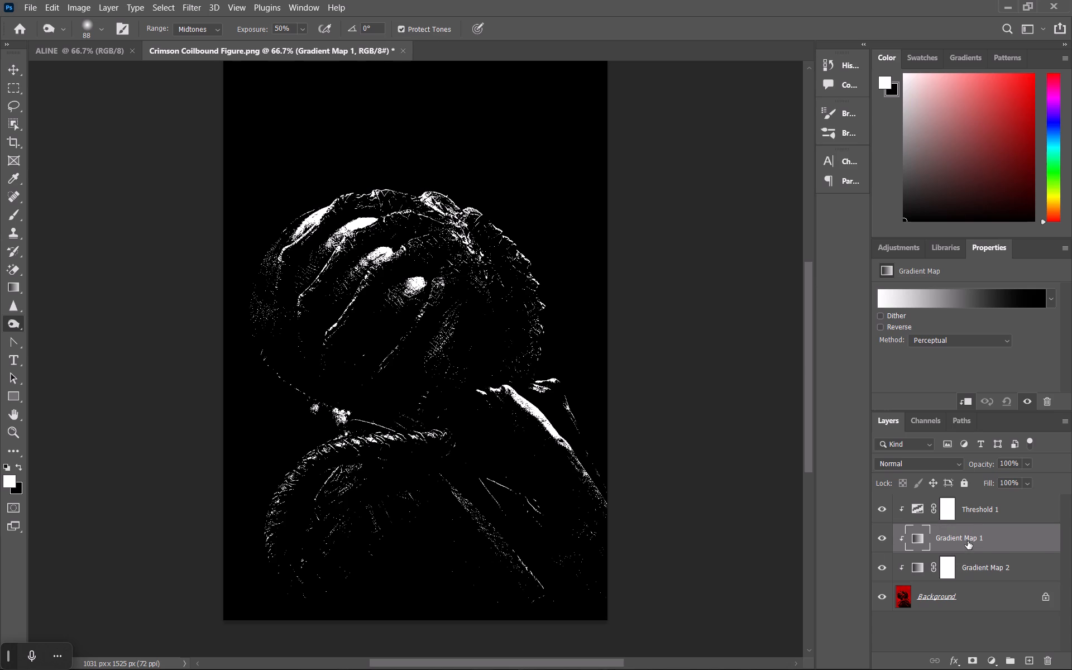
left_click(968, 541)
key("Delete")
left_click(968, 541)
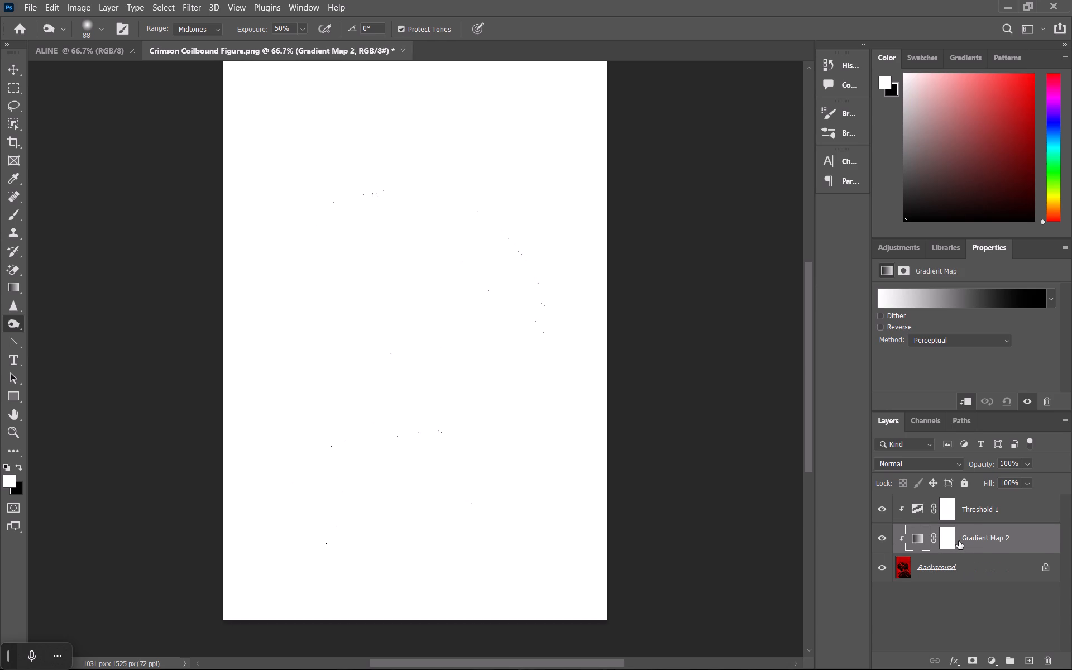
left_click(959, 541)
left_click(961, 541)
key("Delete")
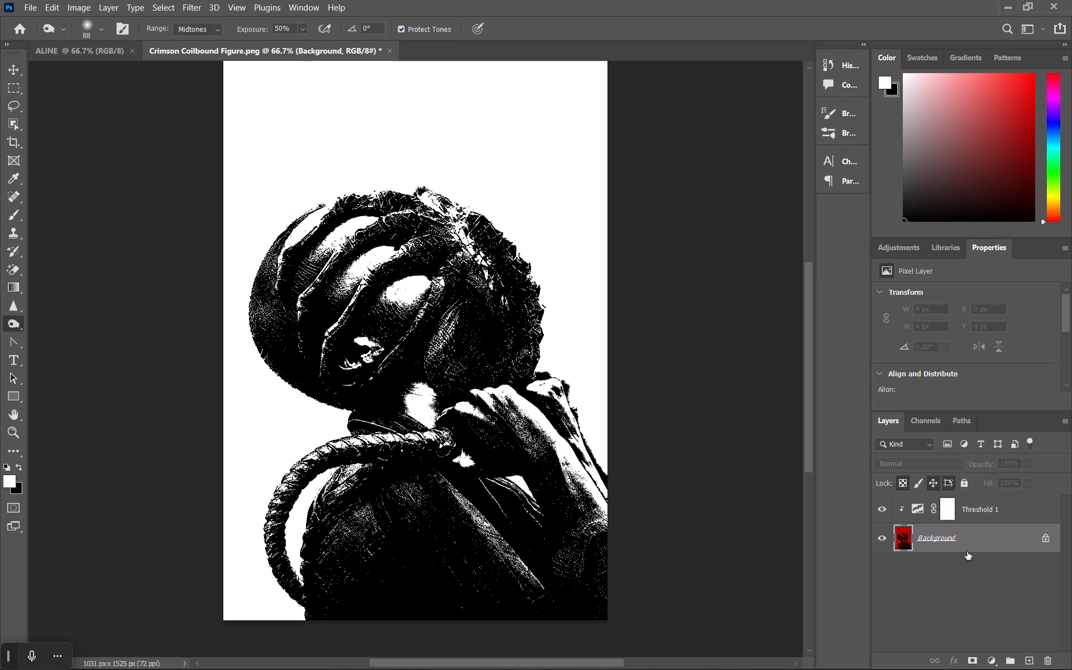
Unlock the Background layer, converting it to a regular layer.
left_click(959, 642)
left_click(979, 532)
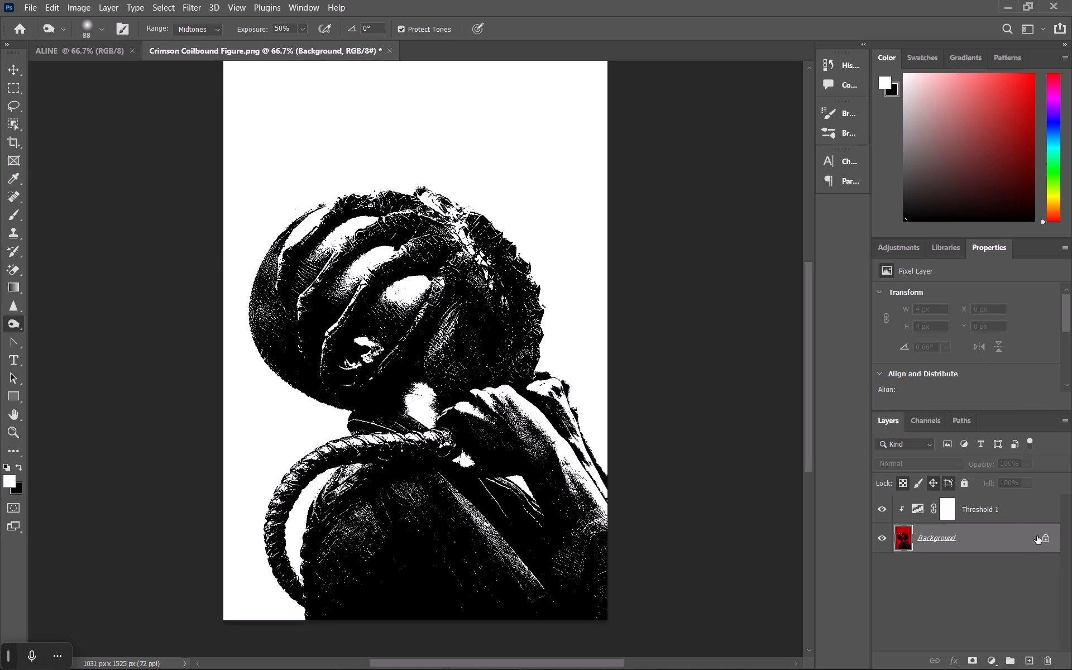
left_click(1047, 539)
left_click(998, 548)
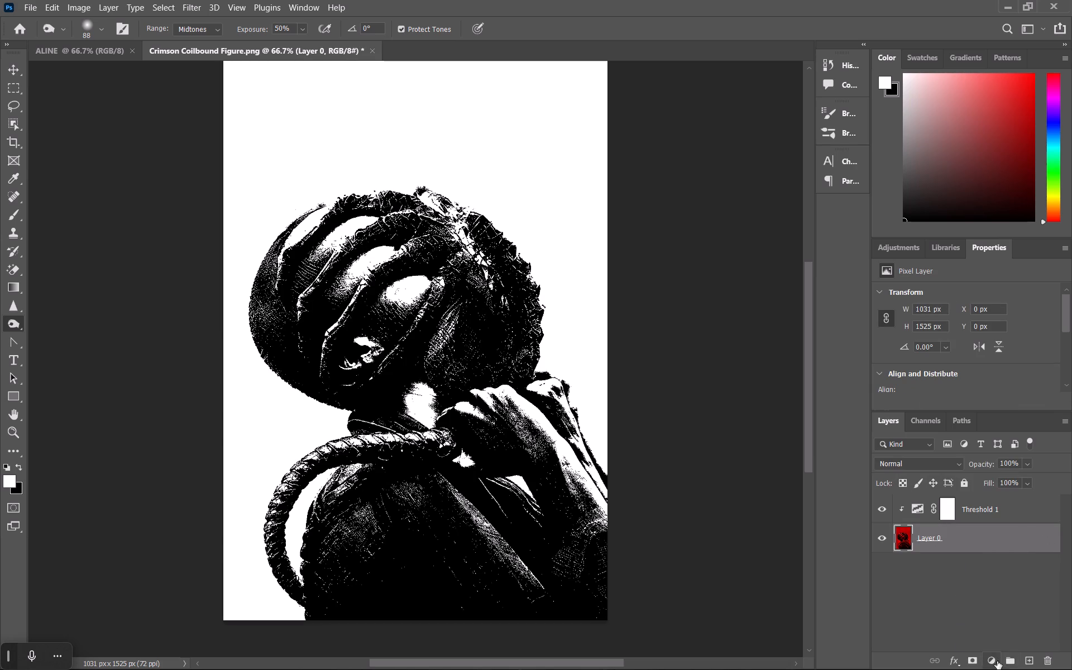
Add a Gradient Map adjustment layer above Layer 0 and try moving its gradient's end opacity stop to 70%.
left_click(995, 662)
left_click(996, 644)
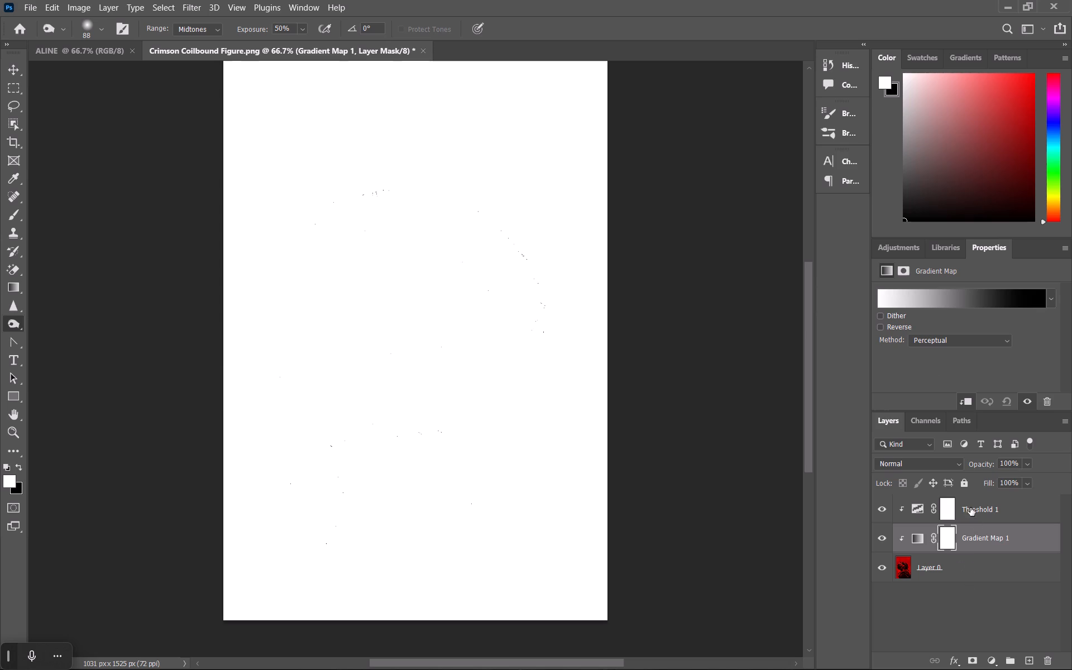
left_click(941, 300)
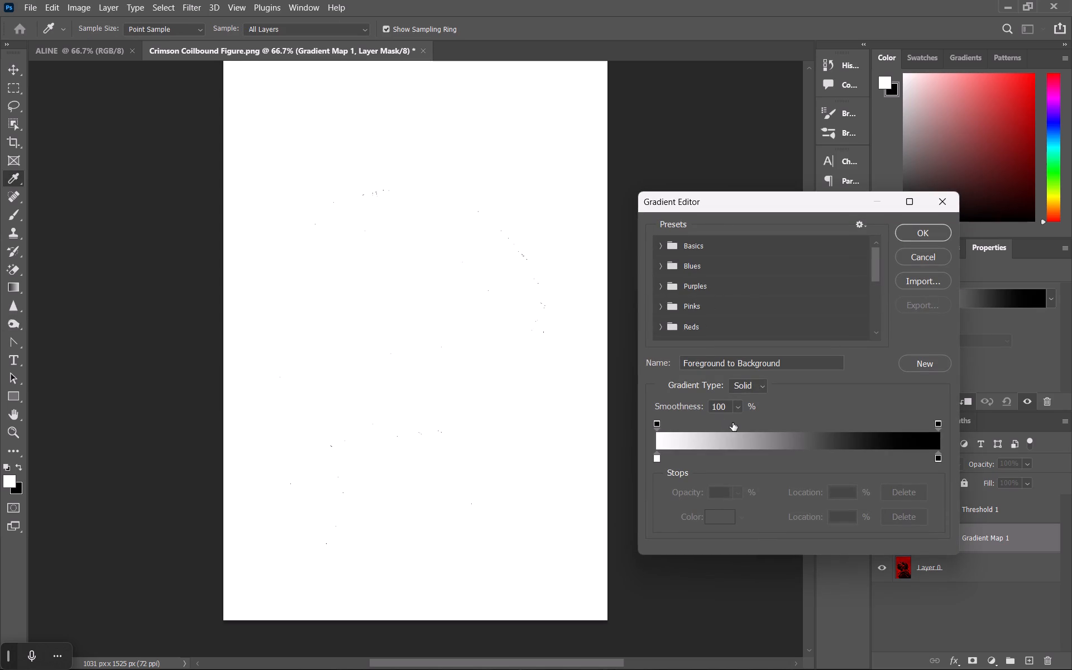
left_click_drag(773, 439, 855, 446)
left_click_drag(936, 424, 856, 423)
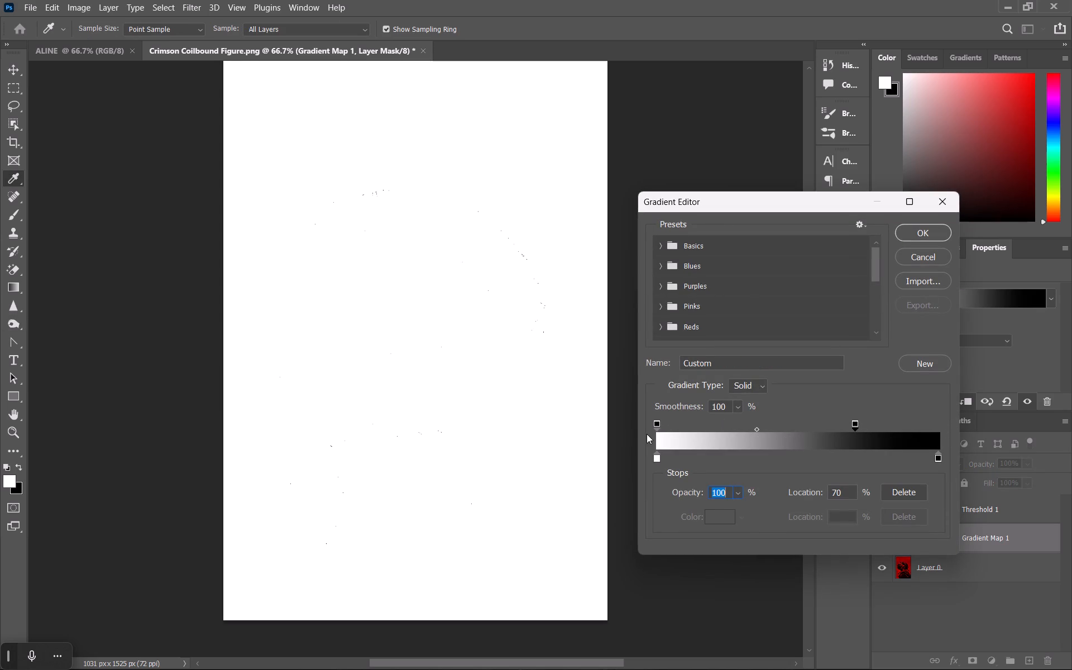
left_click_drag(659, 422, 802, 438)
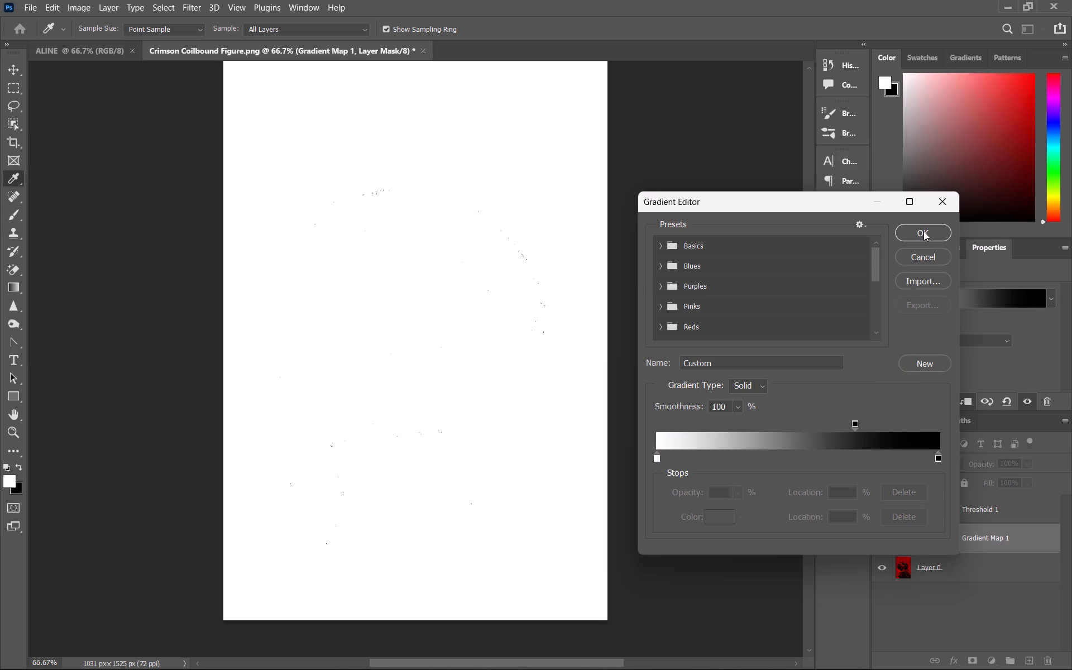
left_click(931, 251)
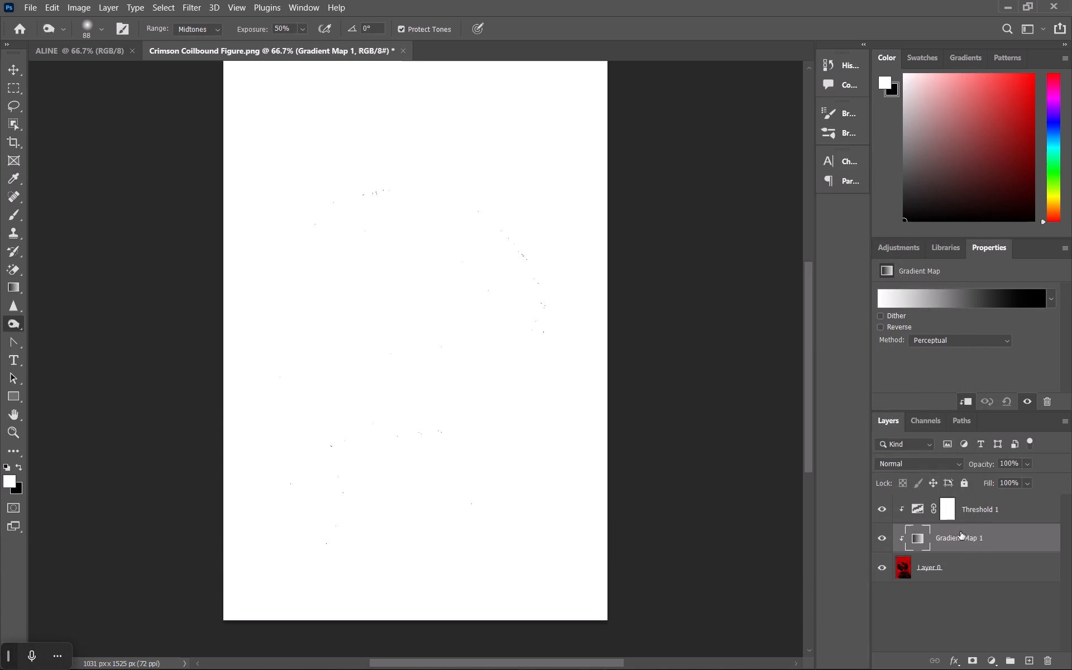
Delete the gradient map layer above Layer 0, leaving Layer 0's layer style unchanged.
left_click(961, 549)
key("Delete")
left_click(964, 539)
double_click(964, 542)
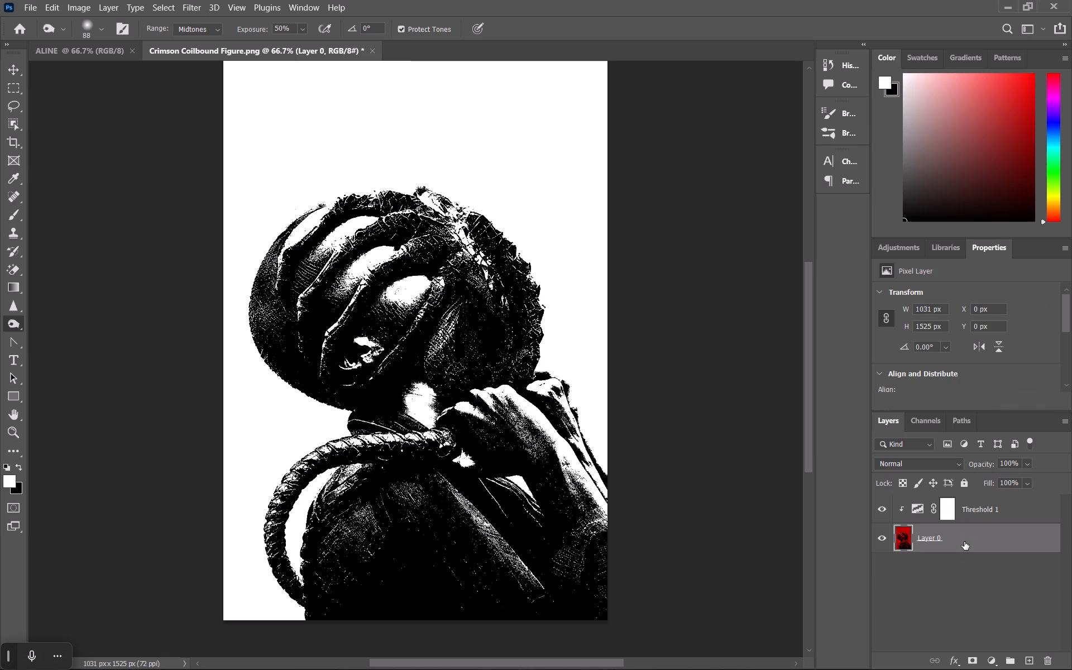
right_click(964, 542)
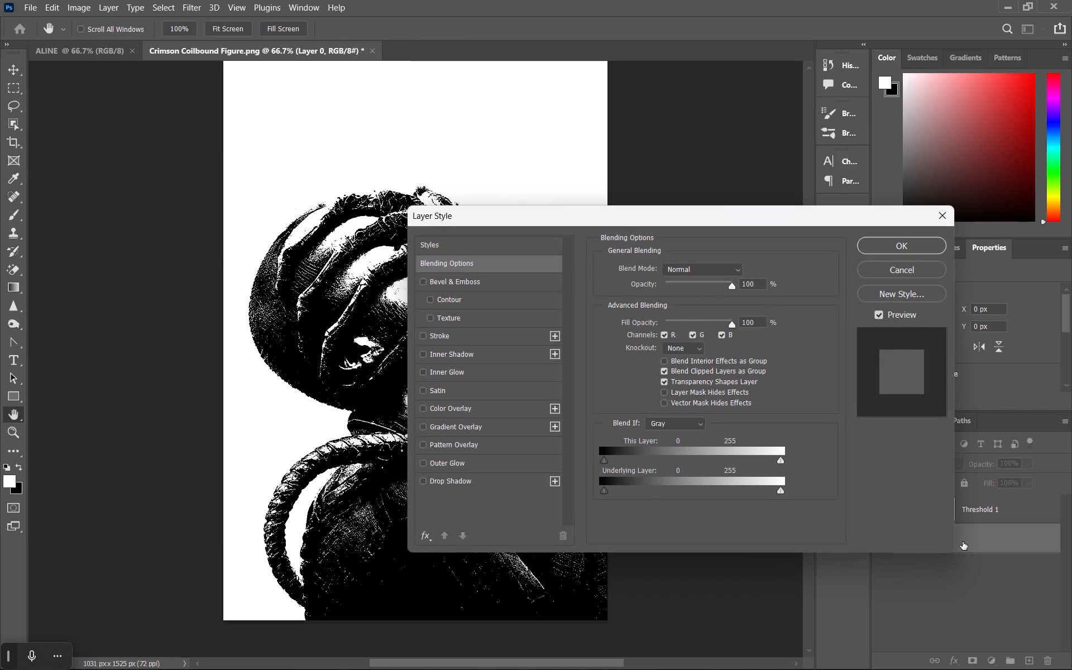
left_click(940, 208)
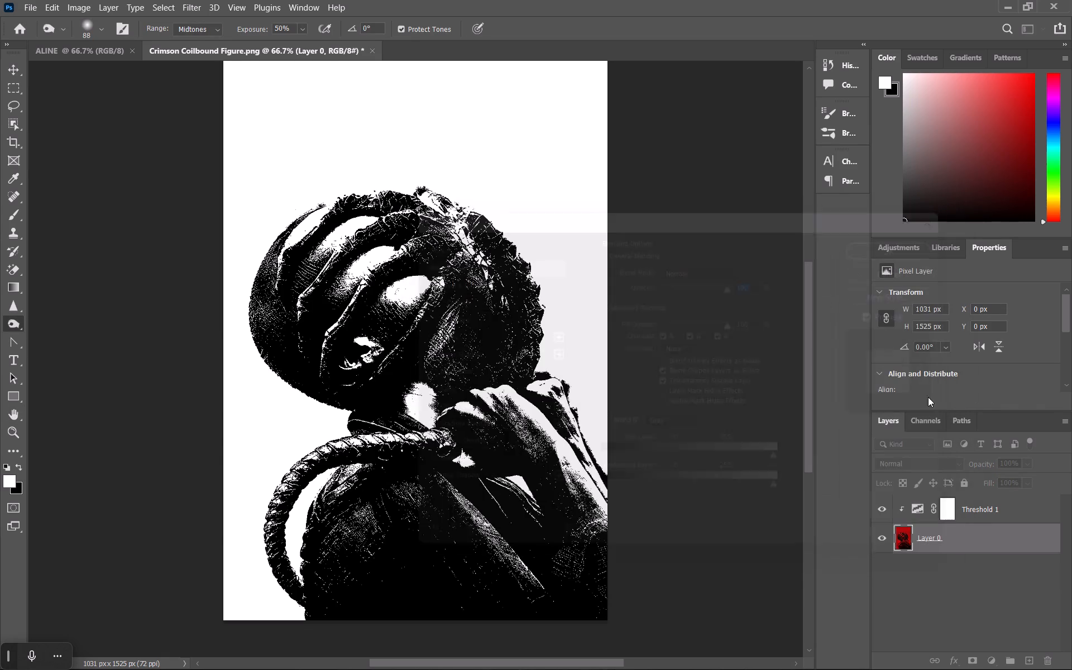
Add a Gradient Map adjustment layer directly above Layer 0 and reverse its gradient.
left_click(999, 667)
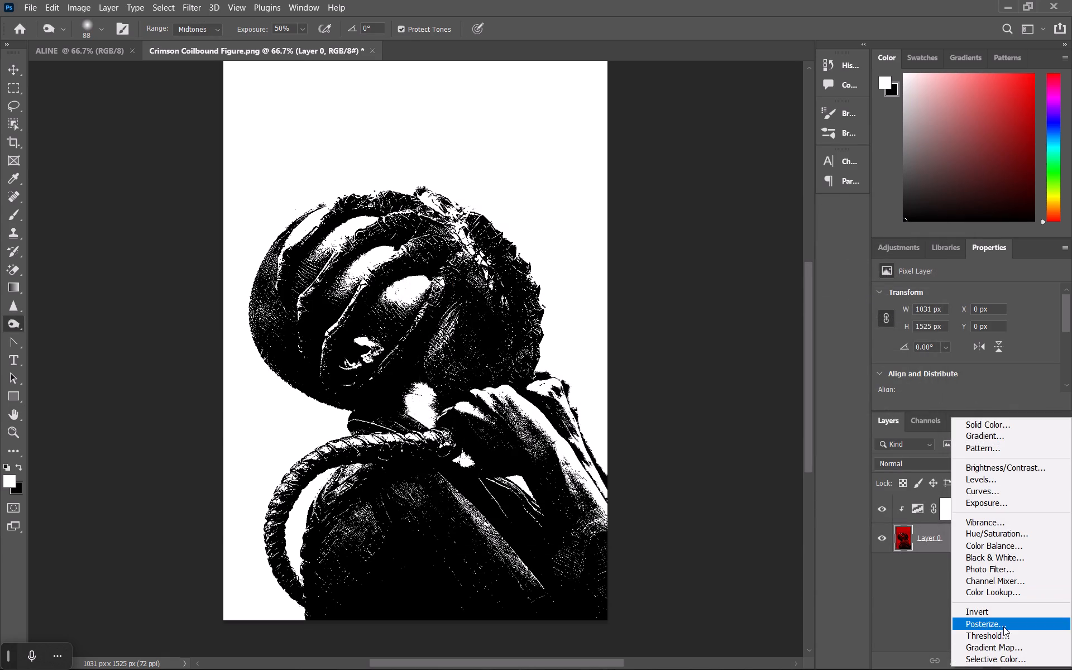
left_click(1005, 642)
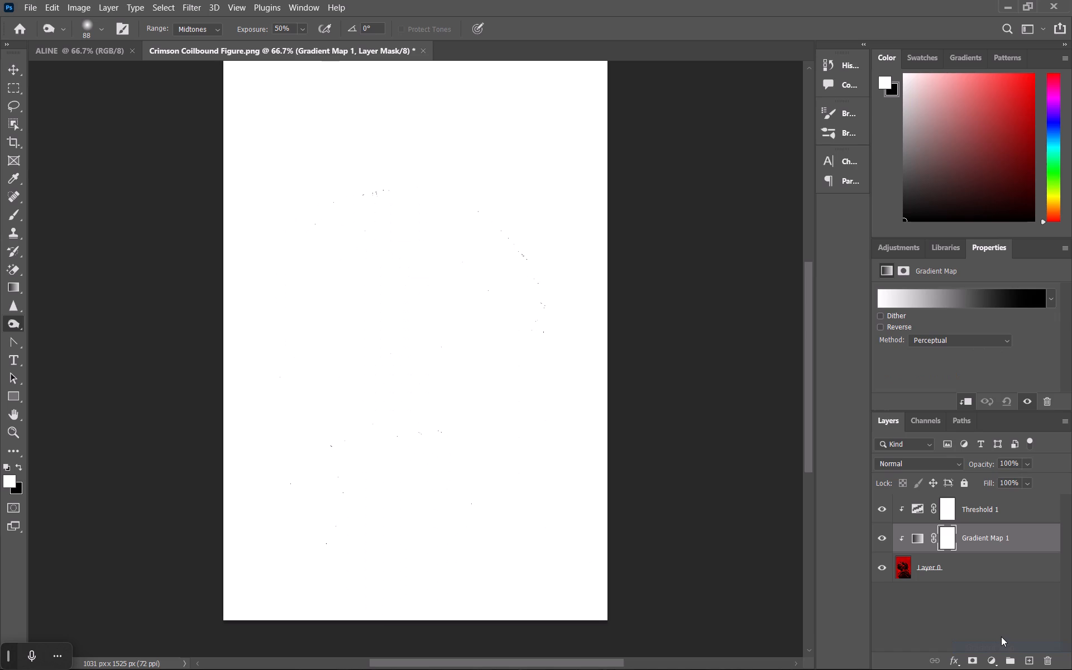
left_click(877, 327)
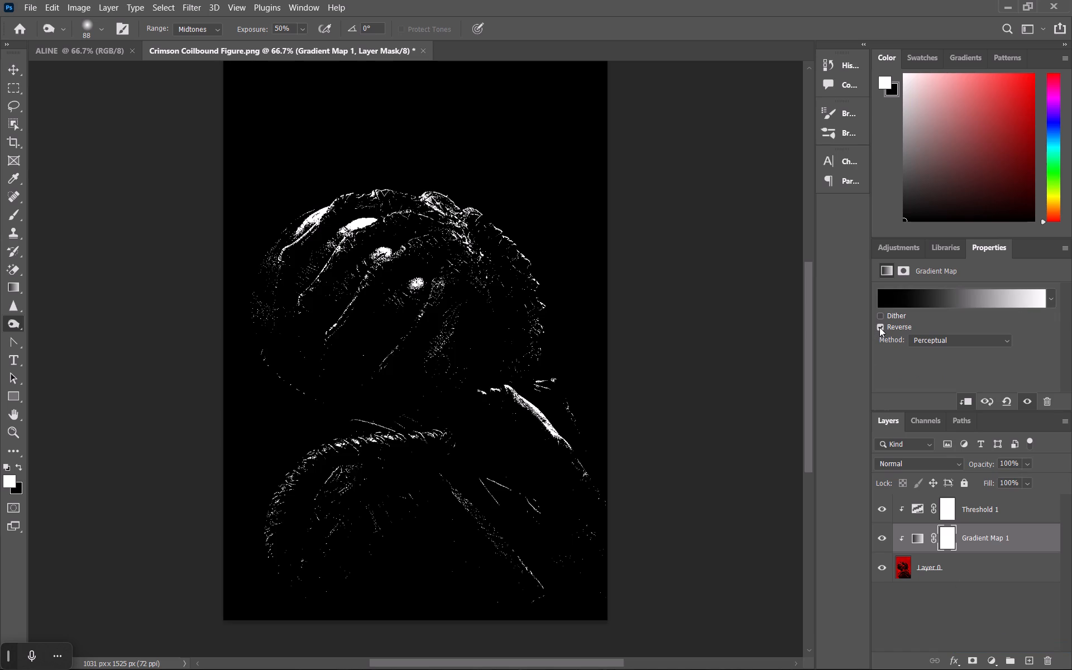
Apply the yellow-to-green Green_15 preset from the Greens group to the reversed gradient map.
left_click(895, 290)
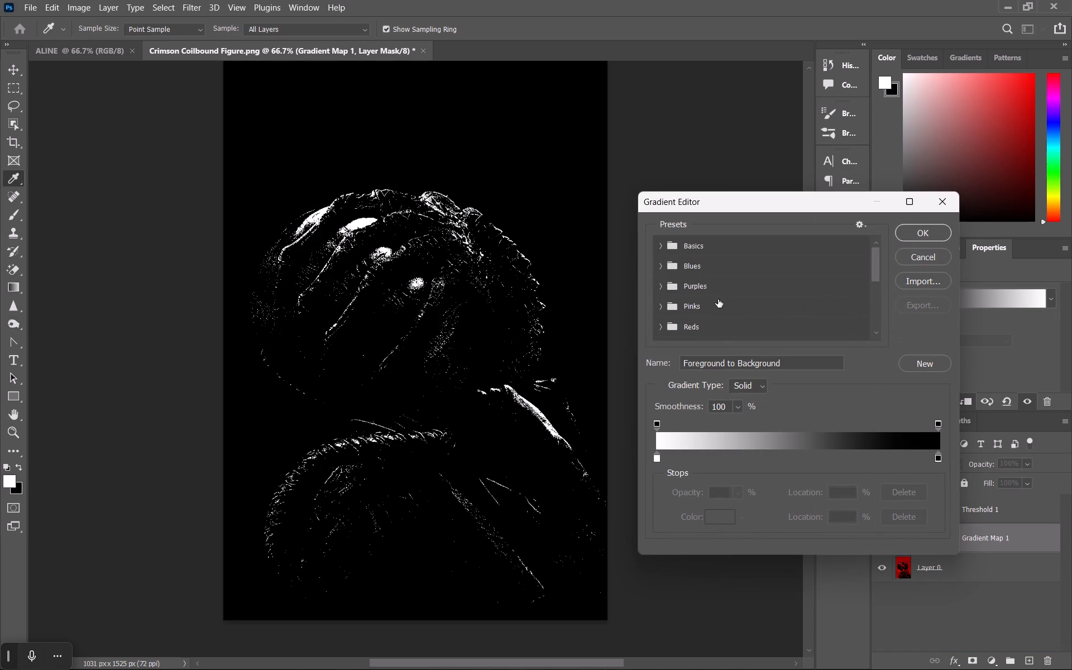
scroll(678, 326, "down", 5)
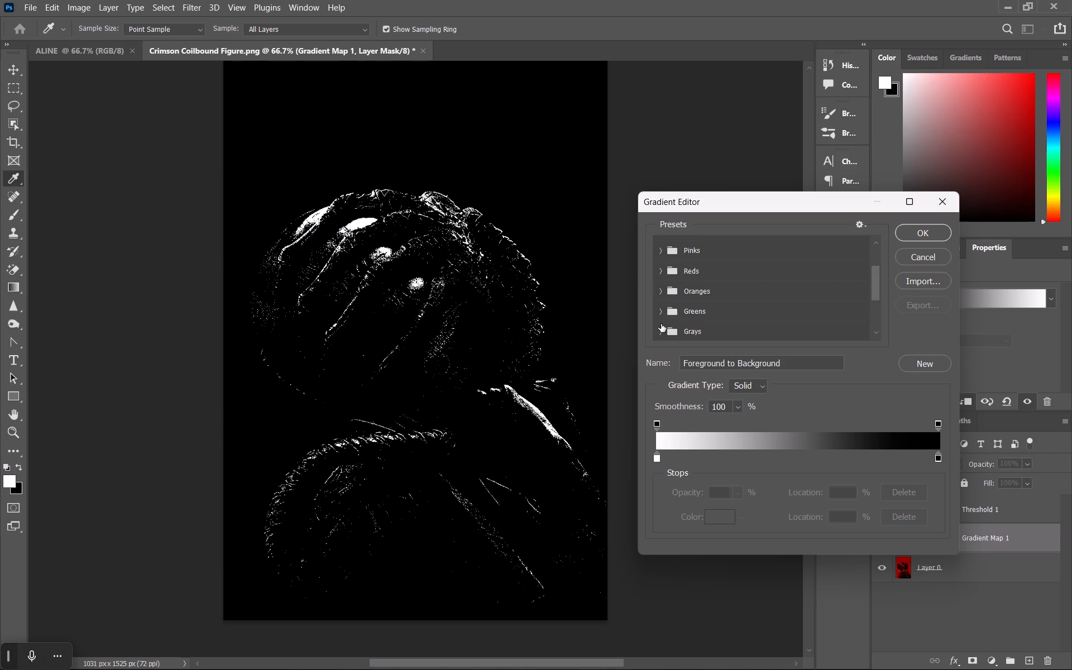
scroll(661, 324, "down", 3)
left_click(661, 276)
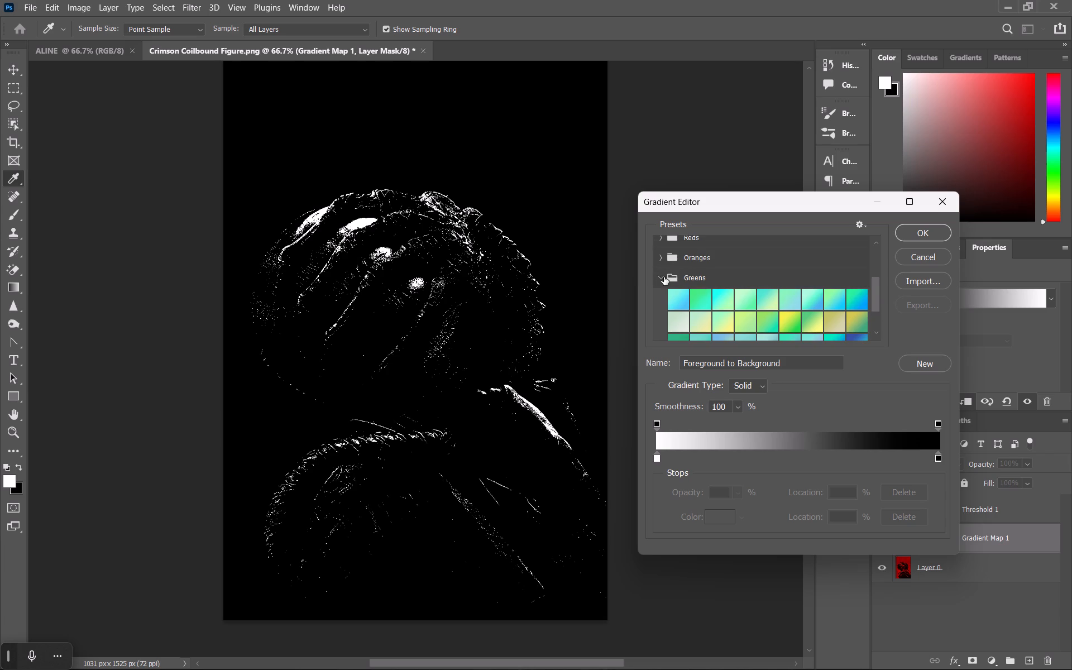
scroll(778, 316, "down", 2)
left_click(792, 298)
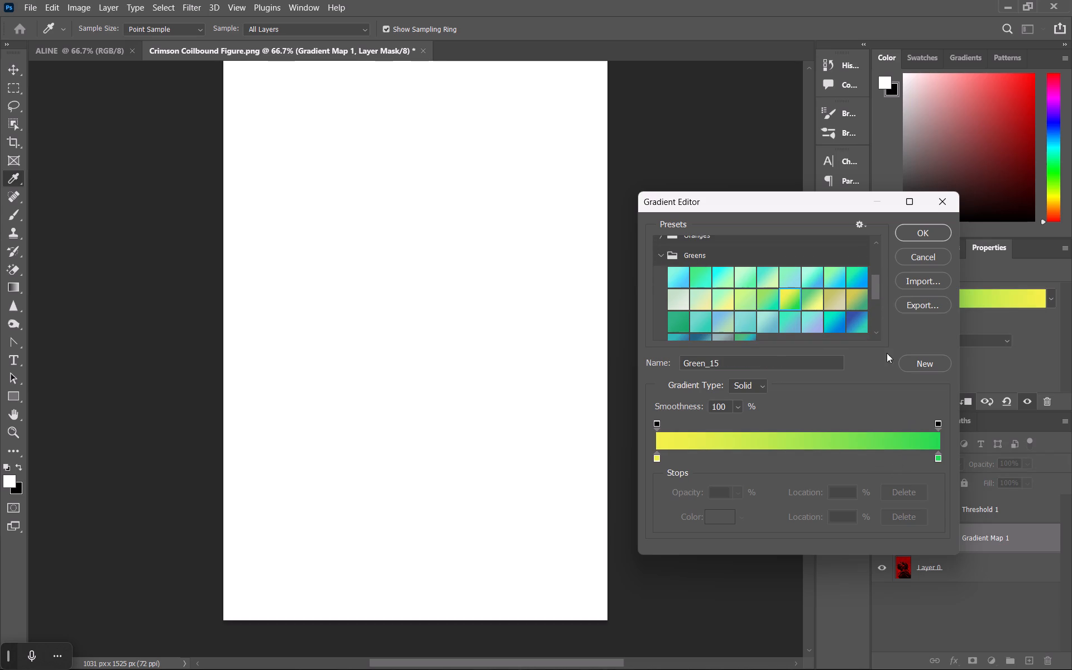
left_click(826, 317)
left_click(844, 303)
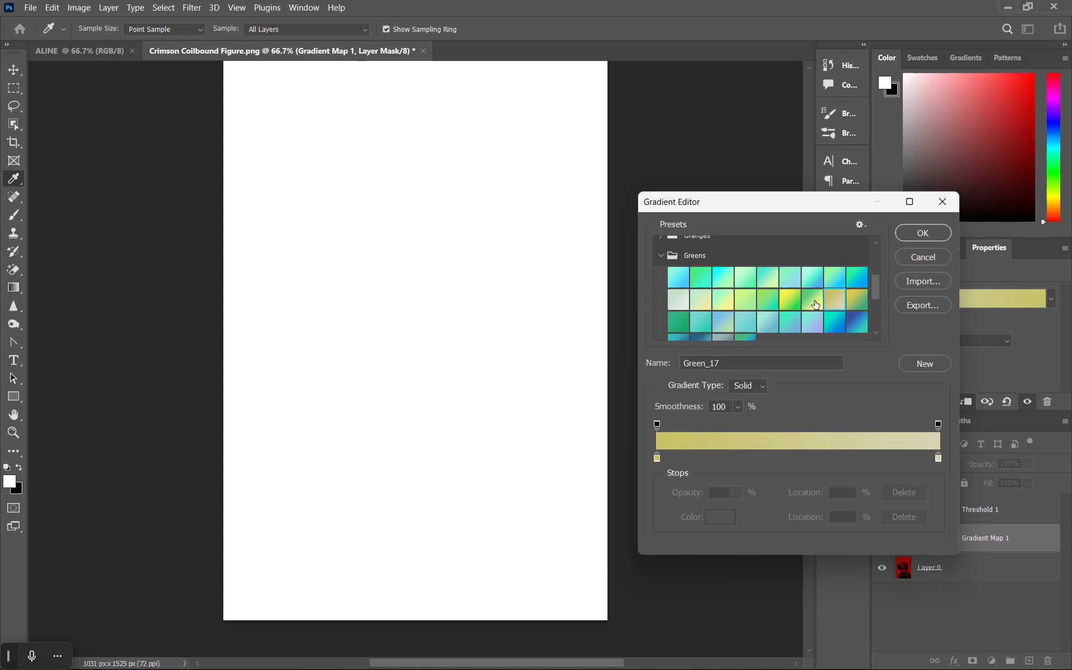
left_click(803, 299)
left_click(782, 299)
Shift the gradient map's end opacity stop inward, move its green colour stop to 36%, and accept the custom gradient.
left_click_drag(869, 433, 862, 433)
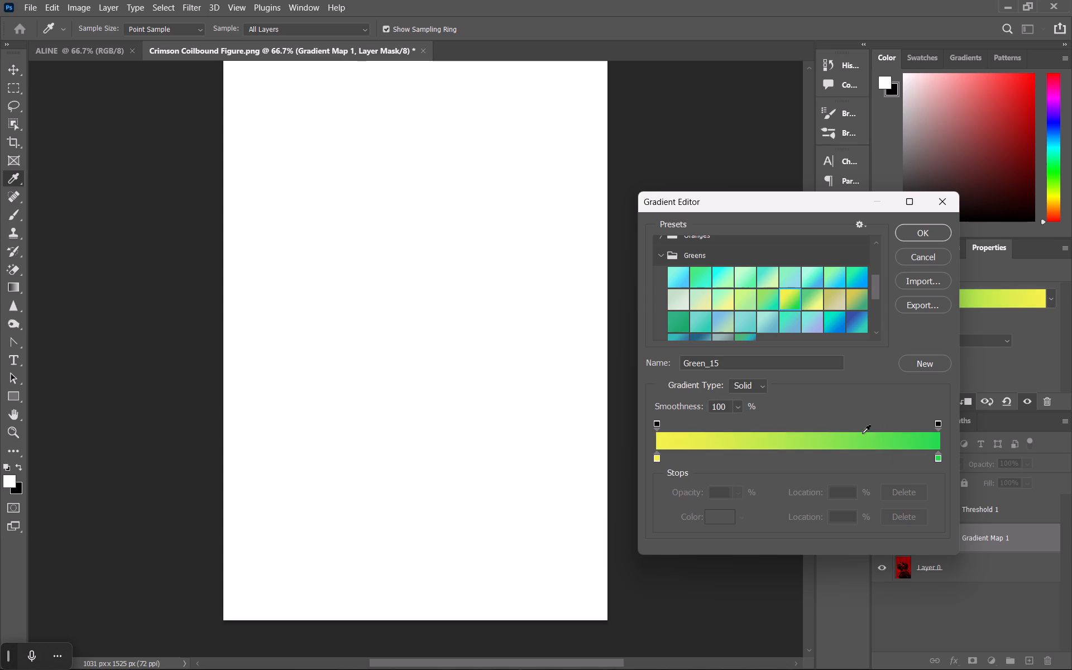
left_click_drag(862, 433, 845, 436)
left_click_drag(840, 437, 805, 437)
left_click_drag(939, 424, 894, 424)
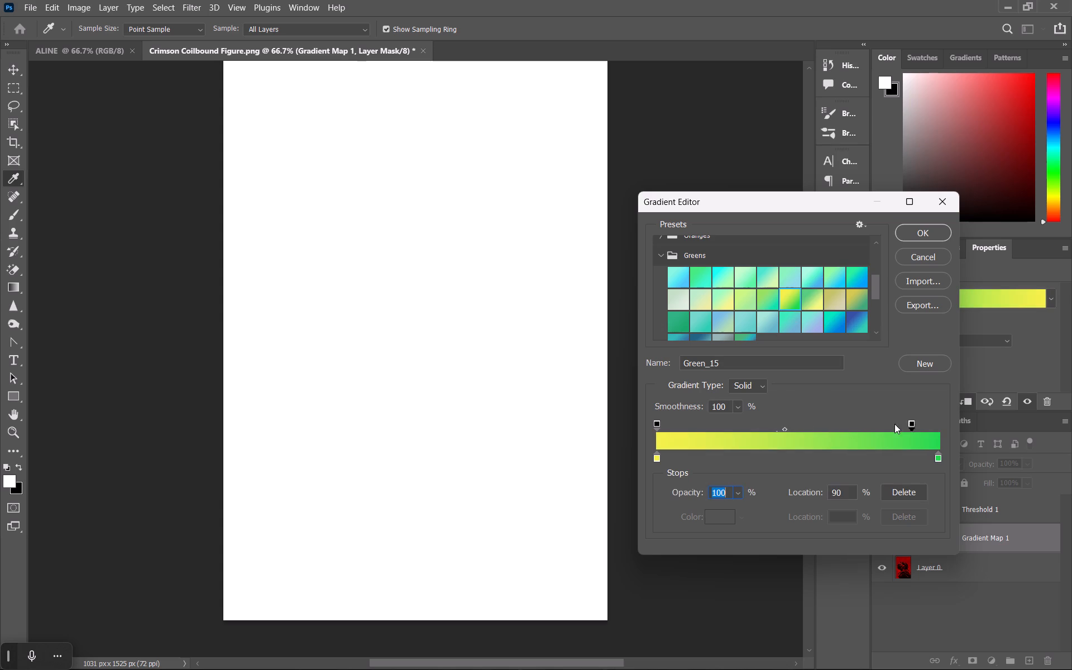
left_click_drag(894, 424, 853, 424)
left_click_drag(936, 456, 849, 454)
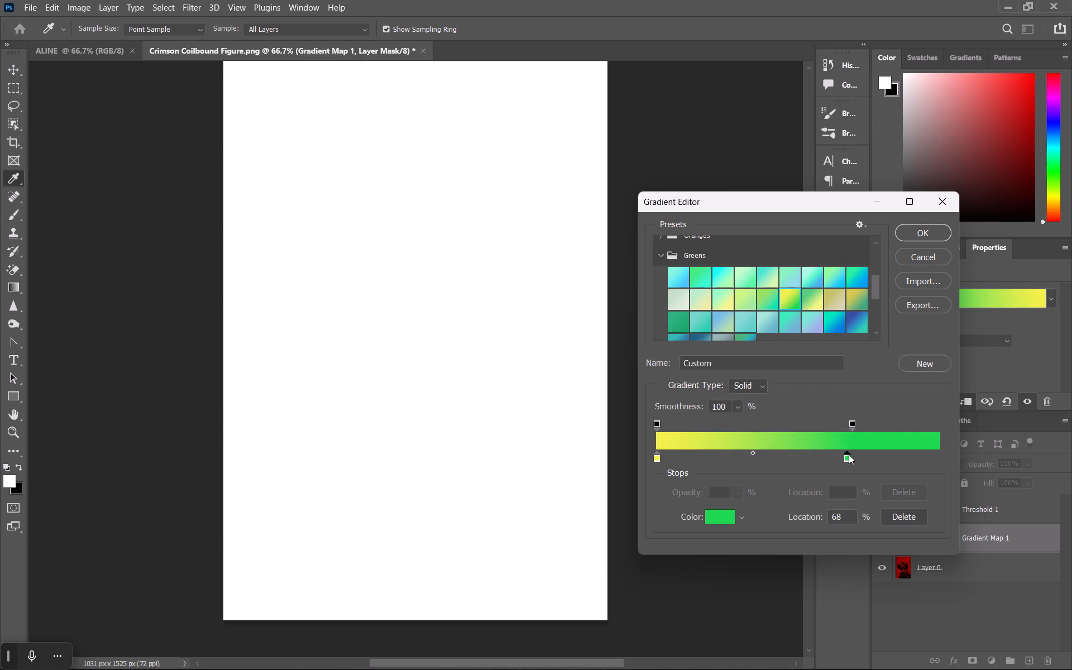
left_click_drag(849, 454, 760, 454)
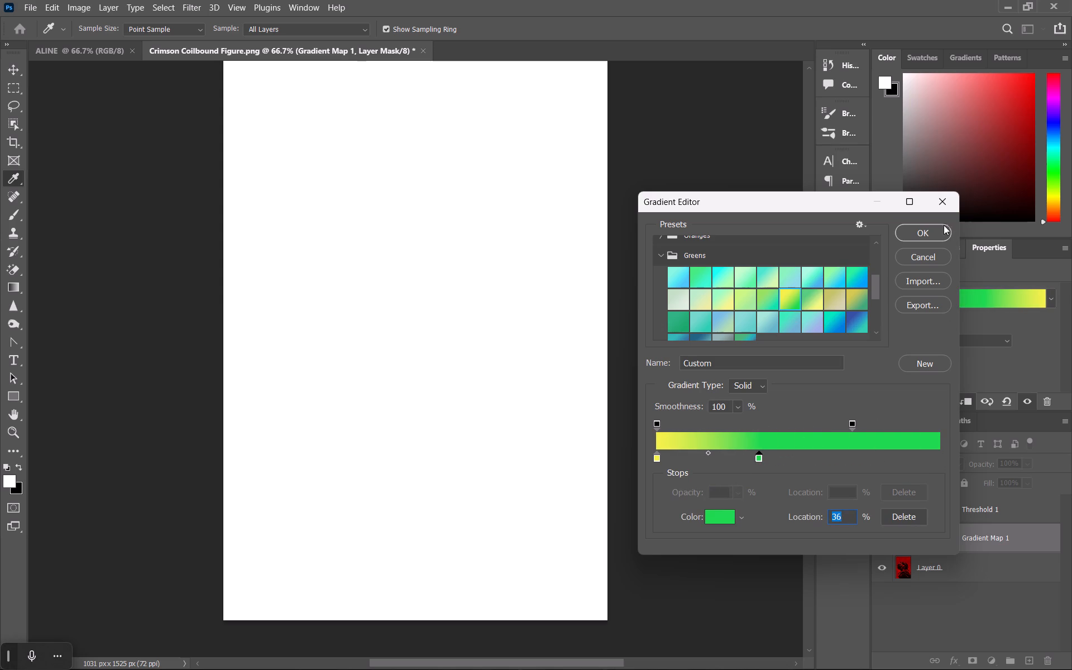
left_click(941, 230)
Move the Gradient Map 1 layer below Layer 0 in the layer stack.
left_click_drag(969, 541, 969, 587)
Enable a Gradient Overlay in Layer 0's layer style.
left_click(898, 533)
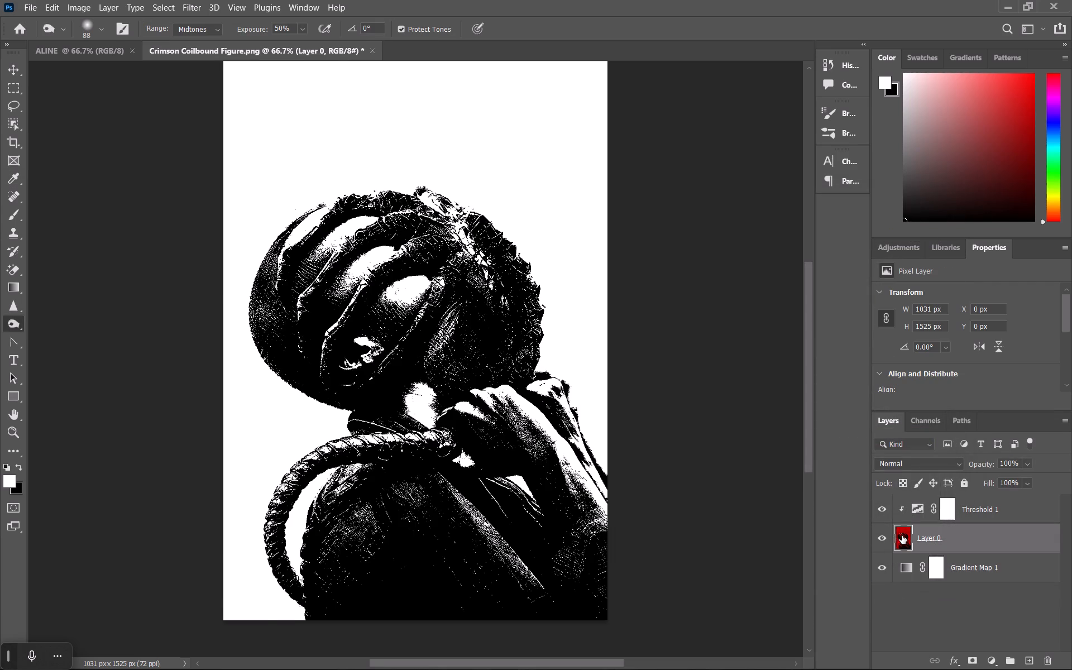
double_click(902, 536)
right_click(902, 536)
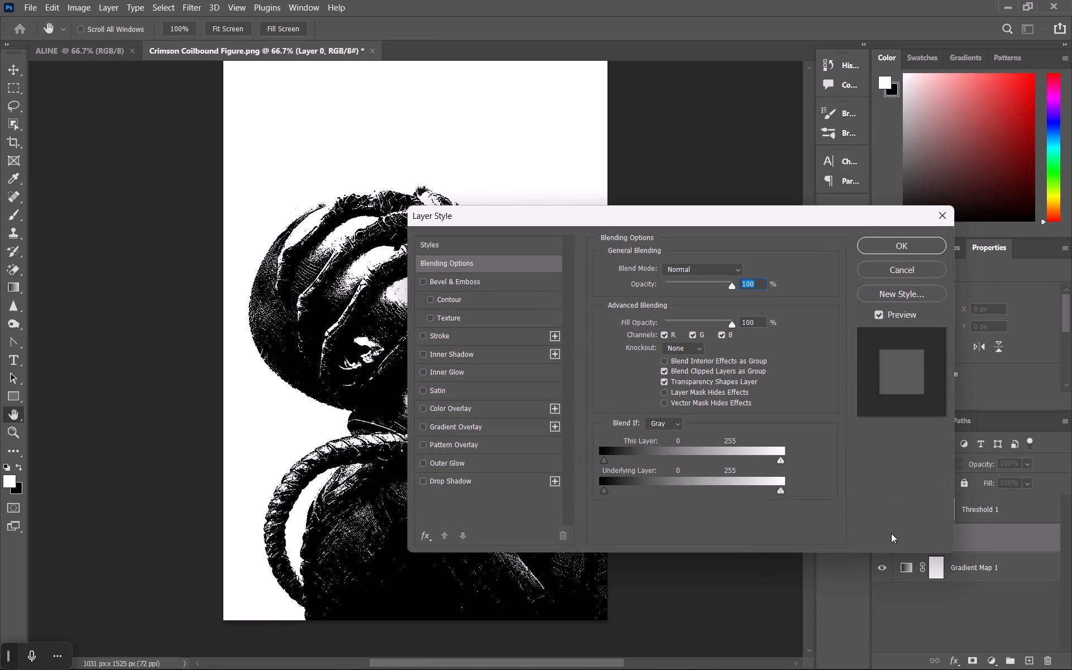
left_click_drag(616, 218, 697, 195)
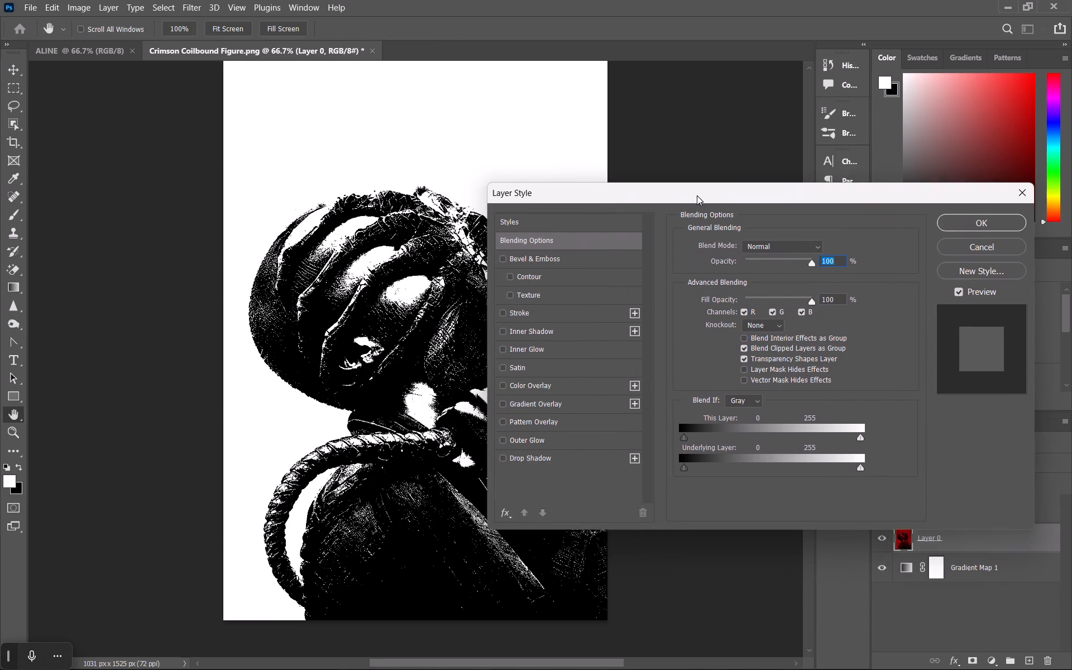
left_click_drag(697, 195, 732, 173)
left_click(552, 379)
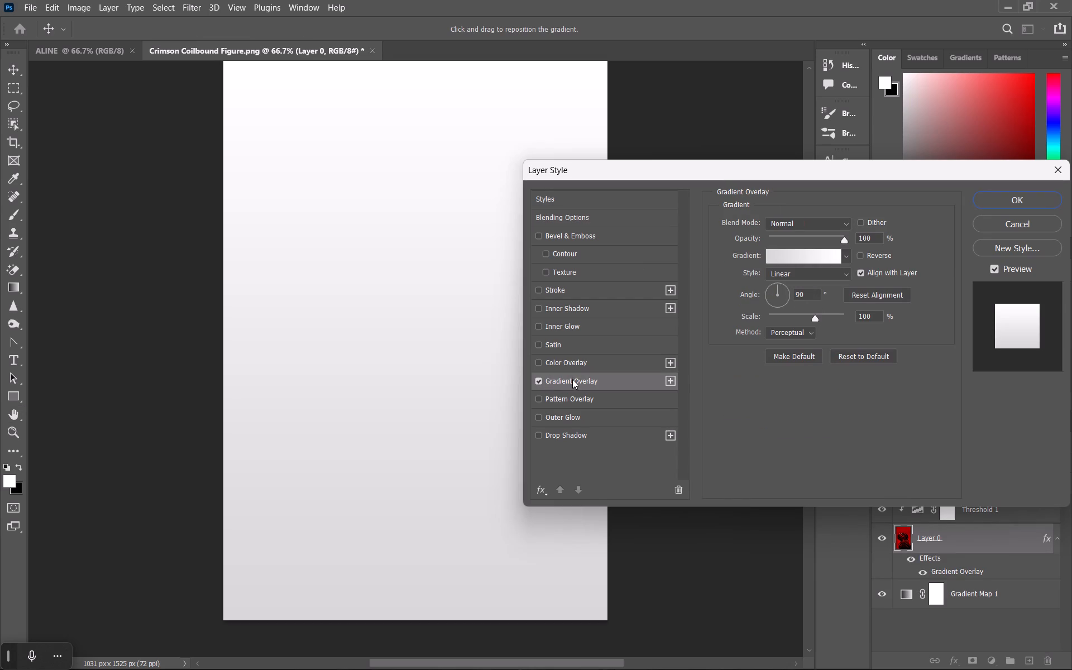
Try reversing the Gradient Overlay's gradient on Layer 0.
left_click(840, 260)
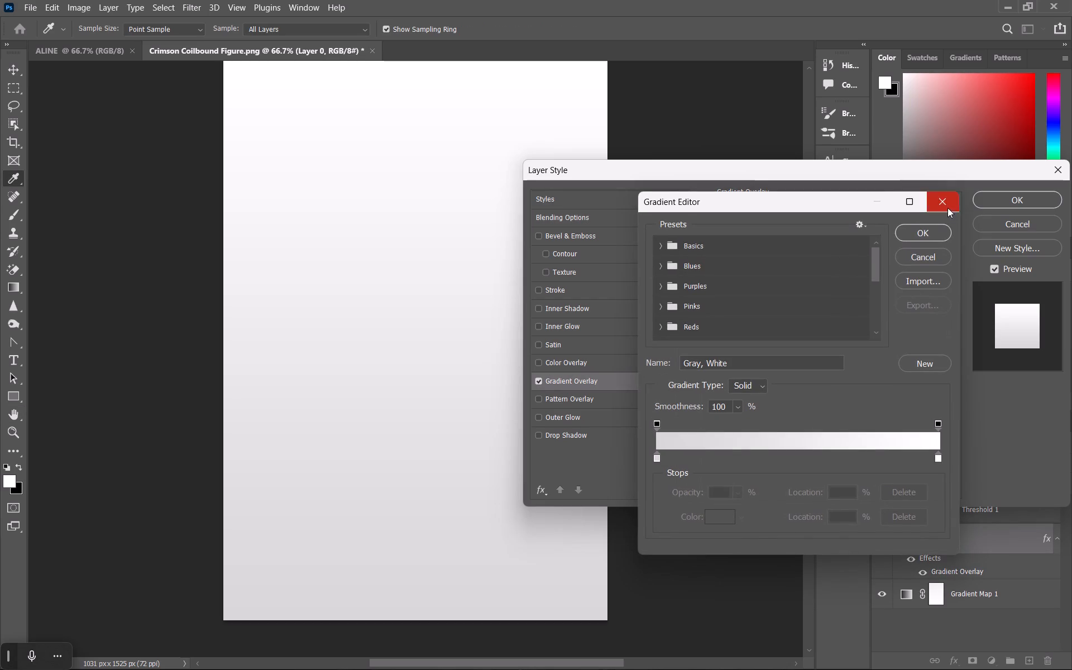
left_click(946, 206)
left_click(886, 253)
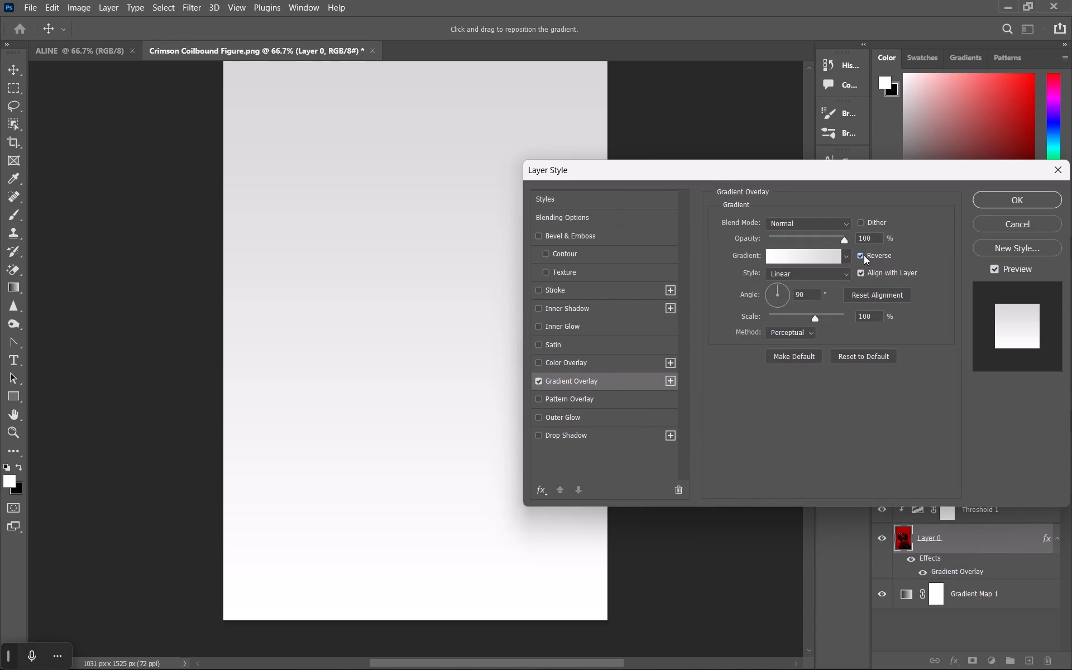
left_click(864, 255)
Set the Gradient Overlay's scale to 65% and its opacity to 7%.
left_click_drag(818, 322, 800, 321)
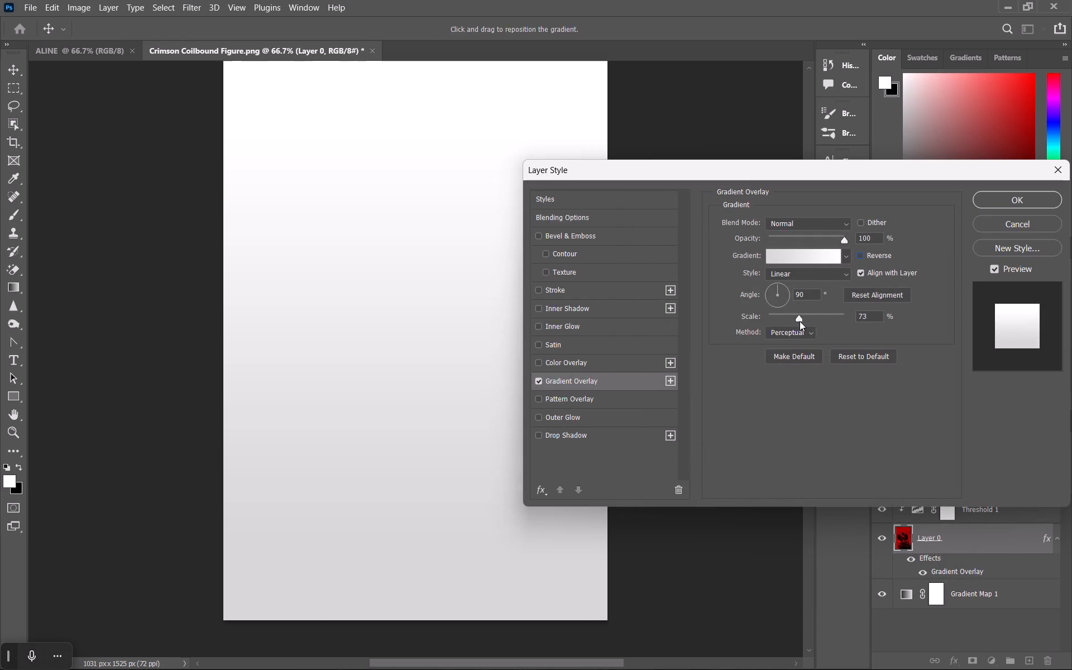
left_click_drag(800, 321, 795, 320)
left_click_drag(840, 236, 838, 236)
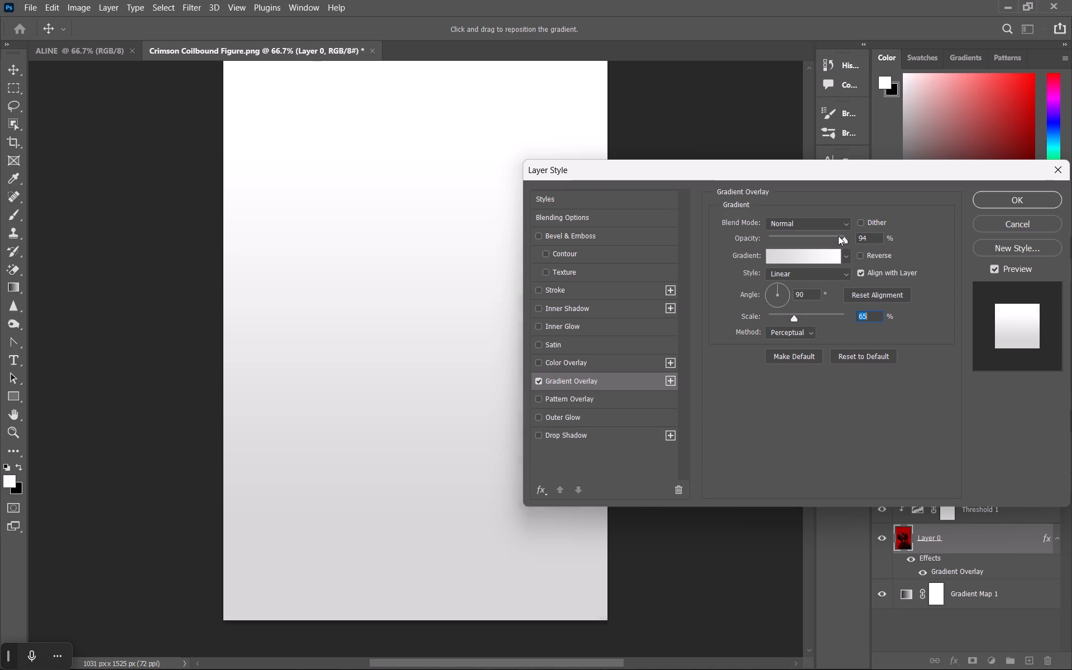
left_click_drag(838, 236, 779, 237)
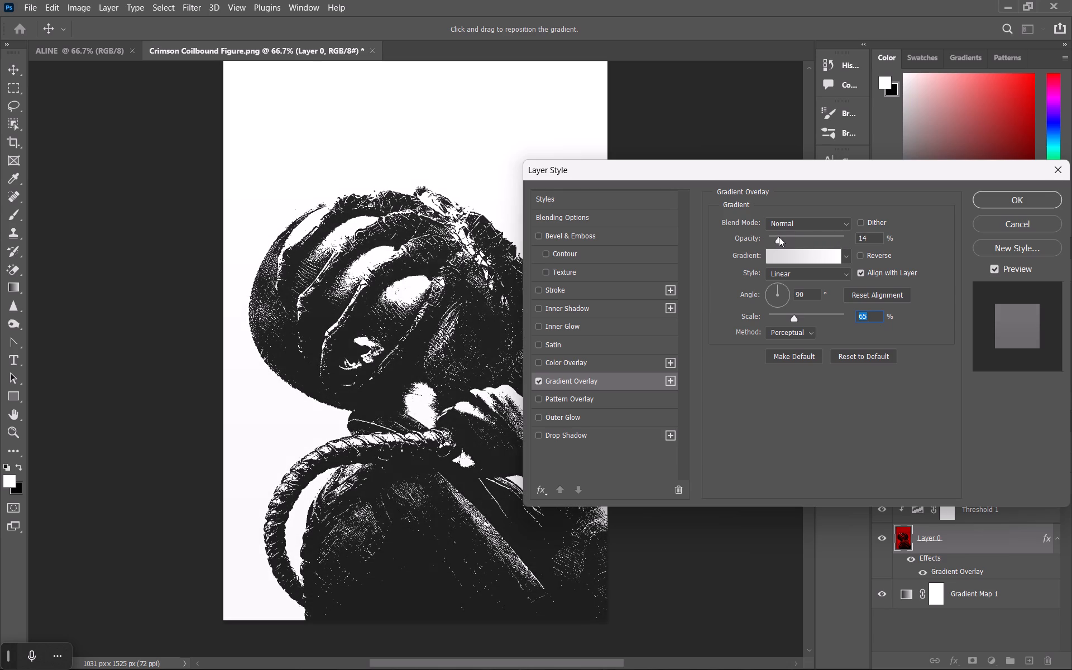
left_click_drag(779, 237, 774, 237)
Load the yellow-to-green Green_15 preset from the Greens group as the overlay's gradient.
left_click(795, 259)
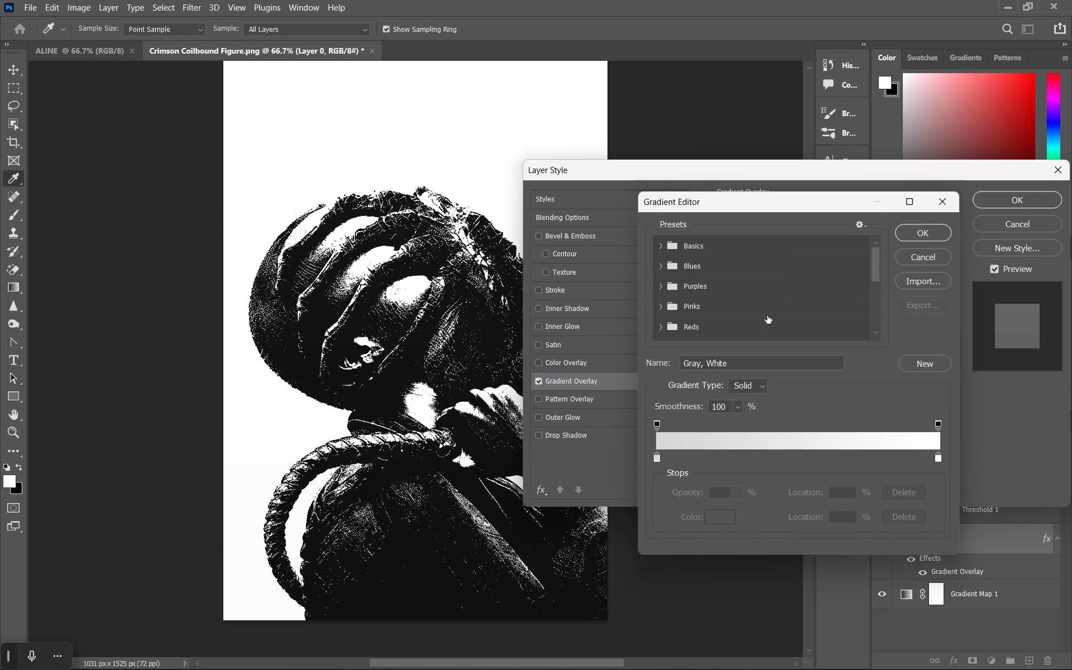
scroll(693, 314, "down", 1)
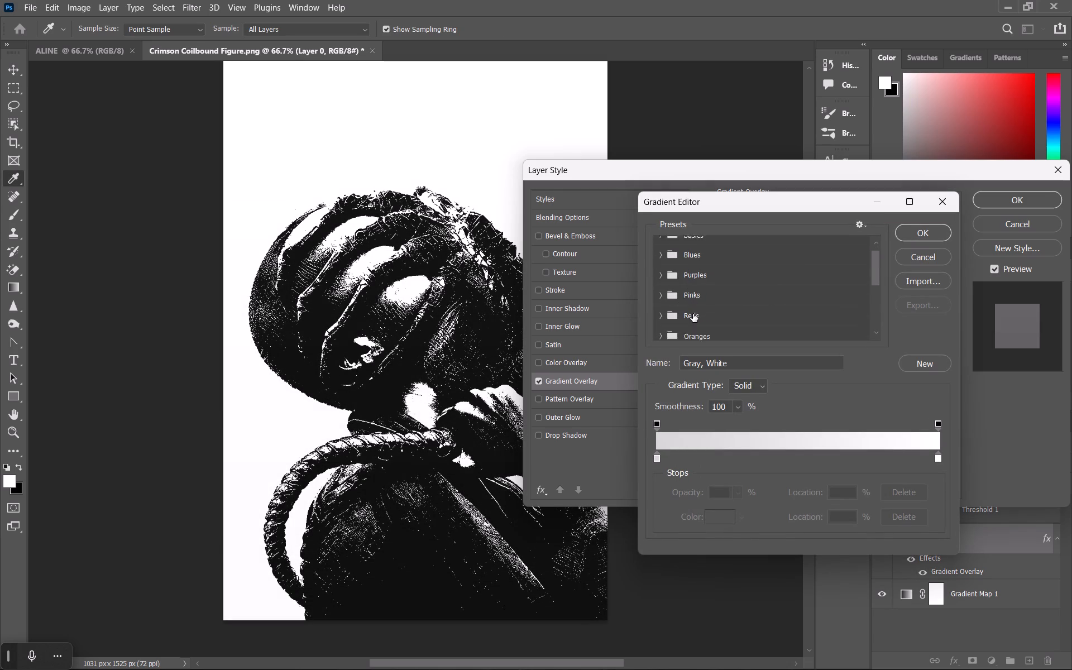
scroll(693, 314, "down", 3)
left_click(704, 322)
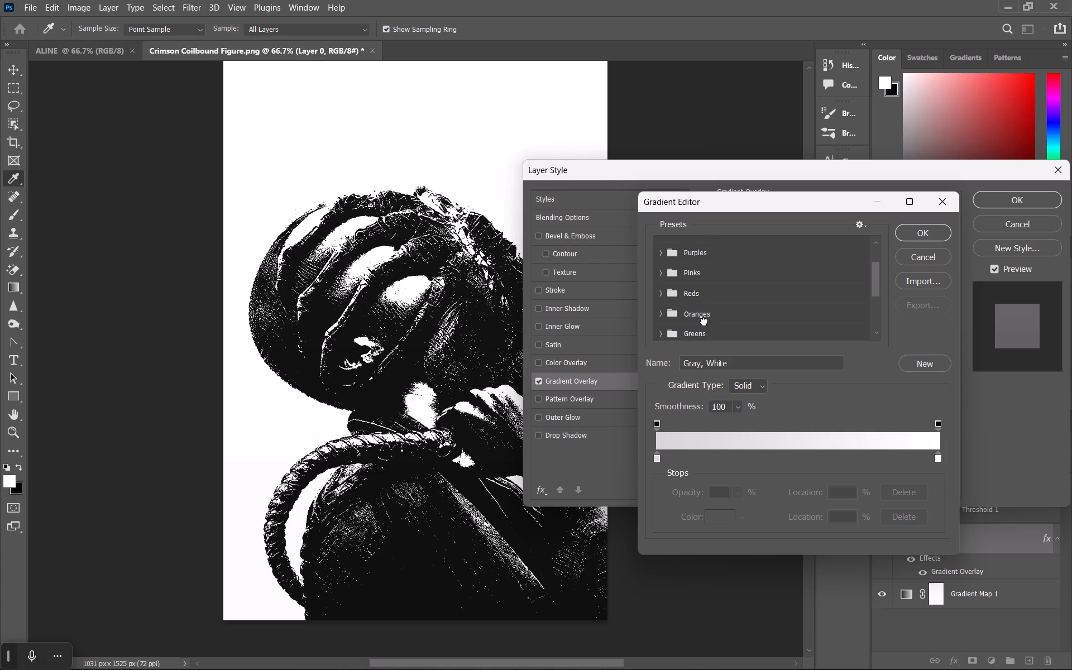
double_click(738, 328)
left_click(751, 318)
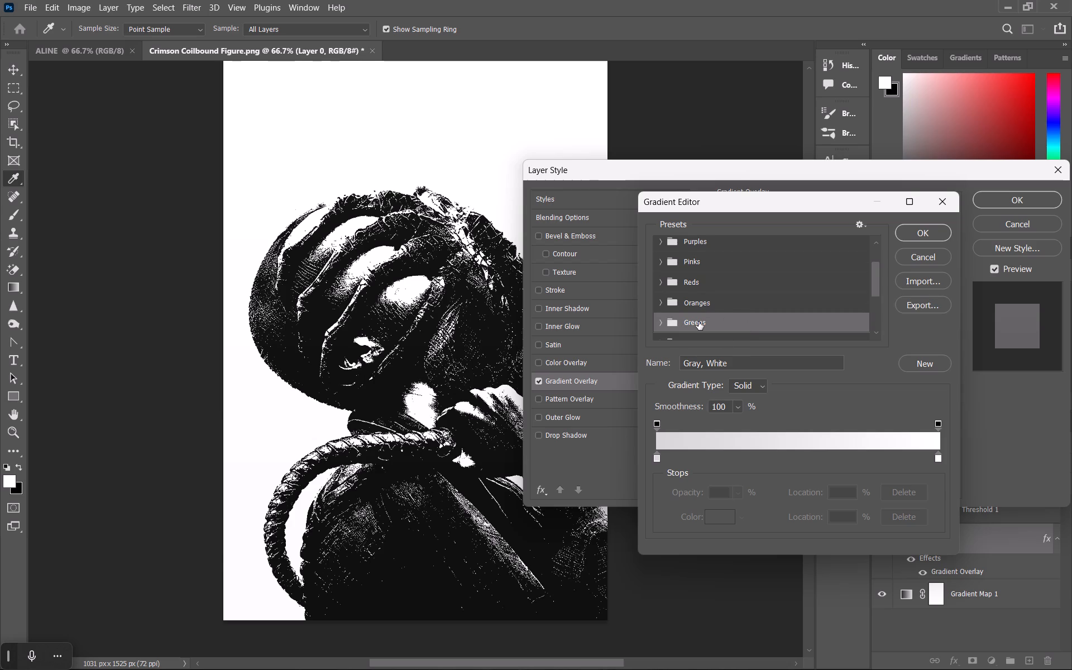
left_click(664, 323)
scroll(680, 320, "down", 3)
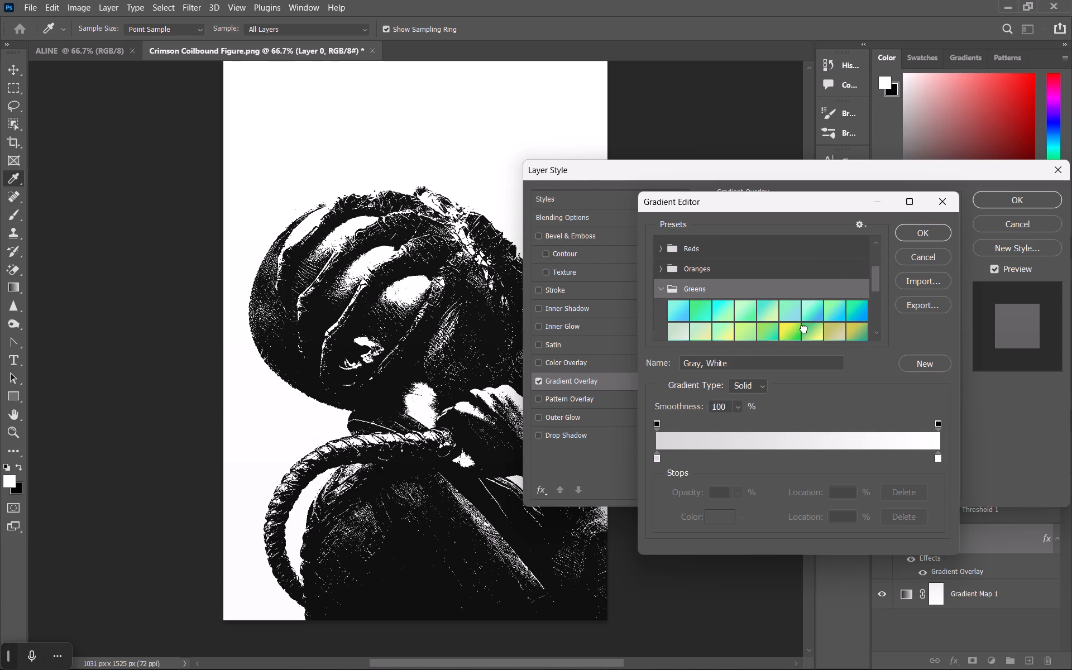
left_click(804, 329)
scroll(805, 327, "down", 11)
scroll(786, 267, "up", 4)
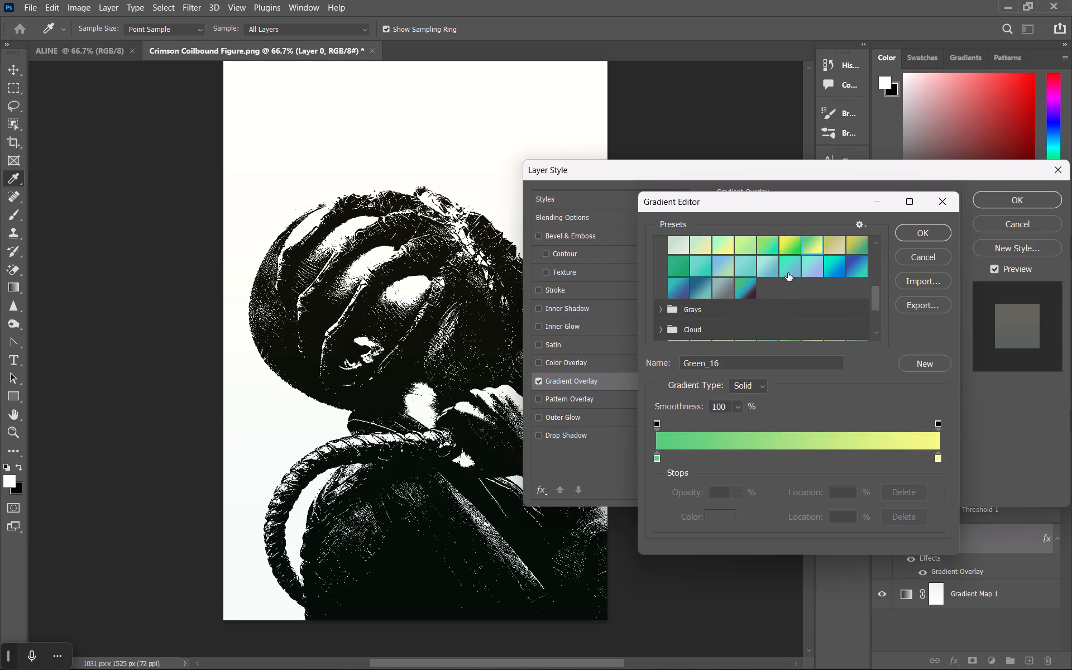
left_click(786, 260)
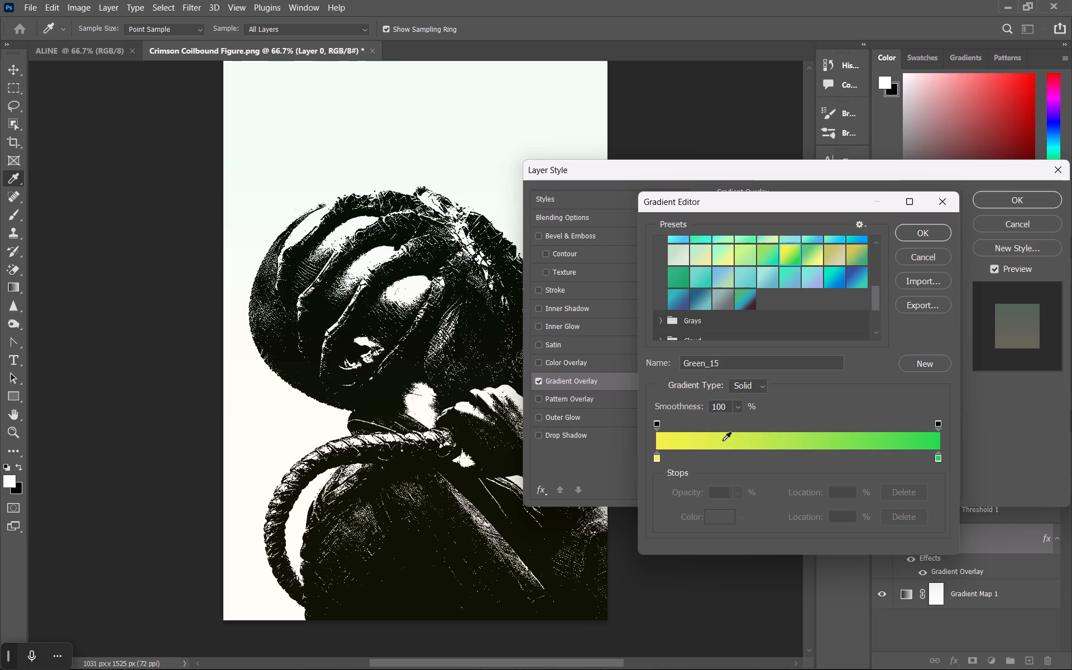
Shift the overlay gradient's starting opacity stop inward to near the middle and move its yellow colour stop to 19%.
left_click_drag(722, 441, 734, 441)
left_click_drag(657, 423, 781, 422)
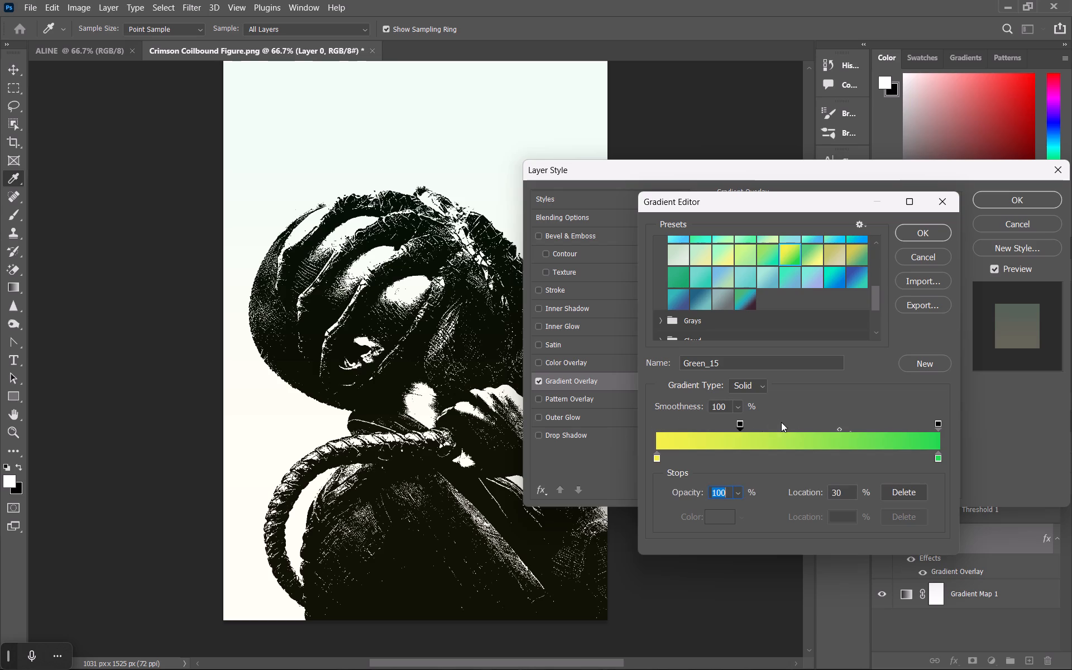
left_click_drag(781, 422, 784, 423)
left_click_drag(655, 454, 657, 454)
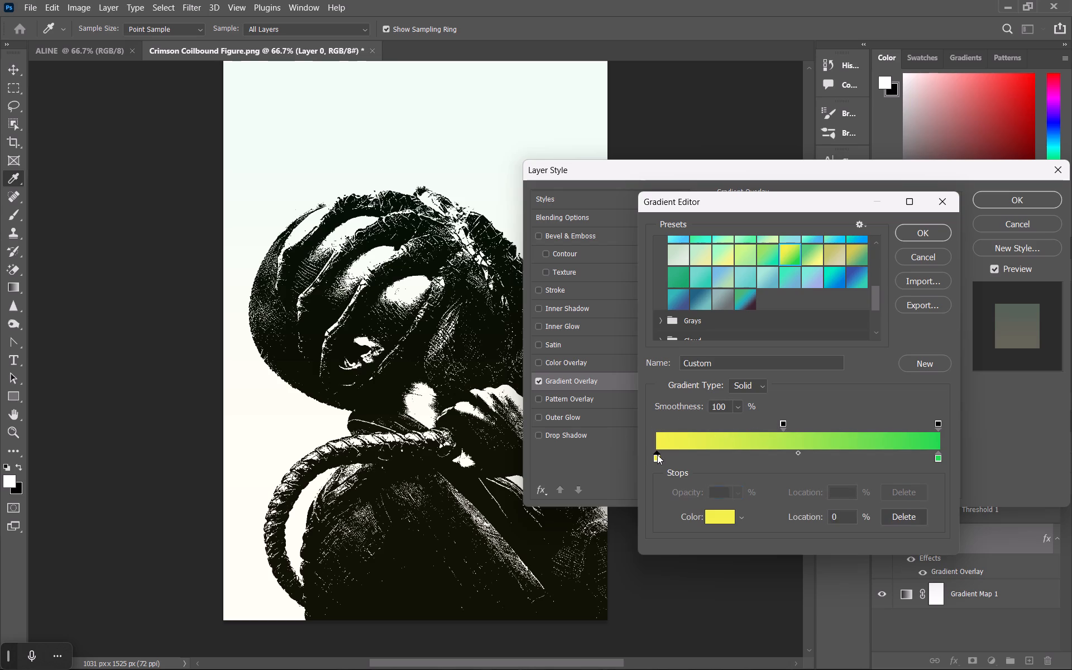
left_click_drag(657, 454, 710, 454)
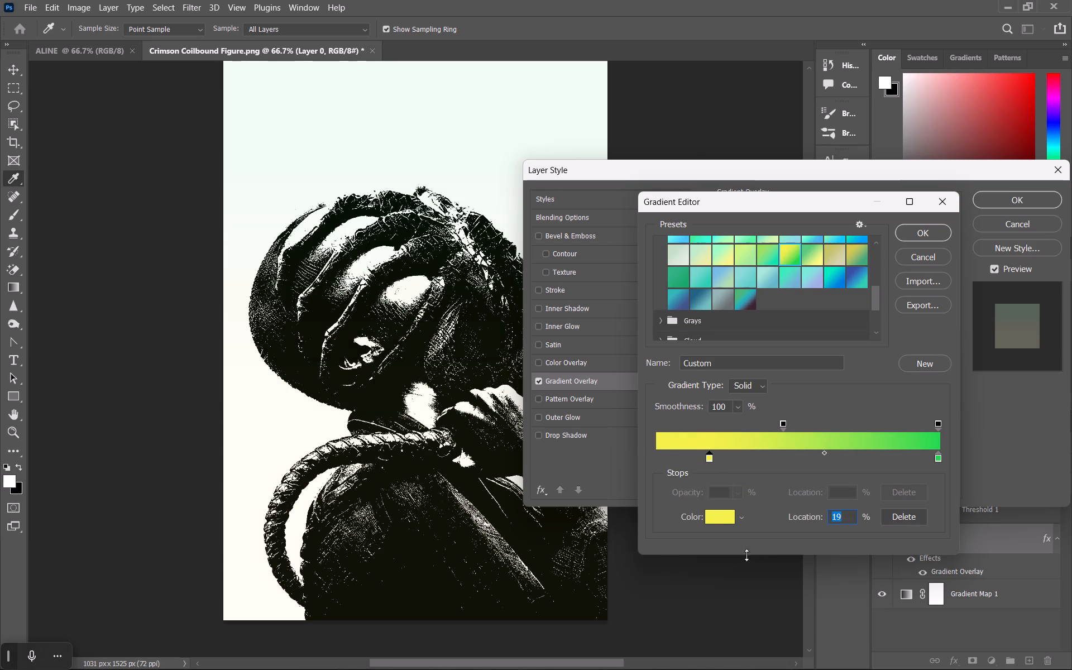
Recolour the yellow stop to bright green 00f32e and apply the gradient and Layer 0's layer style.
left_click(723, 514)
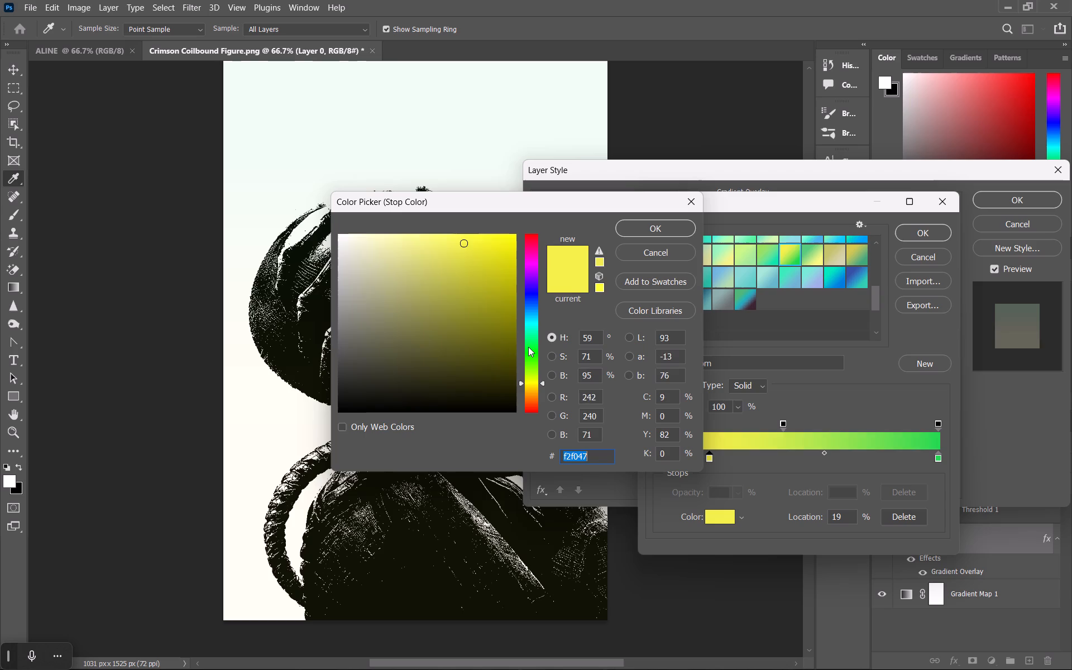
left_click(528, 347)
left_click_drag(489, 251, 557, 242)
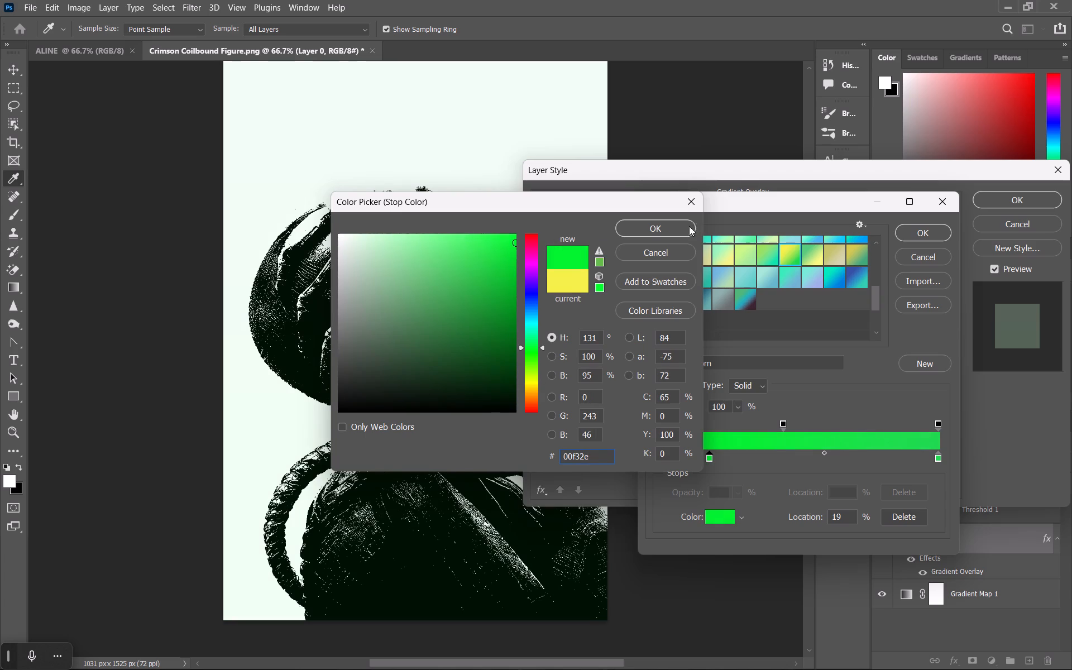
left_click(665, 224)
left_click(920, 226)
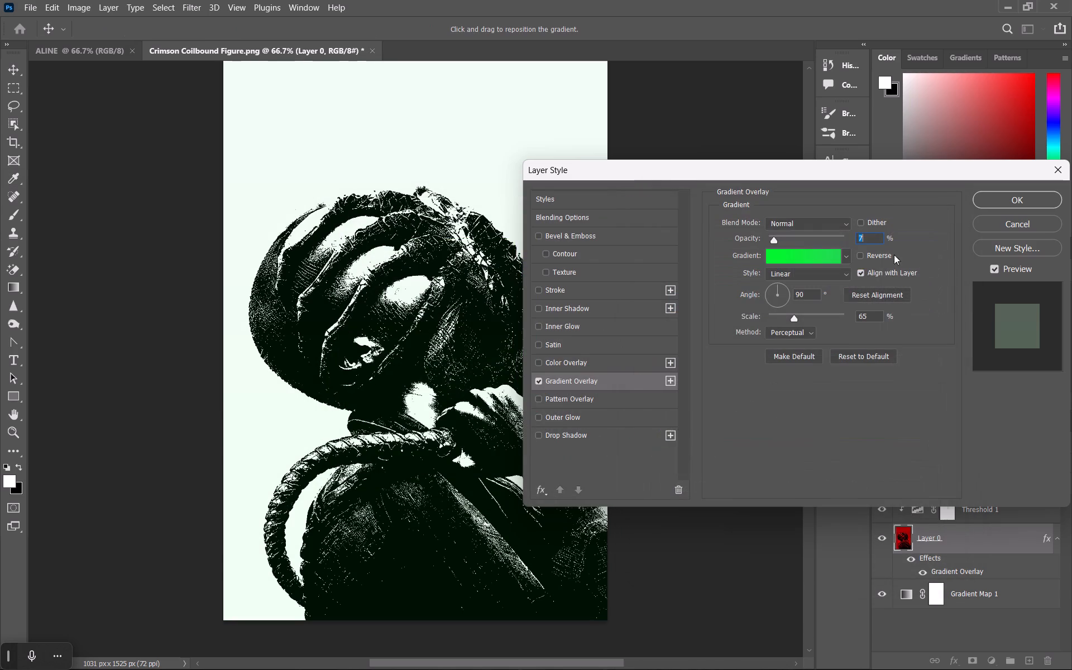
left_click(1016, 207)
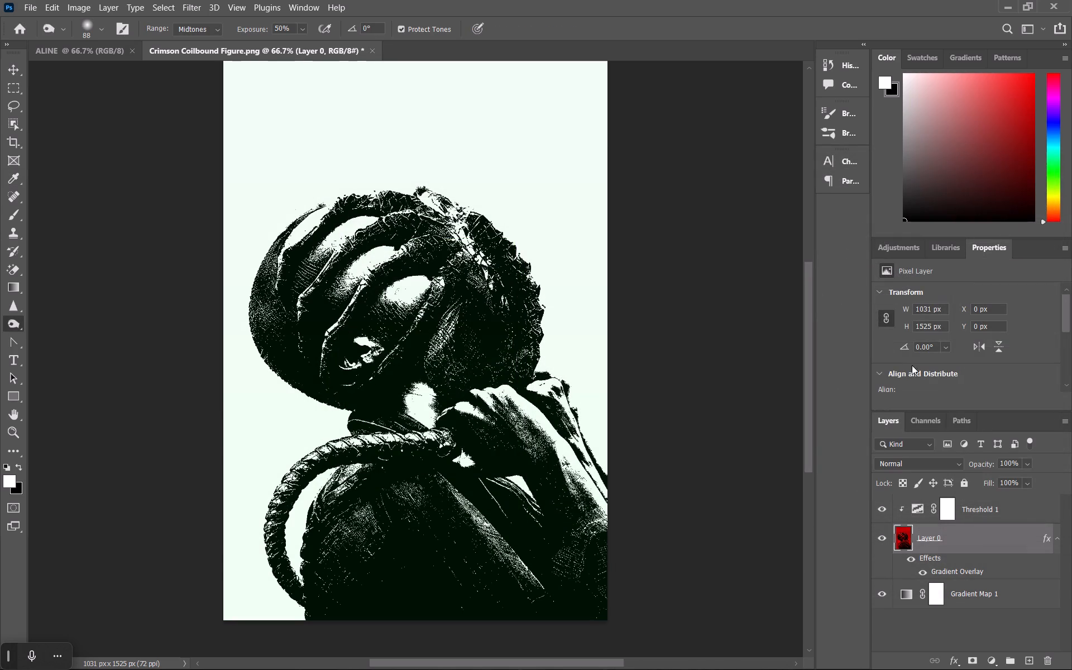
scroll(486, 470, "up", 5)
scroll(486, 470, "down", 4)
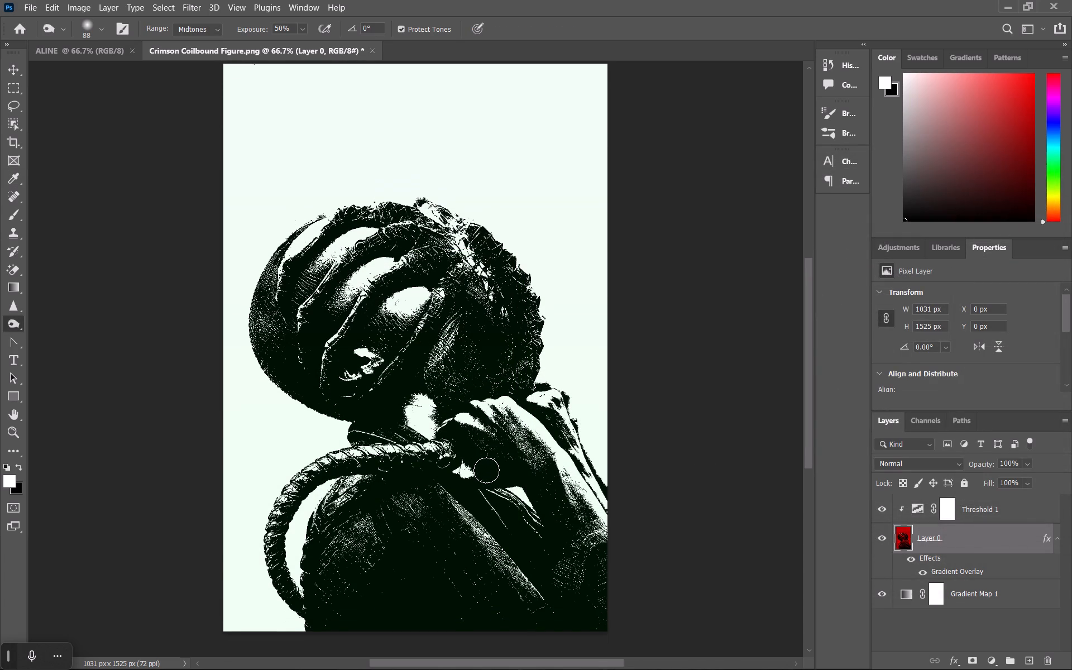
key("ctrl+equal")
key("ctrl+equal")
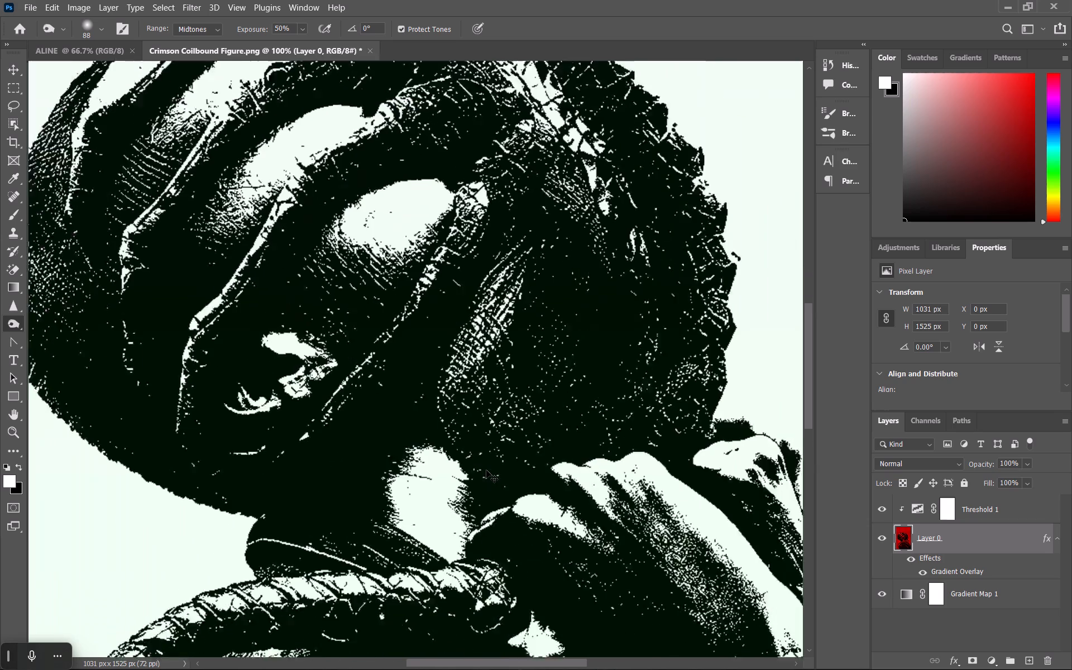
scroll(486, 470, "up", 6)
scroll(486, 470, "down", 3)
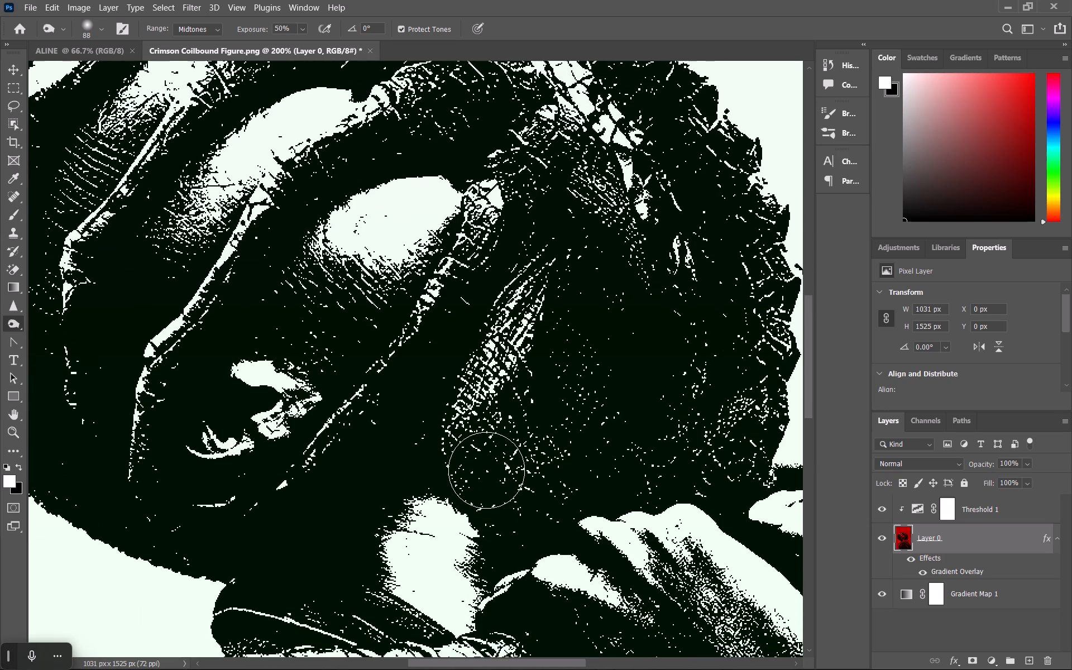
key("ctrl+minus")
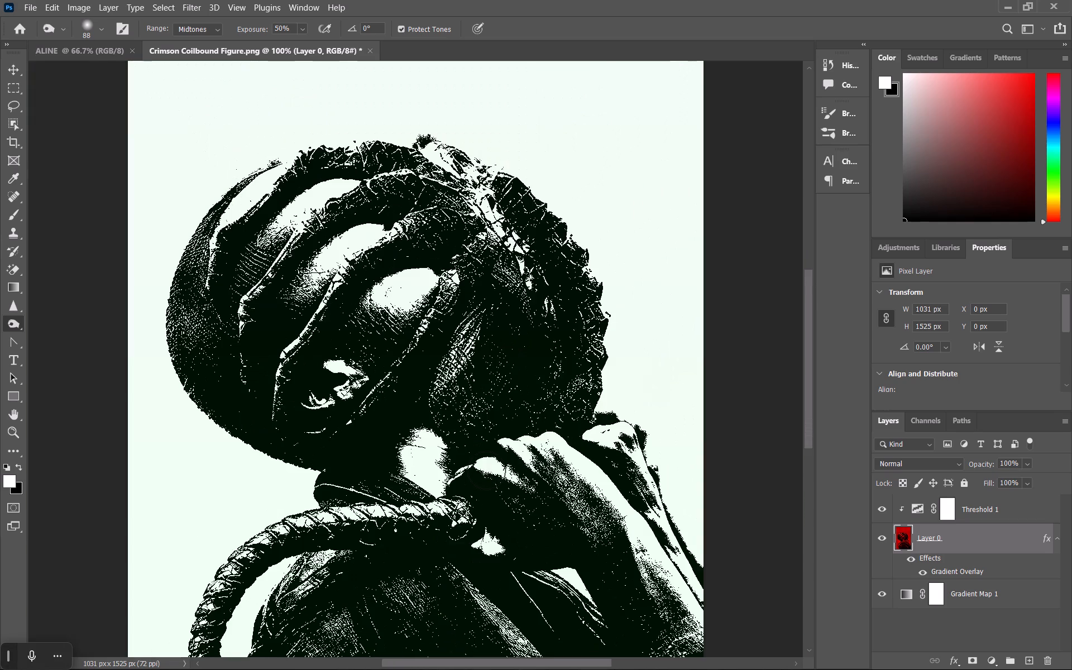
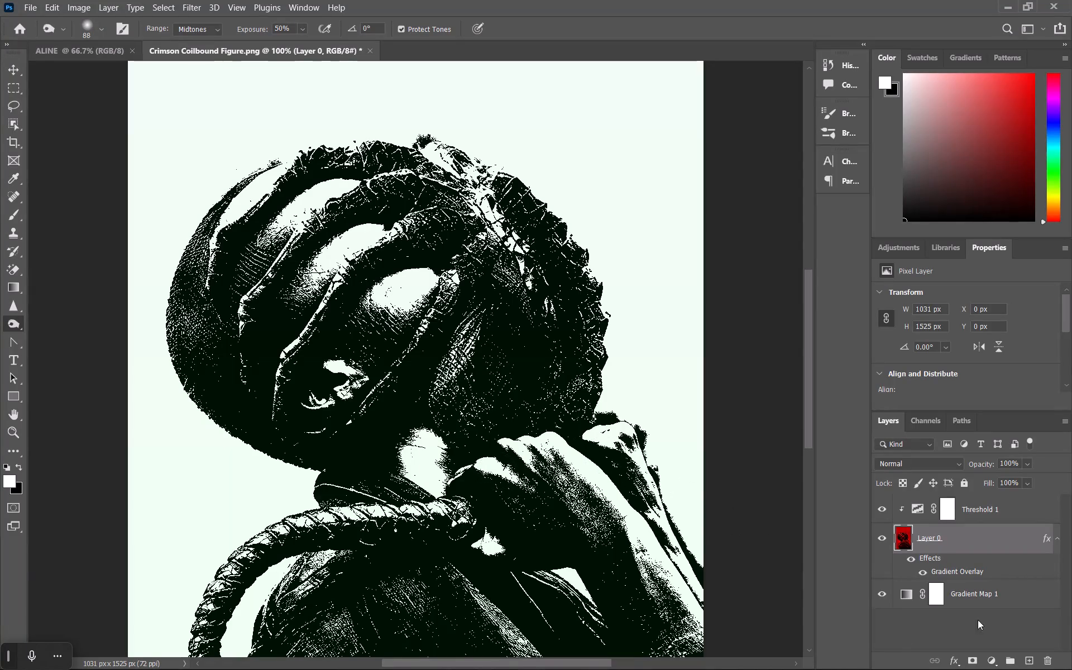
Undo Layer 0's Gradient Overlay and the move of Gradient Map 1 below Layer 0.
key("ctrl+z")
key("ctrl+z")
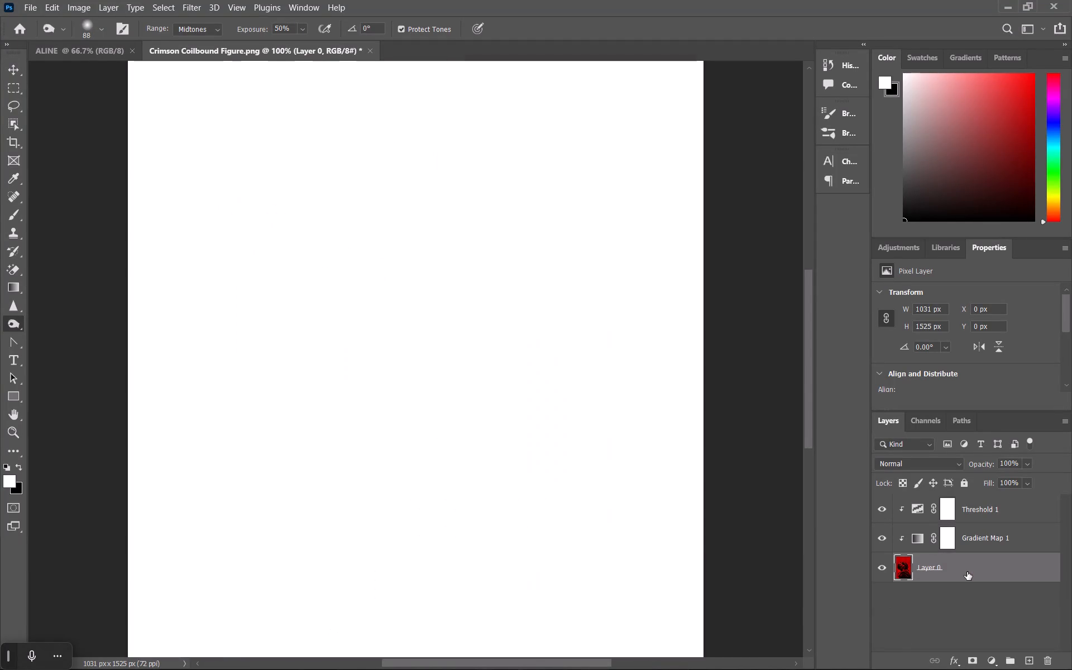
Move the Threshold 1 layer below Gradient Map 1 so it sits directly above Layer 0.
left_click_drag(960, 534, 960, 470)
left_click_drag(964, 511, 974, 545)
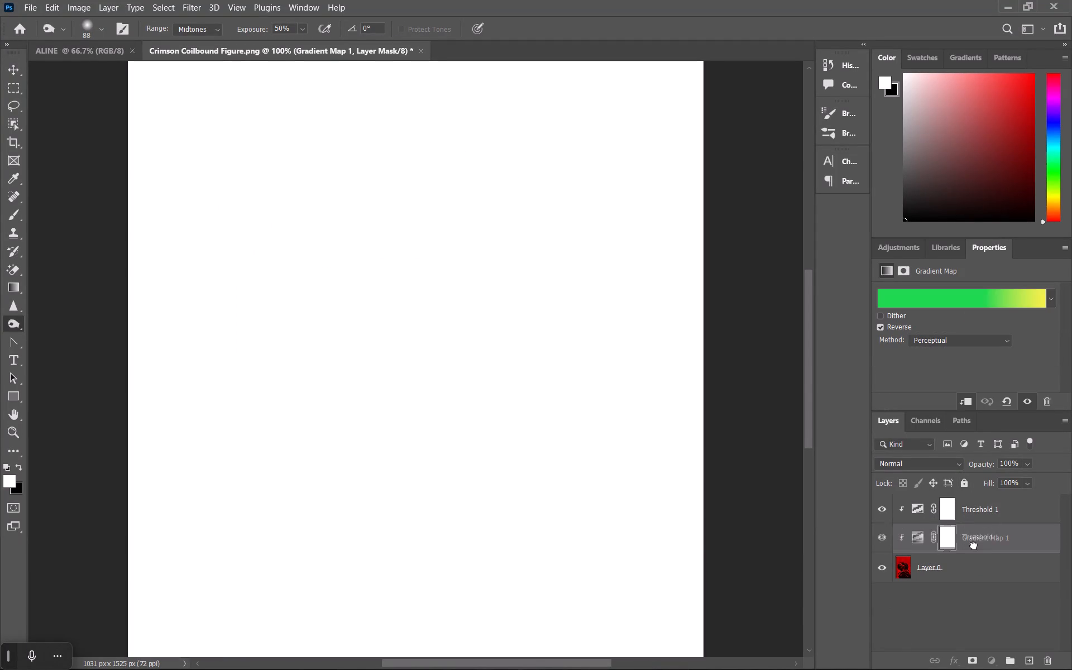
left_click_drag(974, 545, 976, 556)
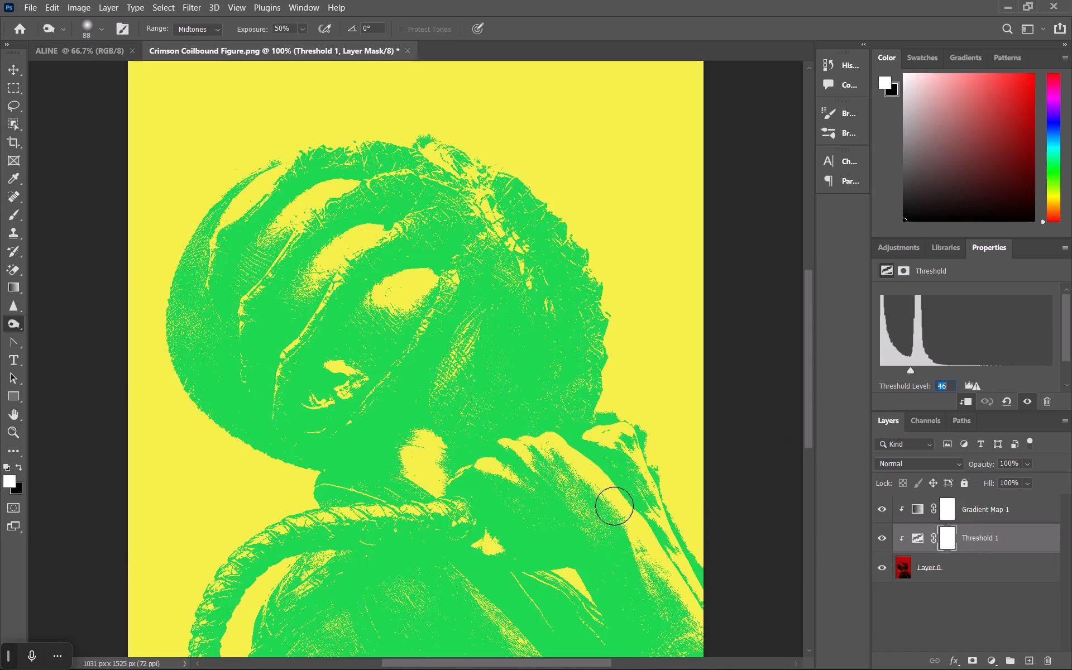
In Gradient Map 1's gradient, shift the starting opacity stop inward, the yellow colour stop to 29% and the green stop to about the middle.
scroll(552, 481, "down", 5)
key("ctrl+minus")
key("ctrl+minus")
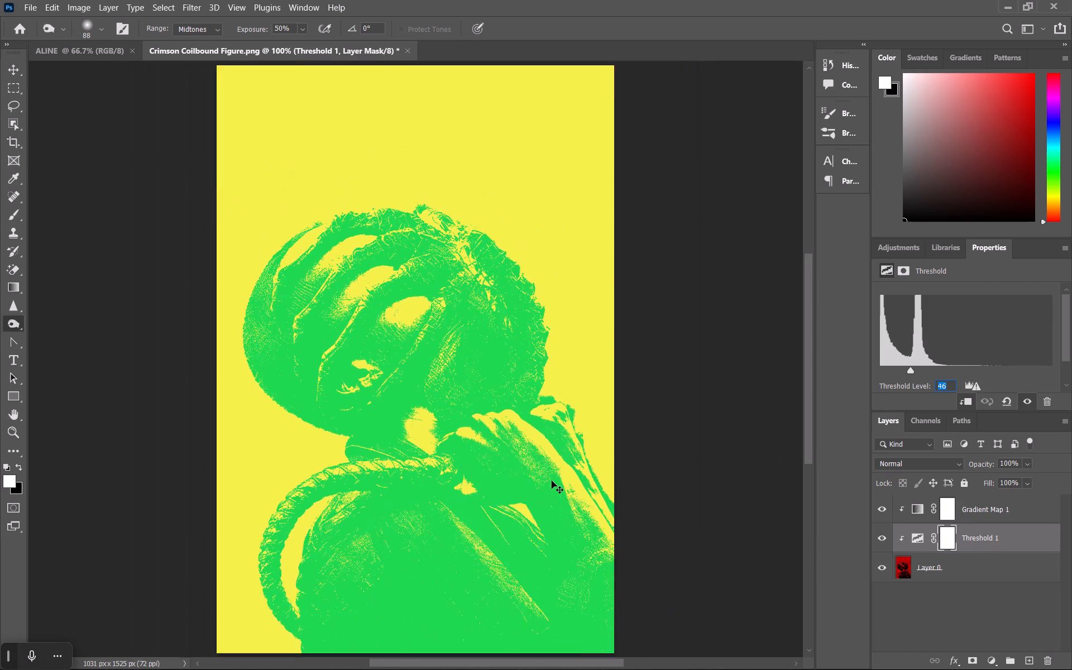
key("ctrl+equal")
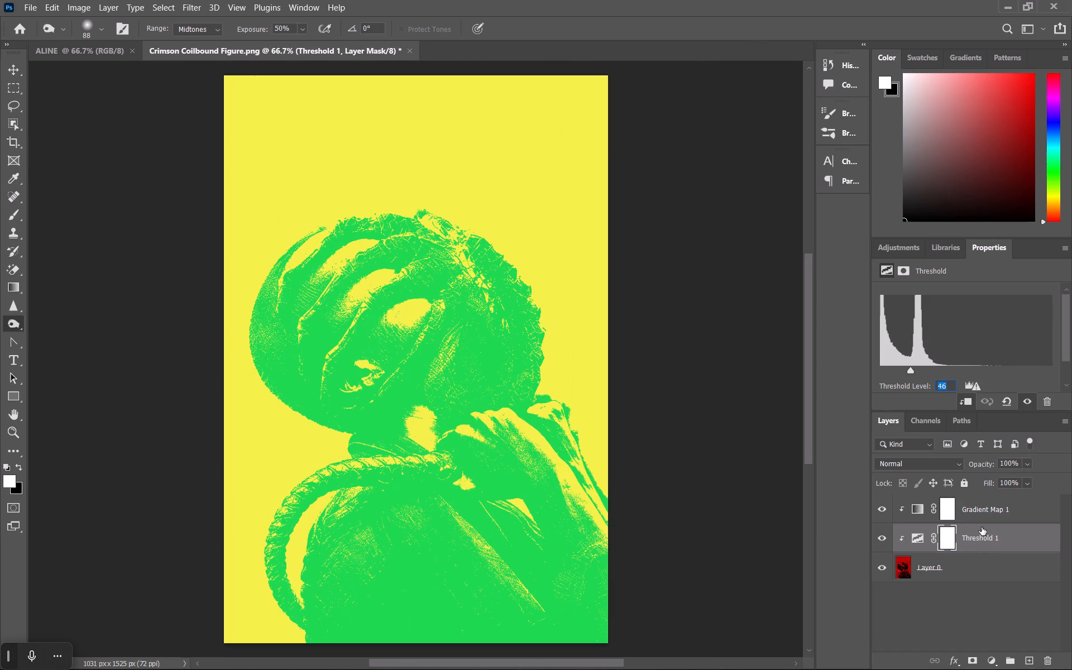
left_click(983, 506)
left_click(945, 298)
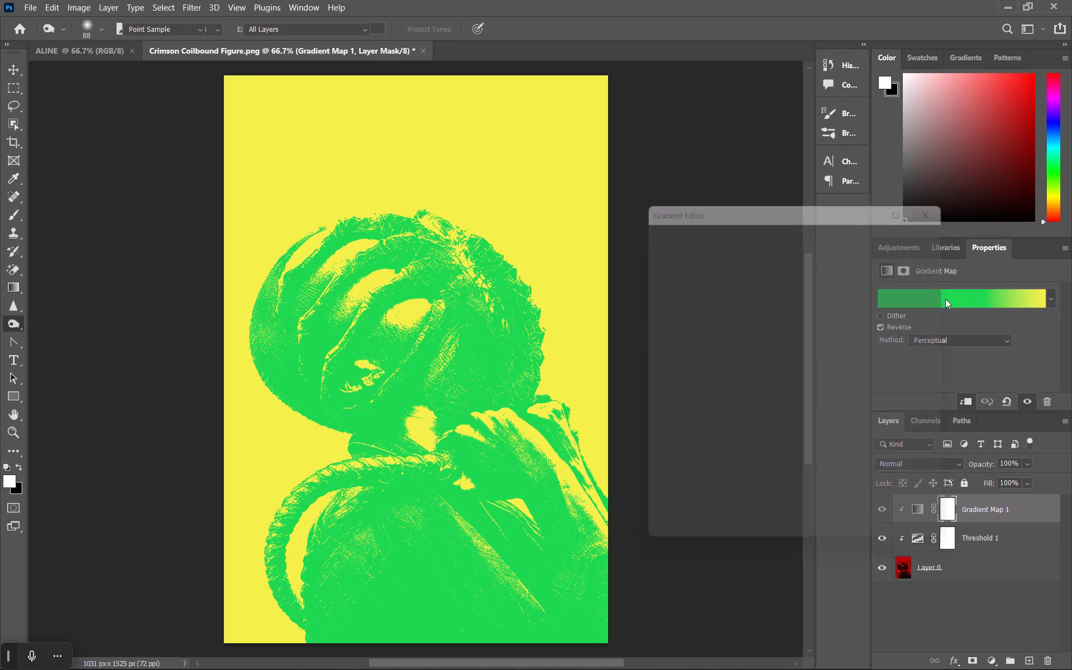
left_click_drag(692, 446, 670, 446)
left_click_drag(659, 424, 690, 424)
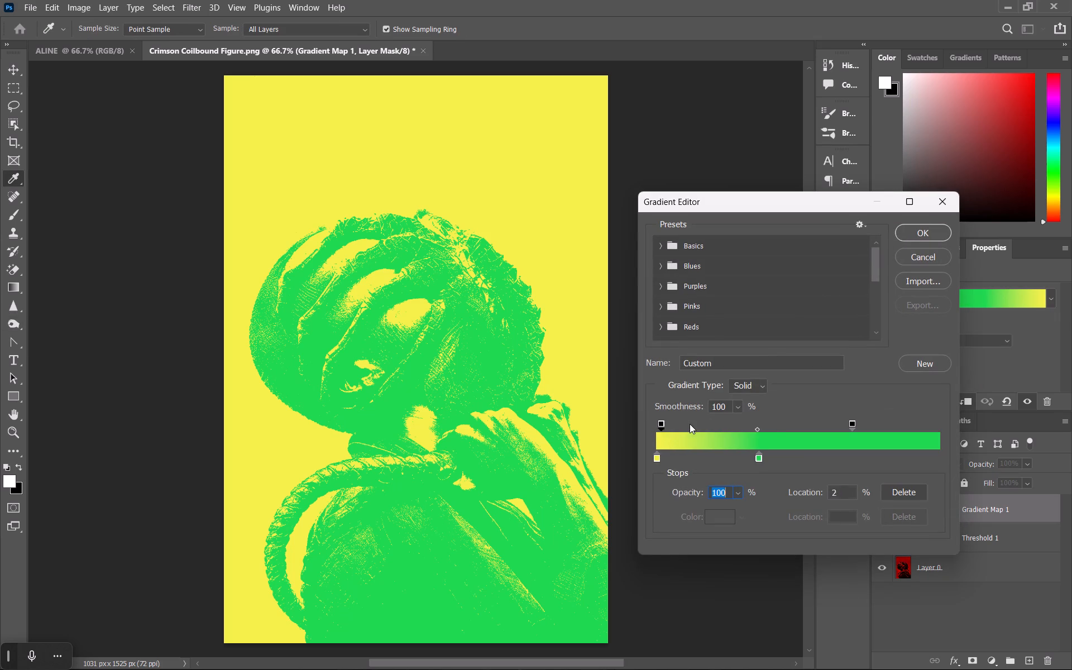
left_click_drag(690, 424, 698, 424)
left_click_drag(657, 452, 735, 451)
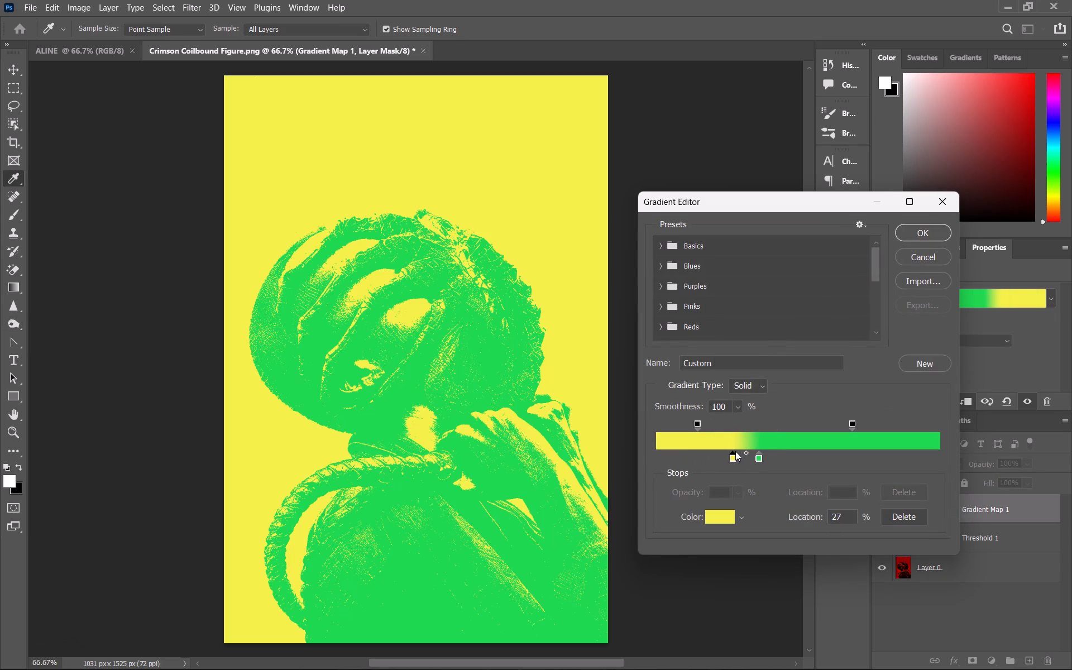
left_click_drag(735, 451, 738, 451)
left_click_drag(759, 460, 891, 453)
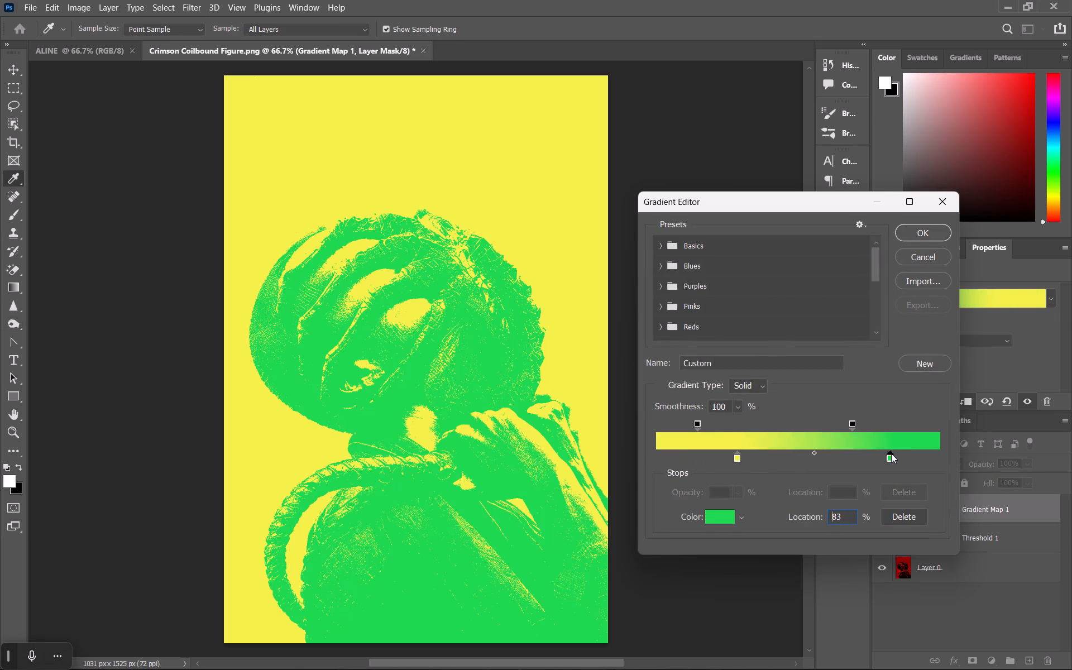
left_click_drag(891, 453, 803, 462)
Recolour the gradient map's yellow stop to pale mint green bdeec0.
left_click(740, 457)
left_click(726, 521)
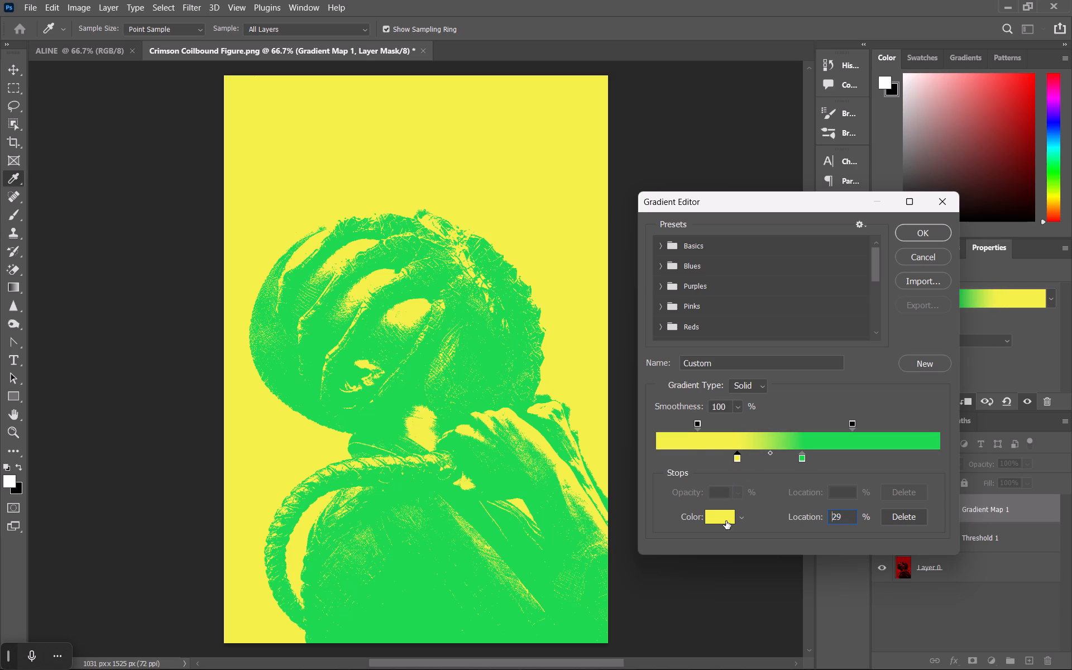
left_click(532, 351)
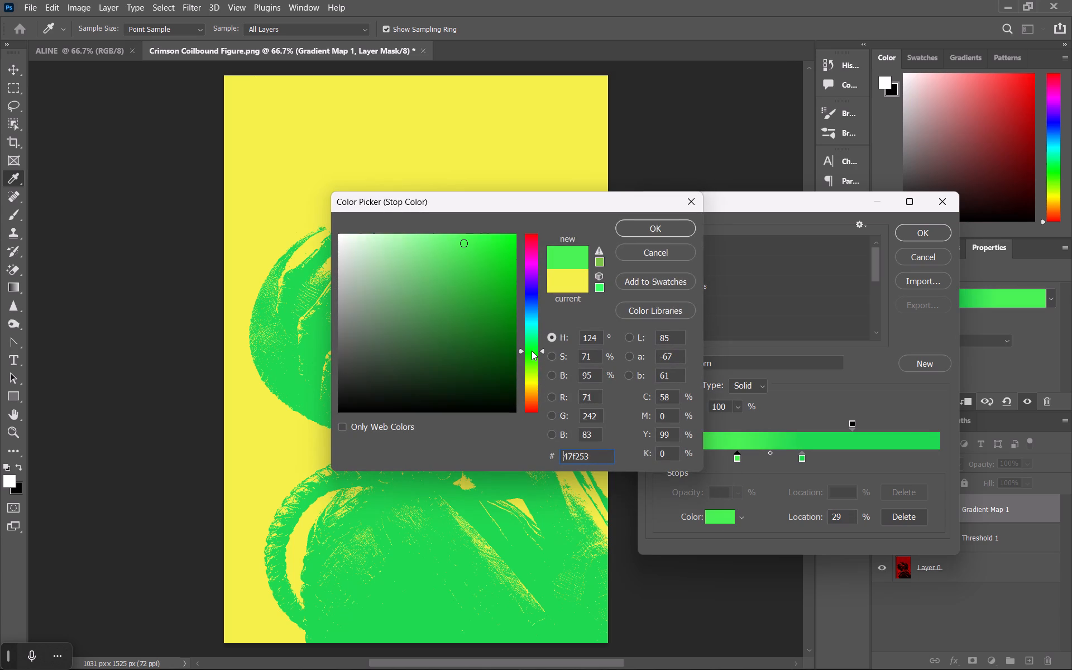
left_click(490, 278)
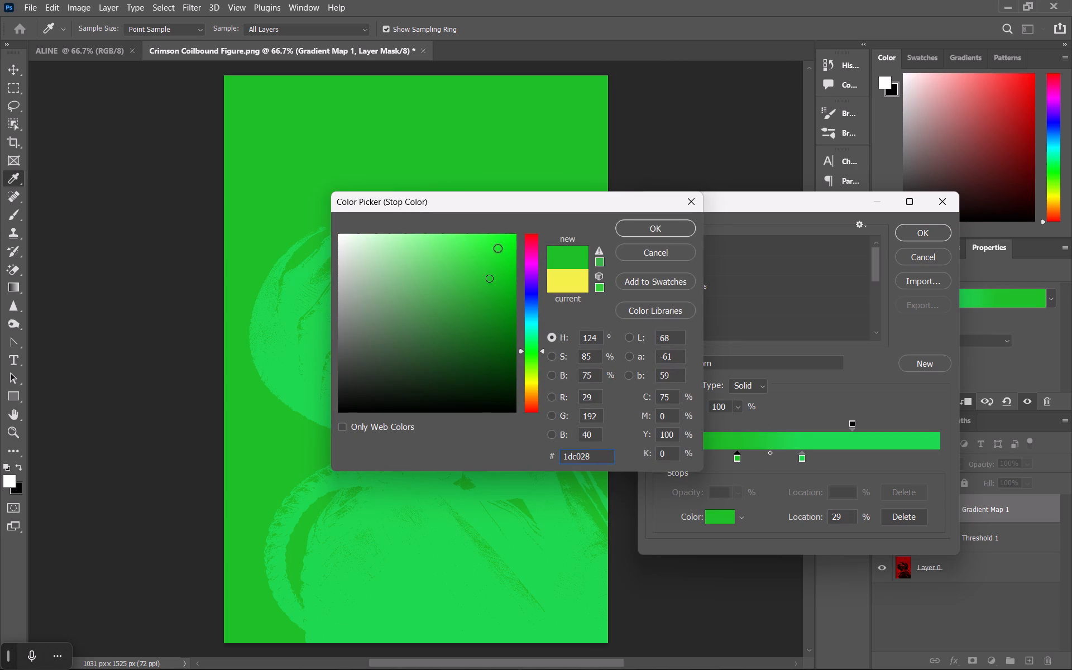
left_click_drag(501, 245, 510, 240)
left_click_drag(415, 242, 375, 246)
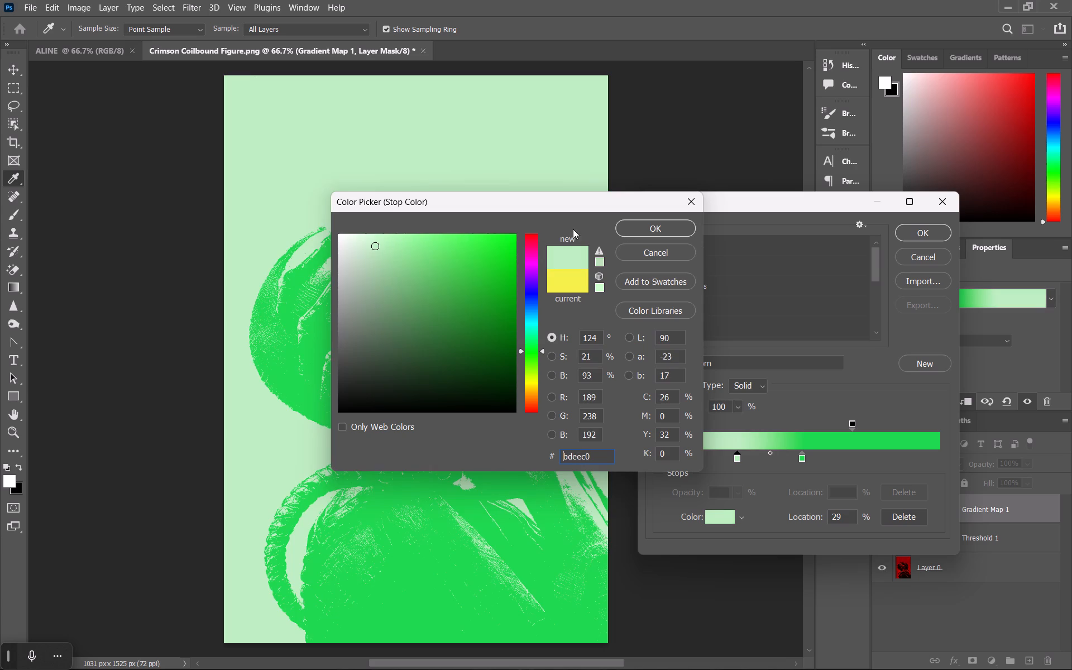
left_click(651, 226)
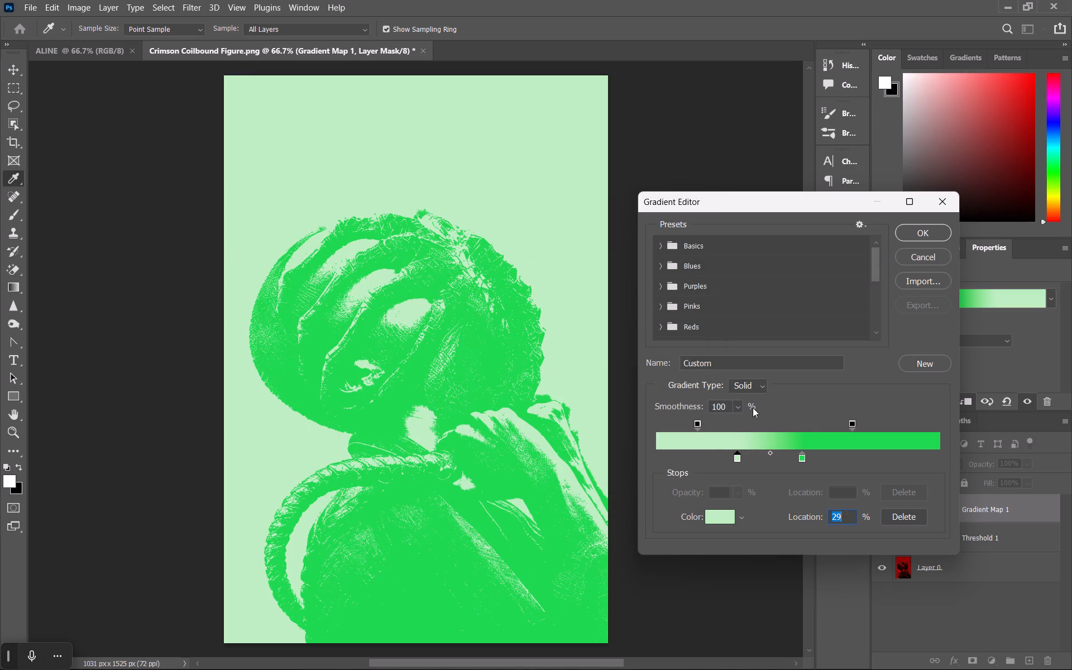
Place the gradient's bright green stop at 50% and recolour it to near-black olive 1a1b09.
left_click(799, 458)
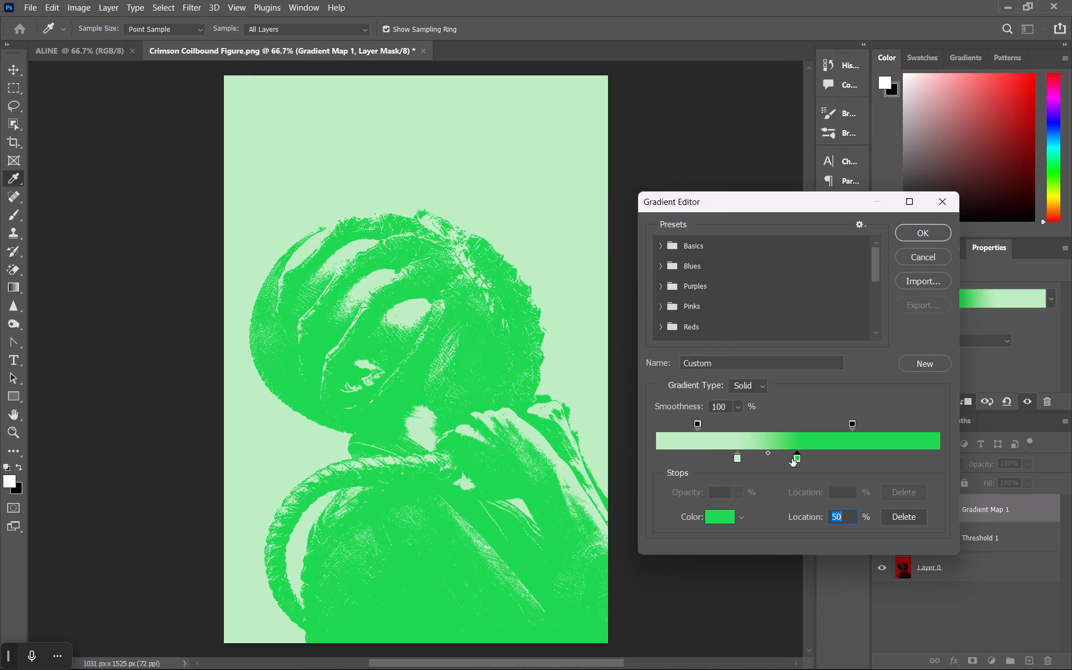
left_click(797, 458)
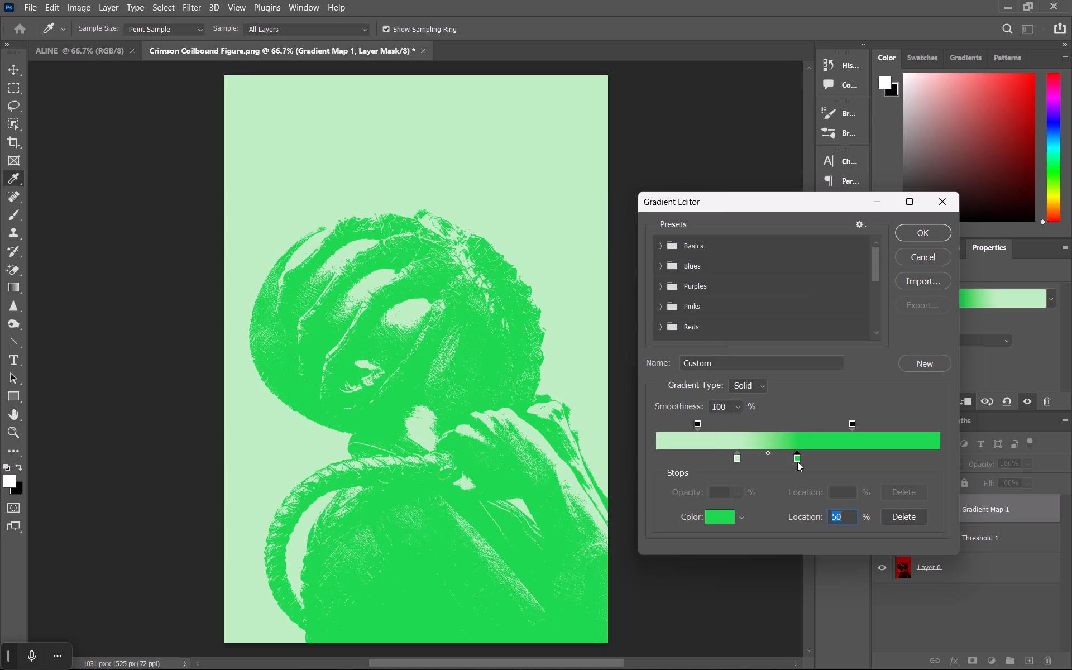
left_click(797, 462)
left_click(715, 521)
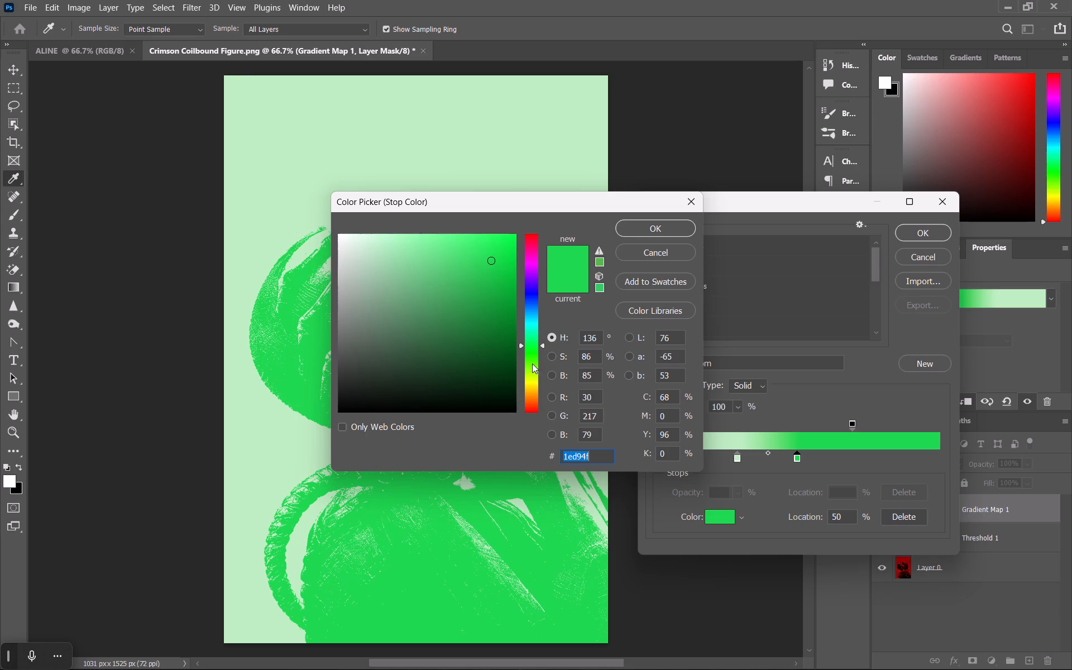
left_click_drag(533, 366, 533, 381)
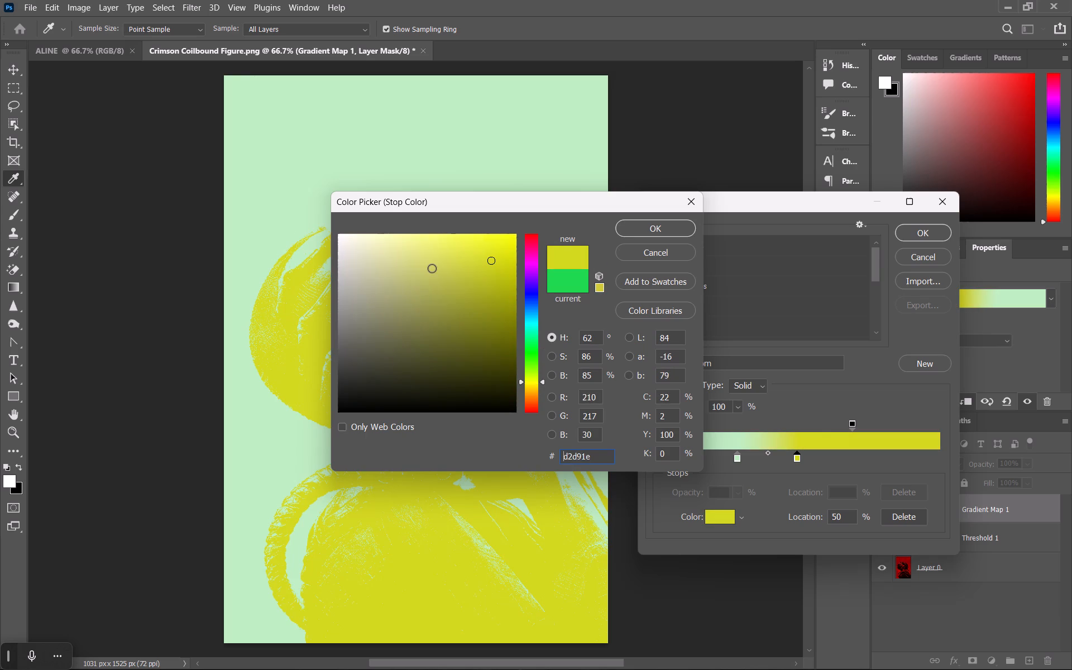
left_click_drag(478, 374, 471, 392)
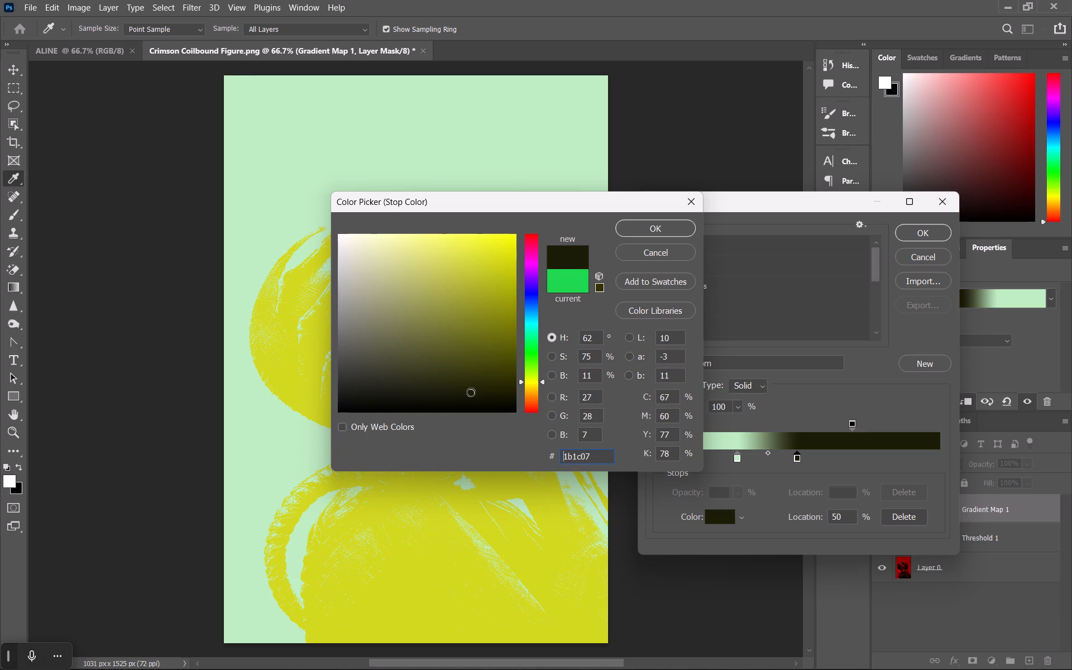
left_click_drag(471, 392, 456, 393)
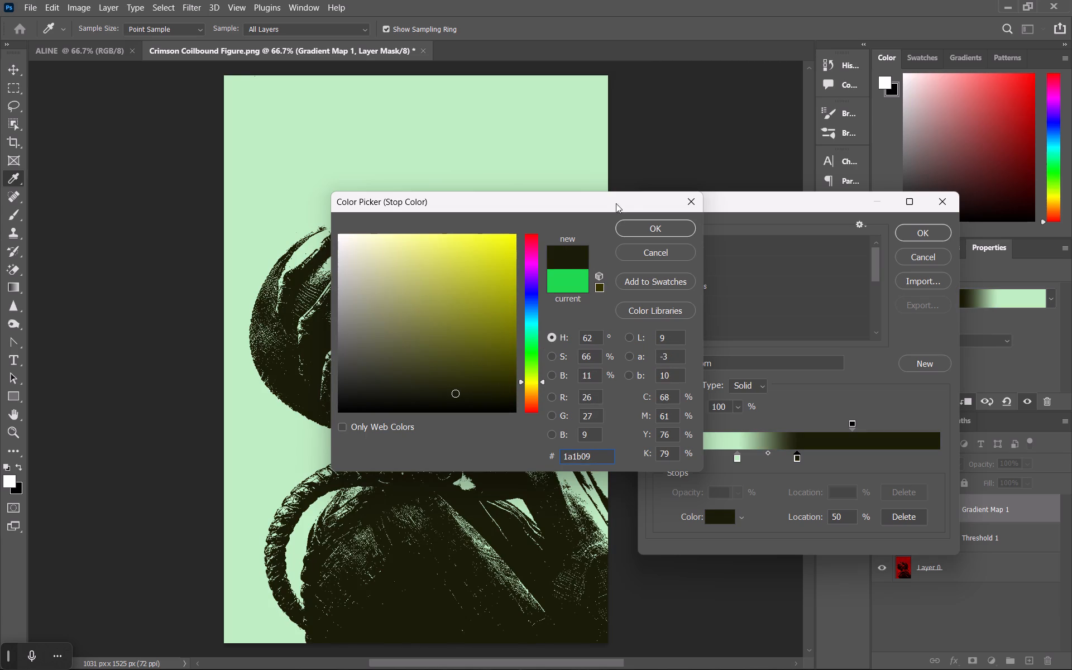
left_click(658, 223)
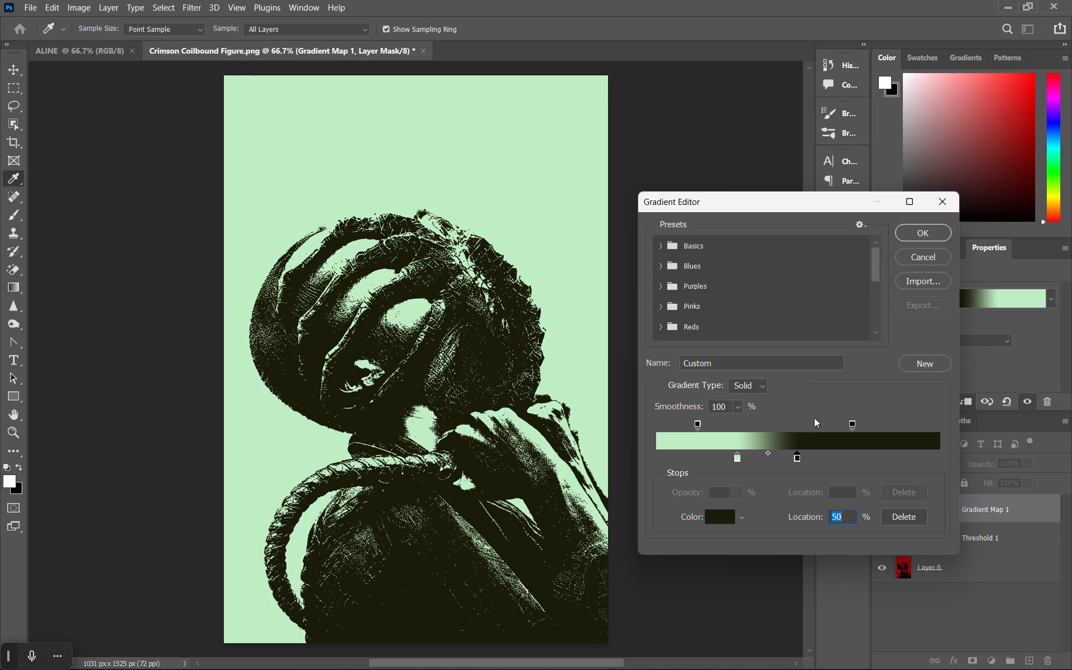
Try several greens for the gradient's pale mint stop and set it to light yellow-green c4e59d.
left_click(737, 461)
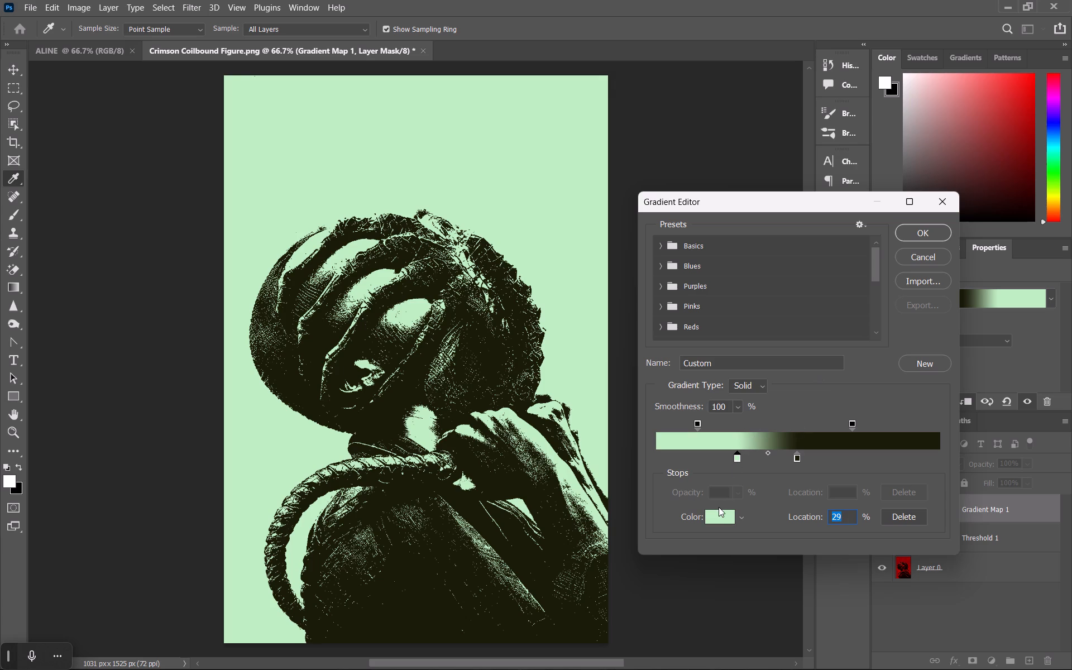
left_click(722, 518)
left_click_drag(473, 260, 528, 233)
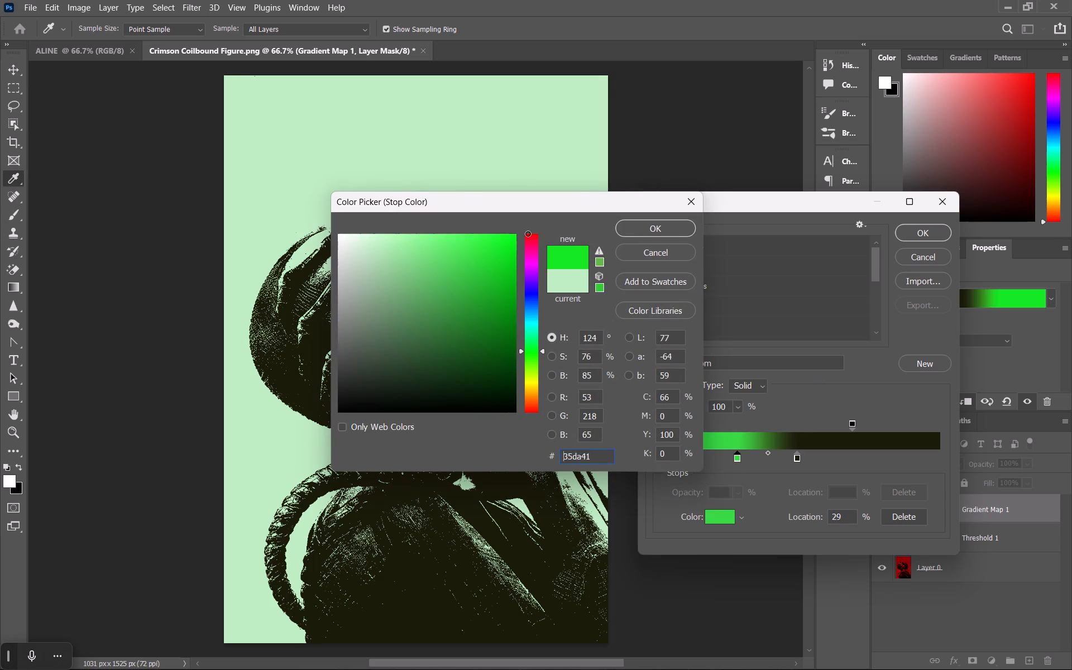
left_click_drag(528, 233, 530, 231)
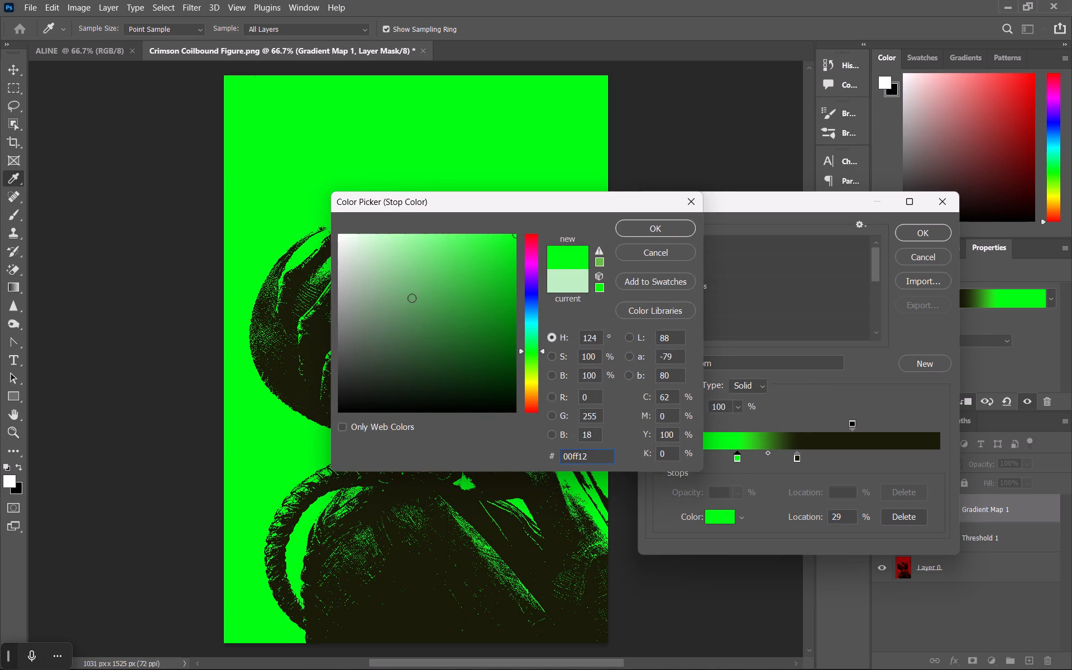
left_click(415, 257)
left_click(419, 284)
left_click(454, 303)
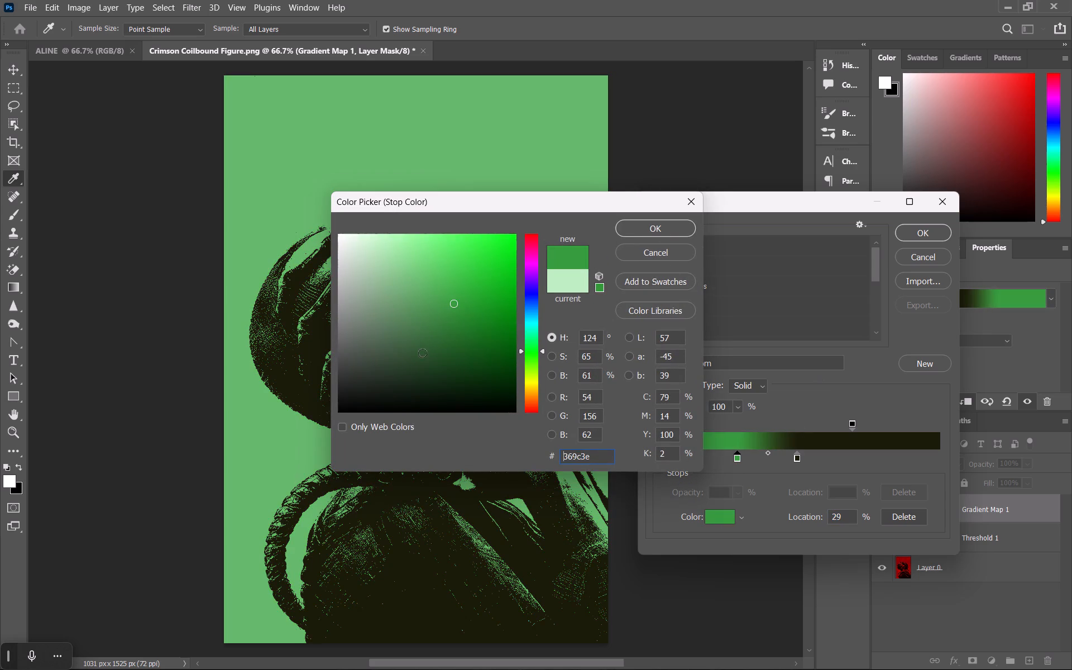
left_click(422, 353)
left_click(399, 295)
left_click(530, 368)
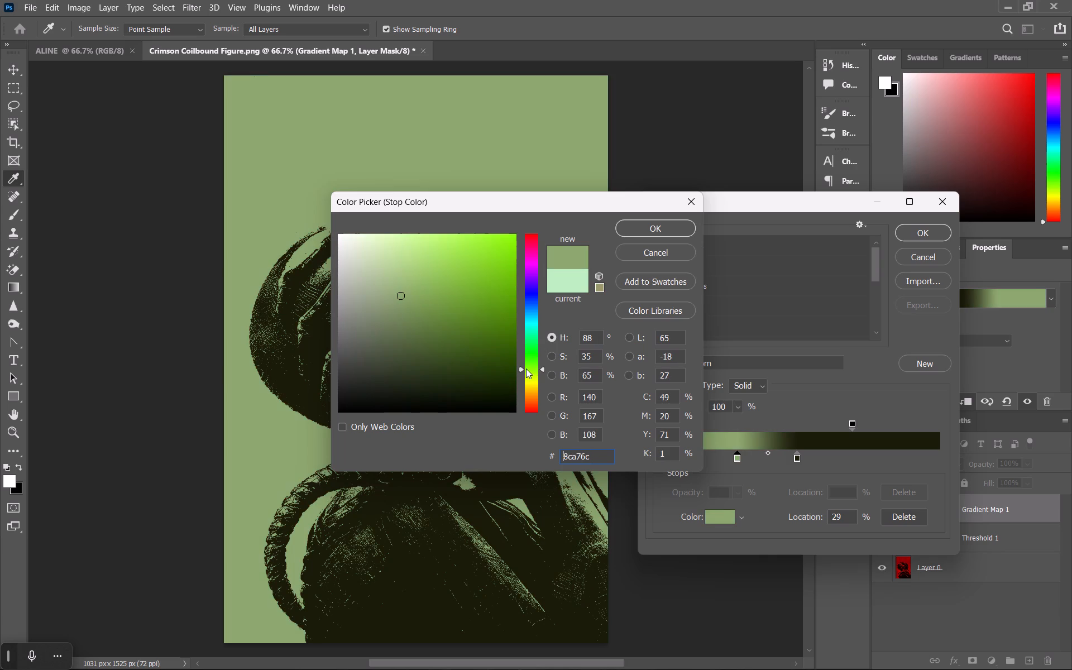
left_click(416, 259)
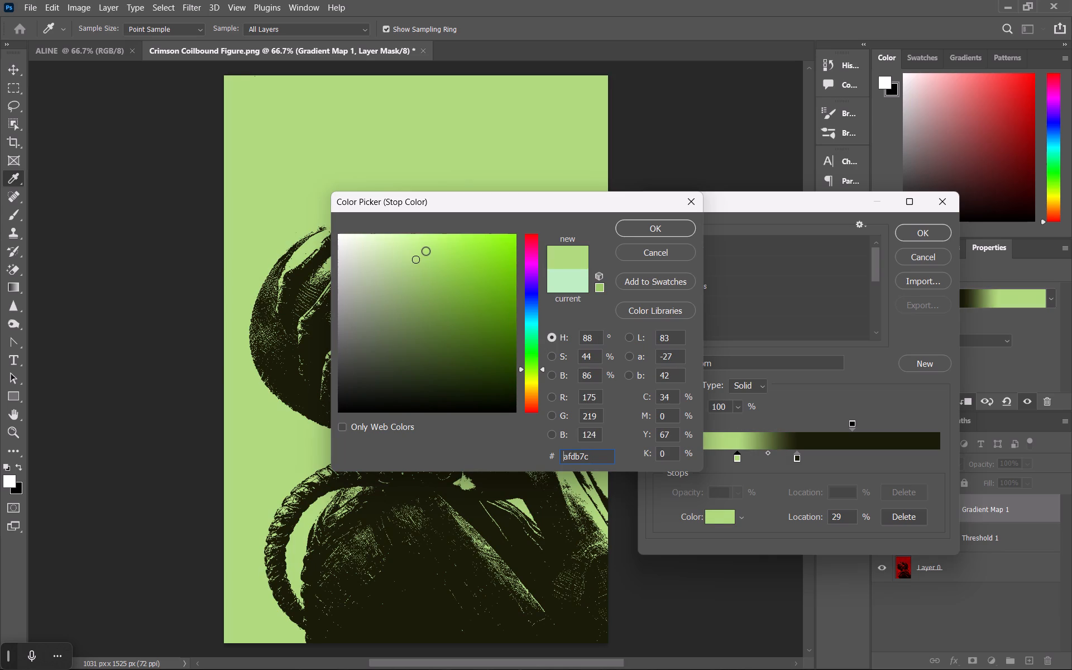
left_click(394, 252)
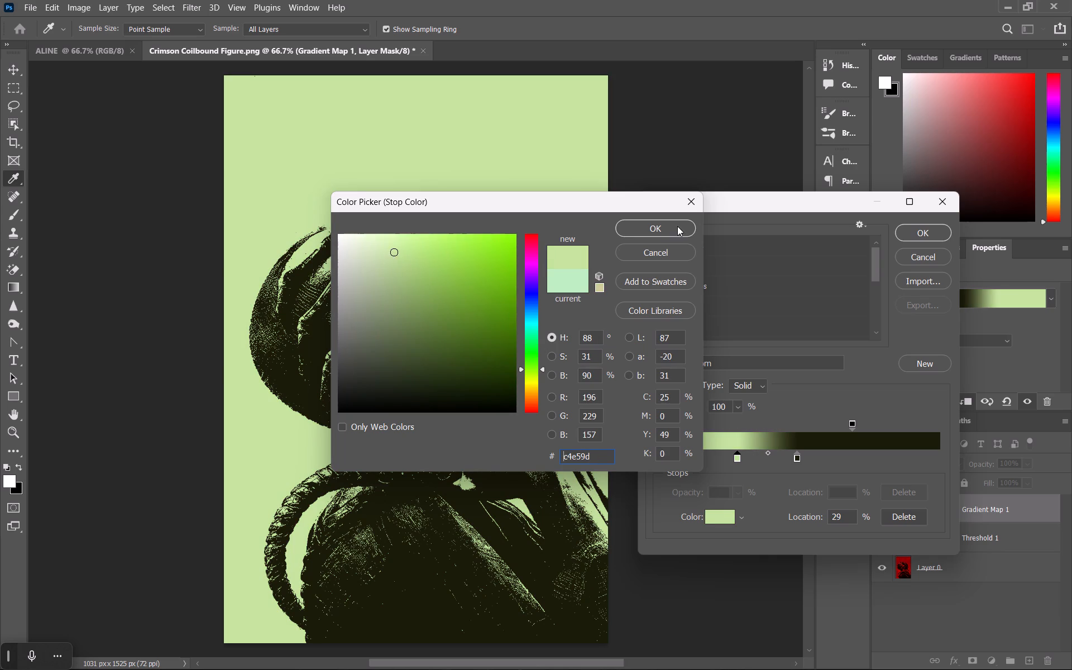
left_click(677, 226)
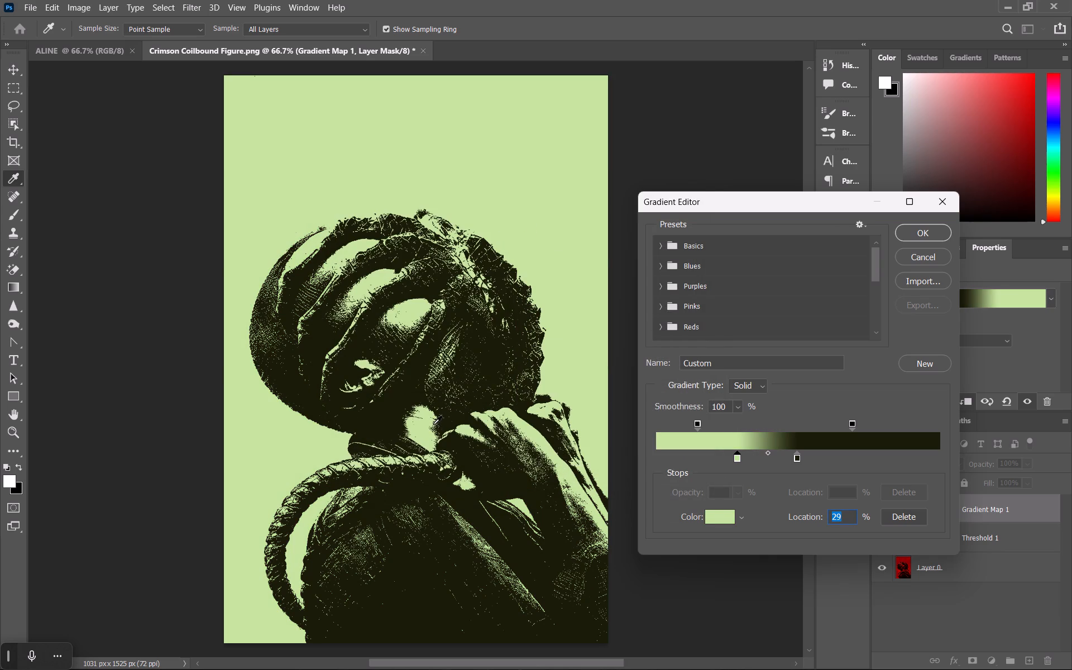
Spread the gradient's colour stops apart, placing the near-black stop at 75% and the light green stop at 18%.
left_click(854, 424)
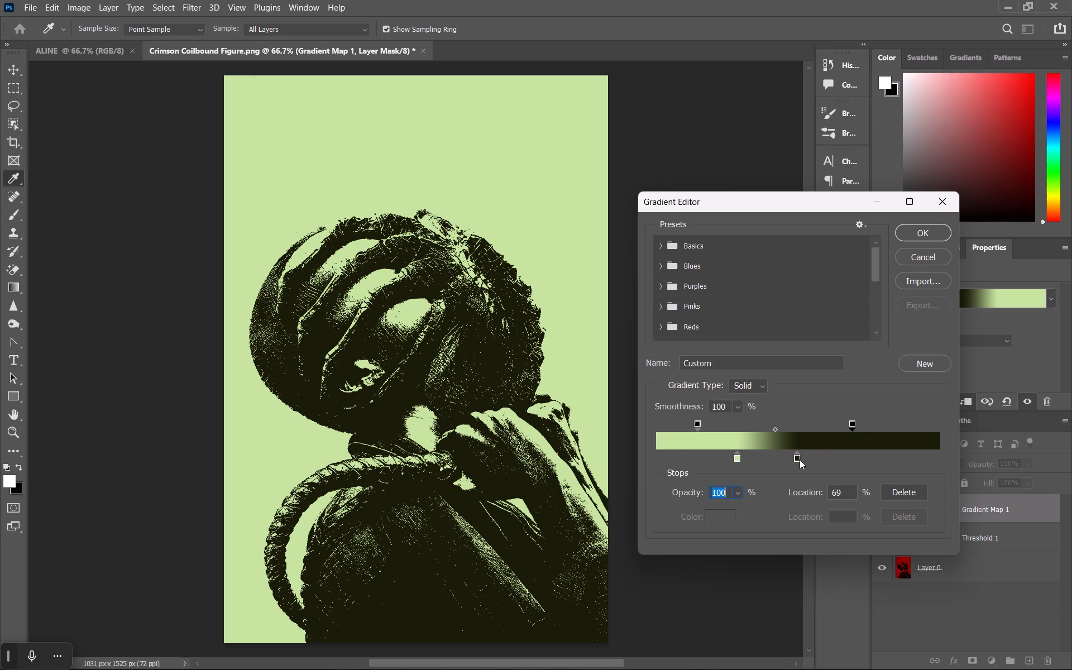
left_click(800, 460)
left_click(736, 461)
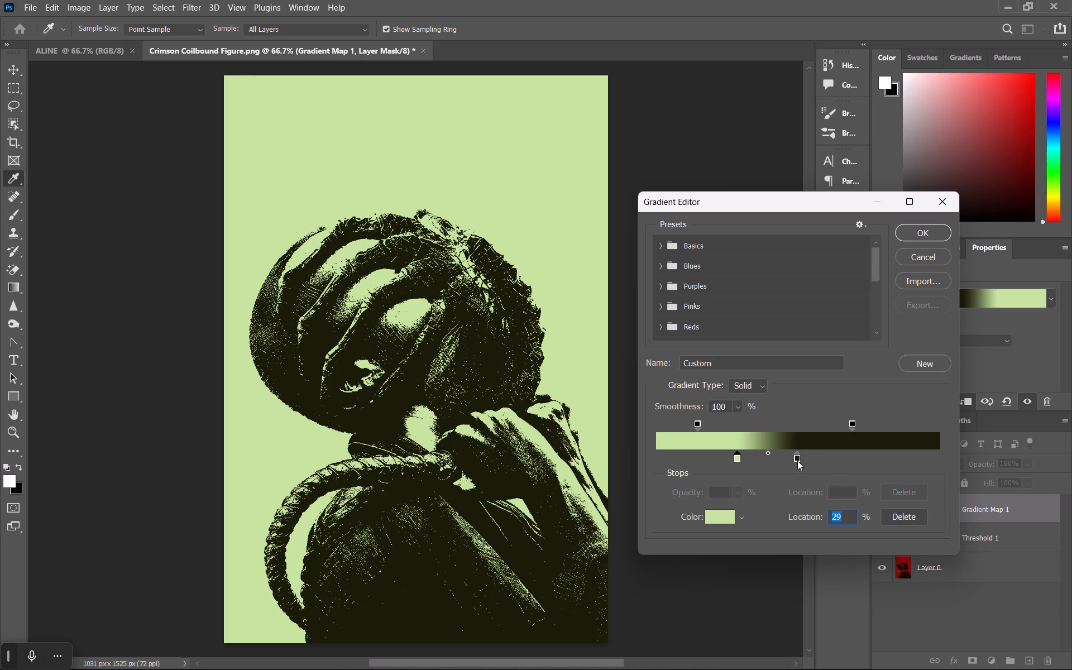
left_click_drag(797, 460, 900, 456)
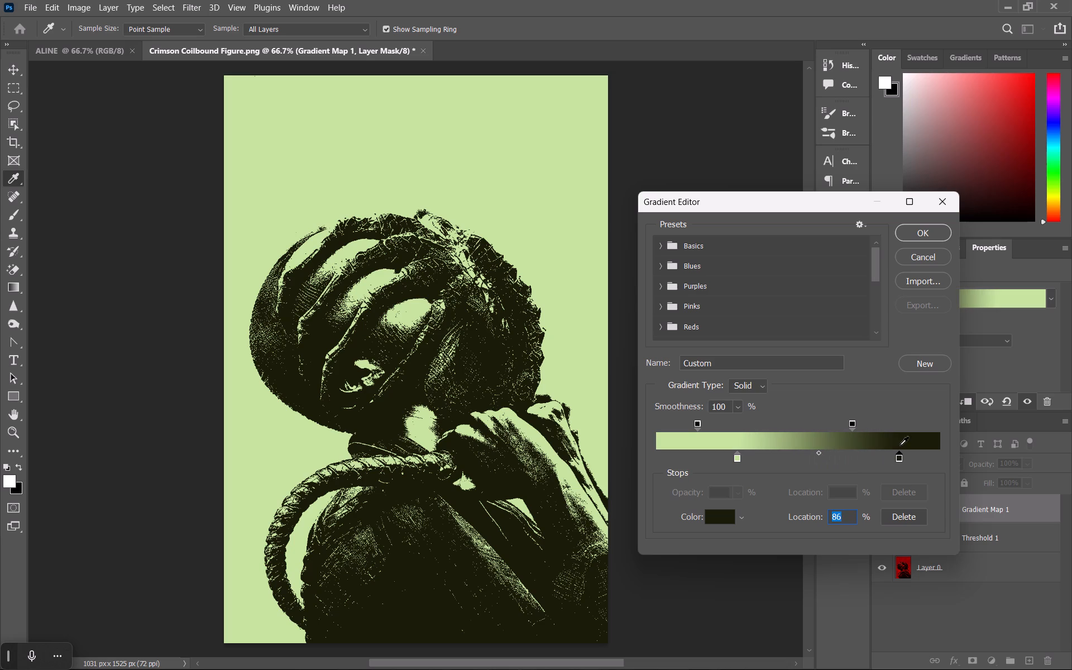
left_click_drag(898, 454, 869, 456)
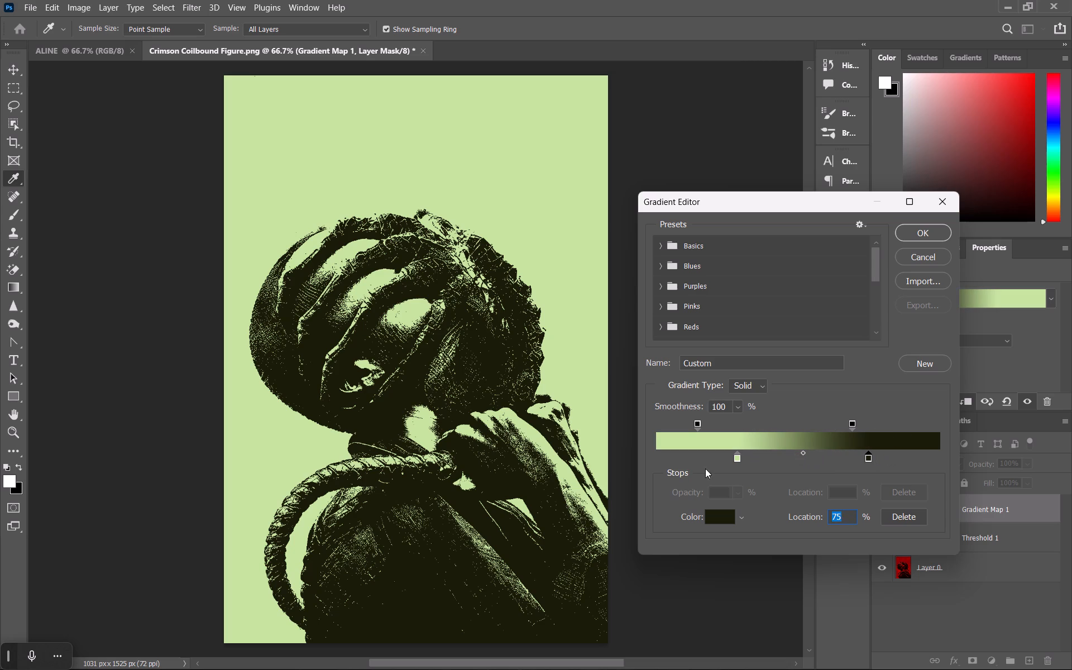
left_click_drag(734, 457, 729, 452)
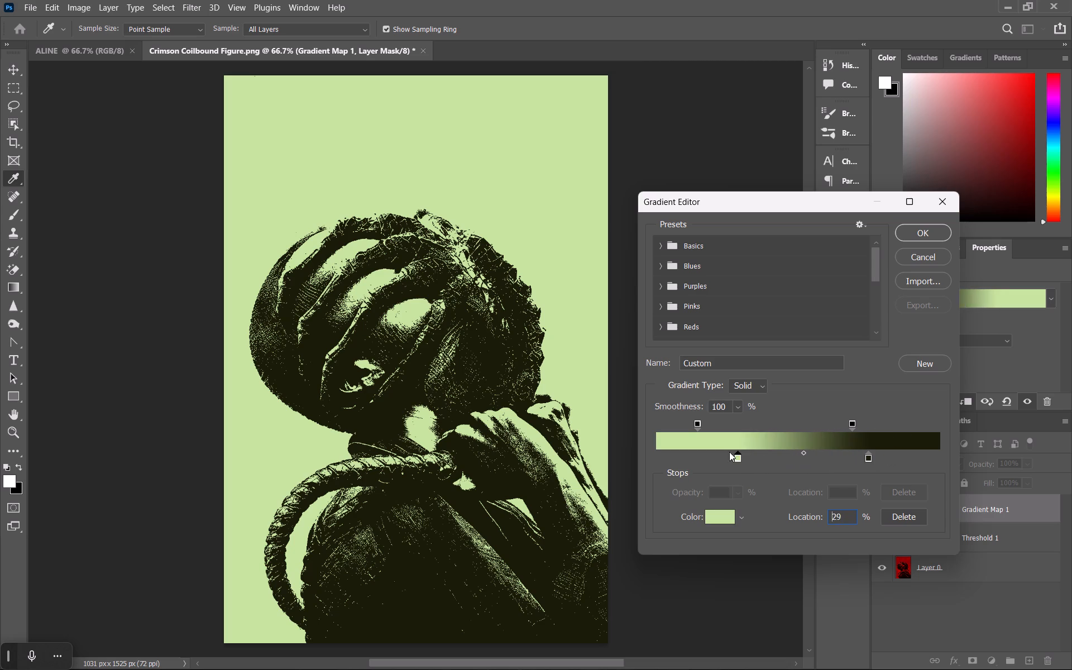
left_click_drag(729, 452, 709, 452)
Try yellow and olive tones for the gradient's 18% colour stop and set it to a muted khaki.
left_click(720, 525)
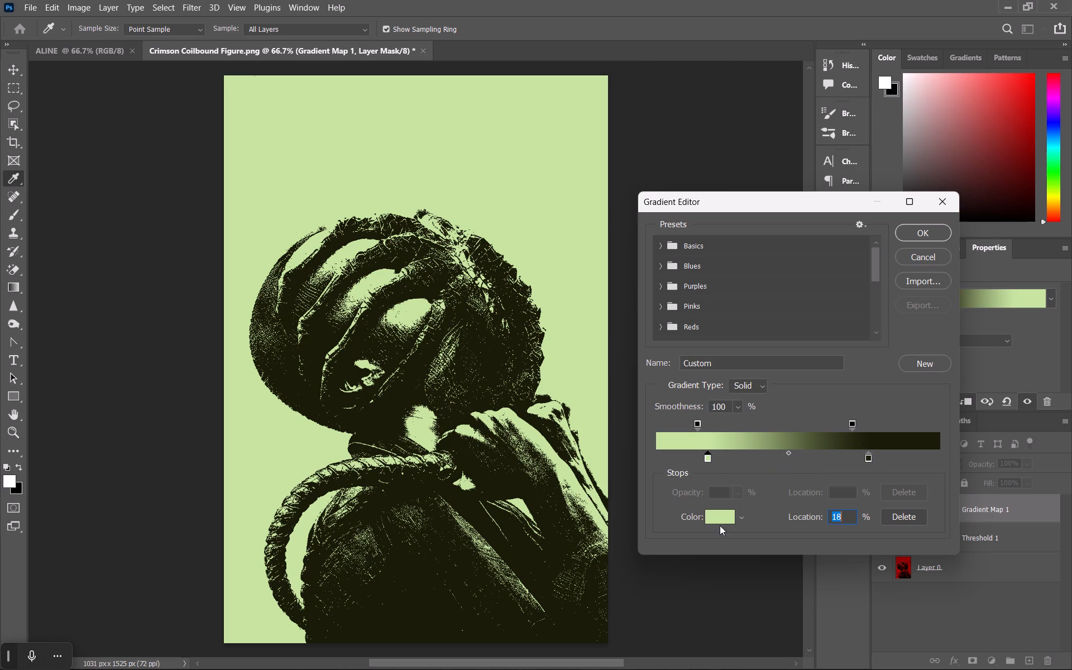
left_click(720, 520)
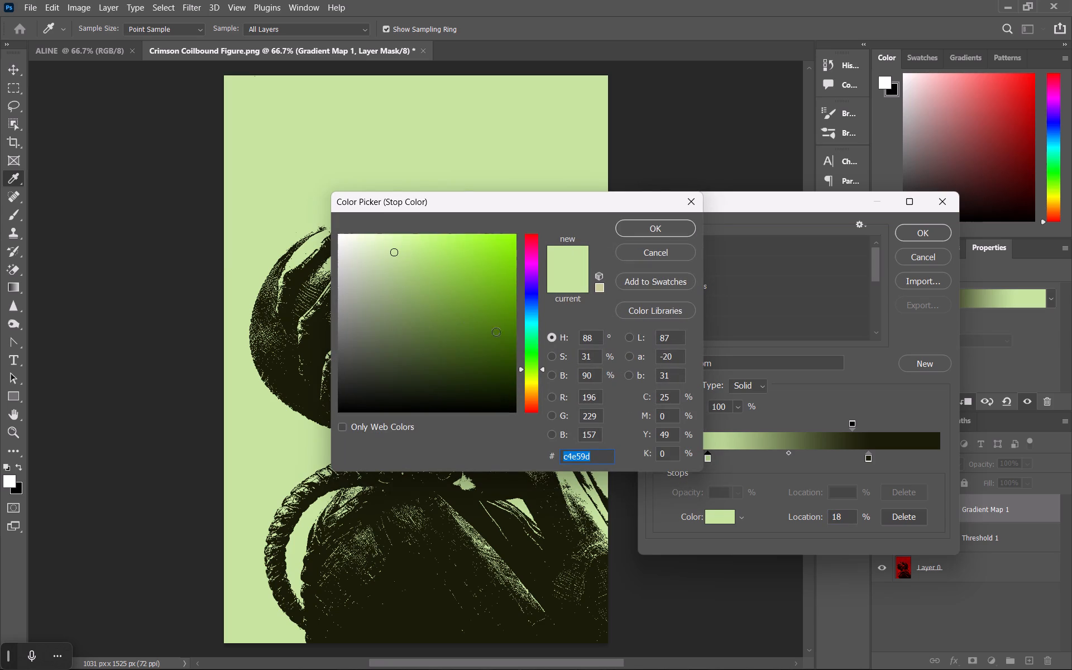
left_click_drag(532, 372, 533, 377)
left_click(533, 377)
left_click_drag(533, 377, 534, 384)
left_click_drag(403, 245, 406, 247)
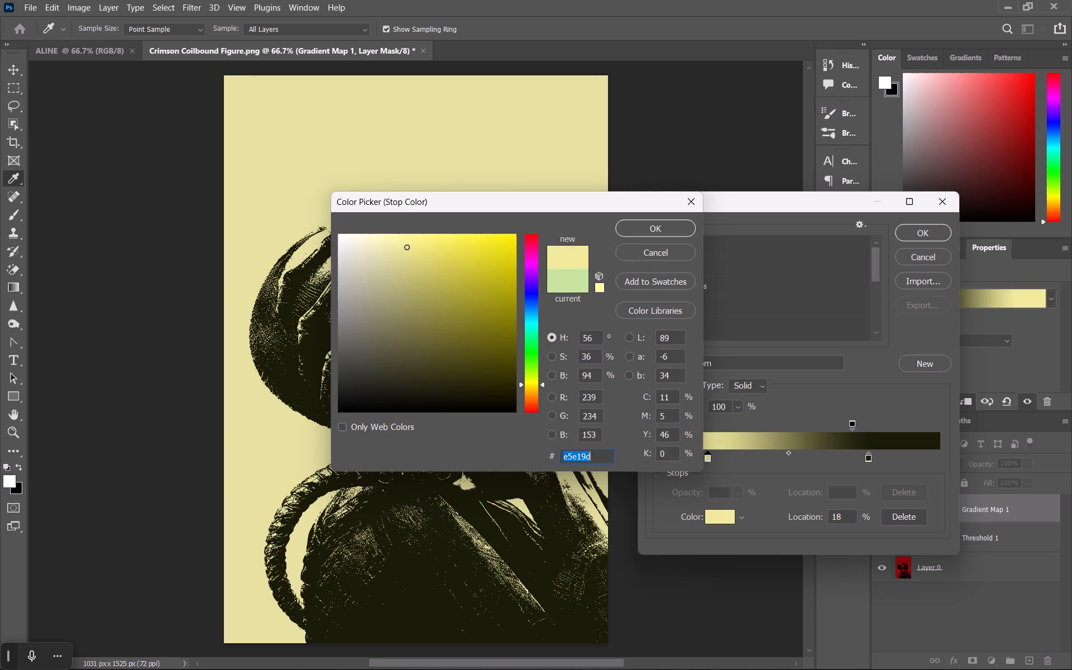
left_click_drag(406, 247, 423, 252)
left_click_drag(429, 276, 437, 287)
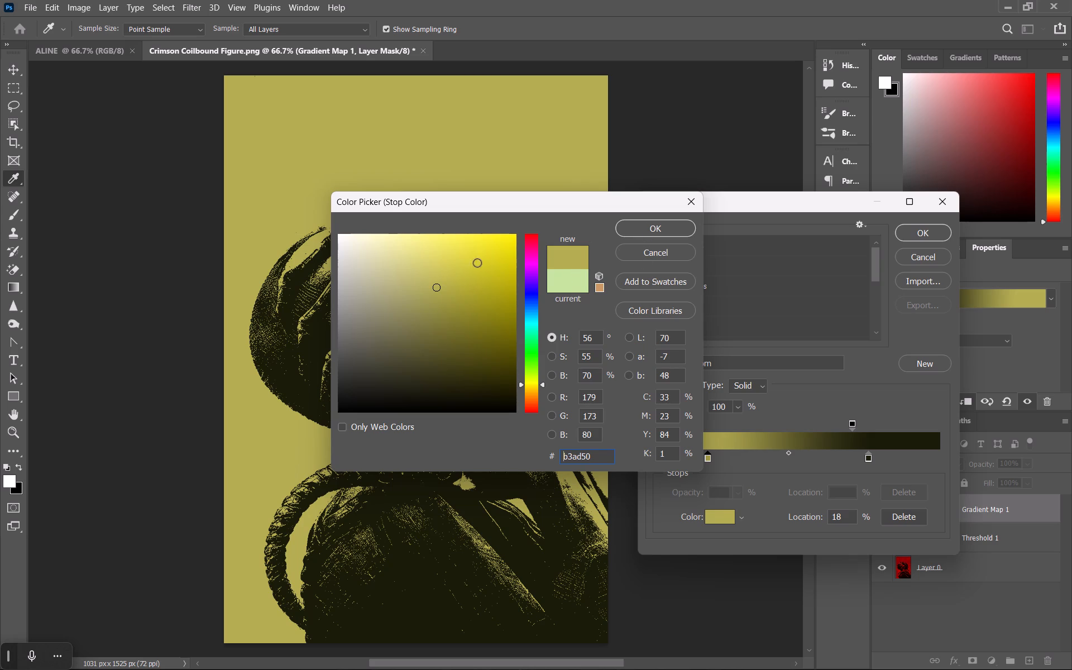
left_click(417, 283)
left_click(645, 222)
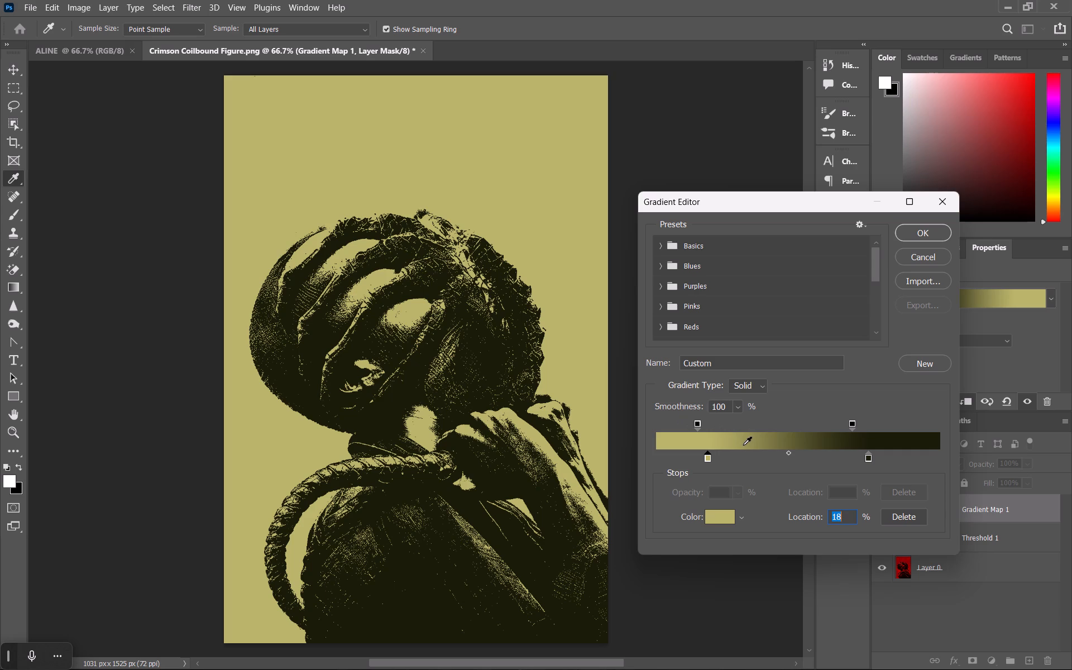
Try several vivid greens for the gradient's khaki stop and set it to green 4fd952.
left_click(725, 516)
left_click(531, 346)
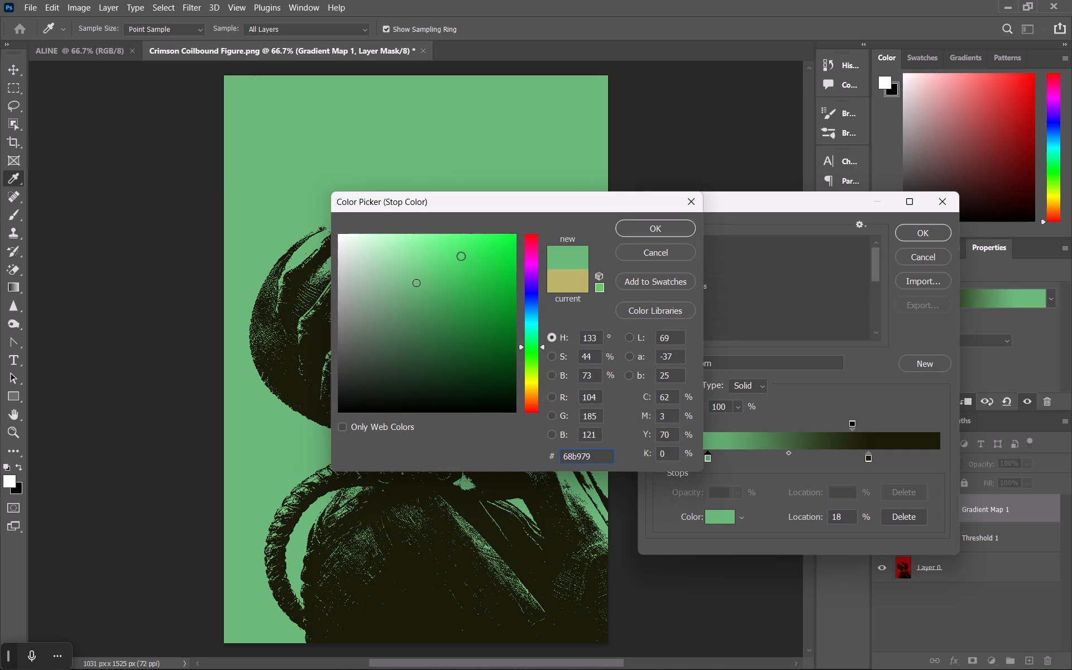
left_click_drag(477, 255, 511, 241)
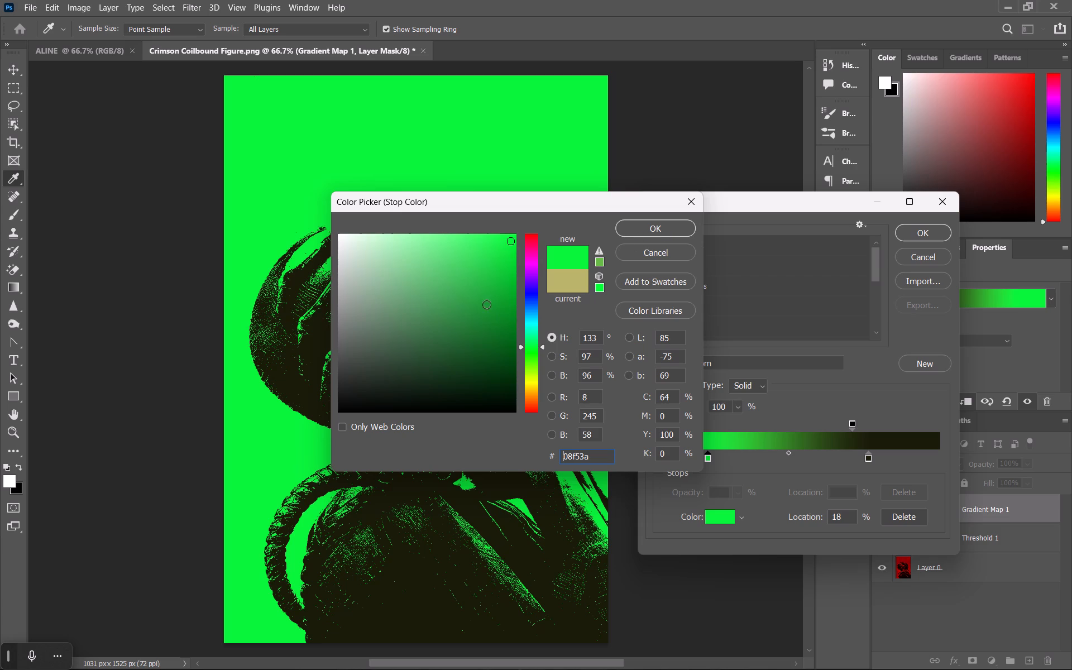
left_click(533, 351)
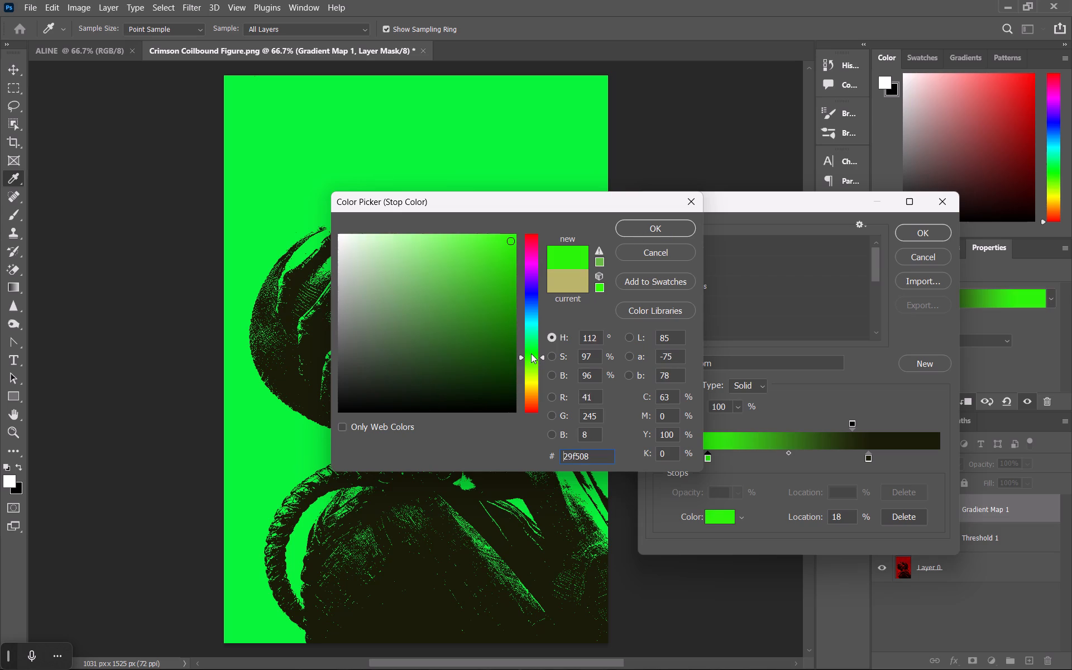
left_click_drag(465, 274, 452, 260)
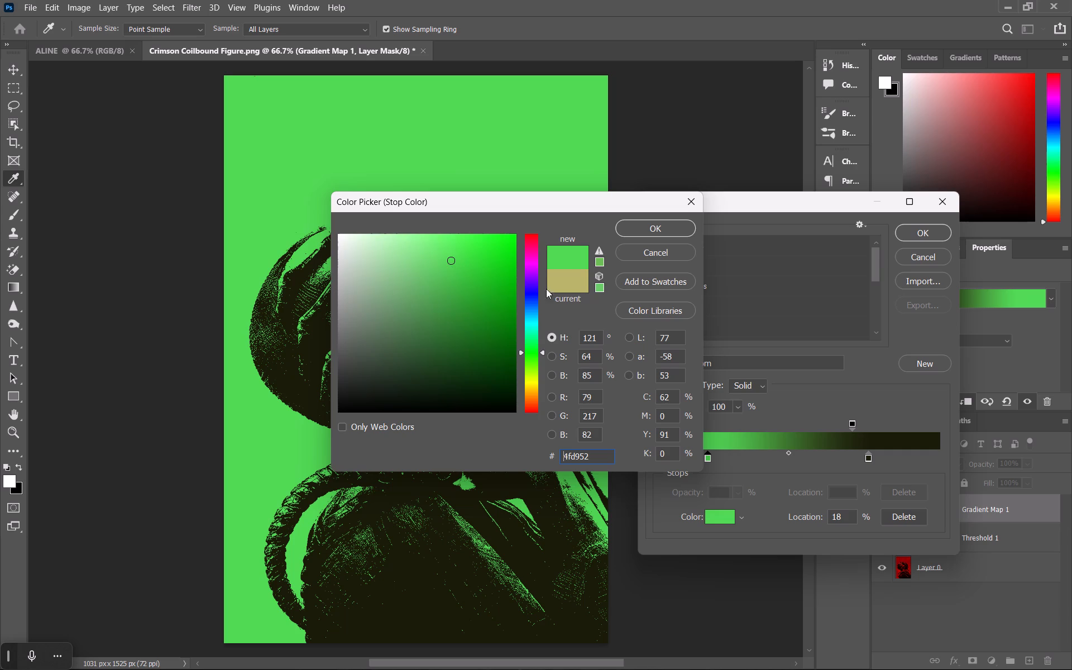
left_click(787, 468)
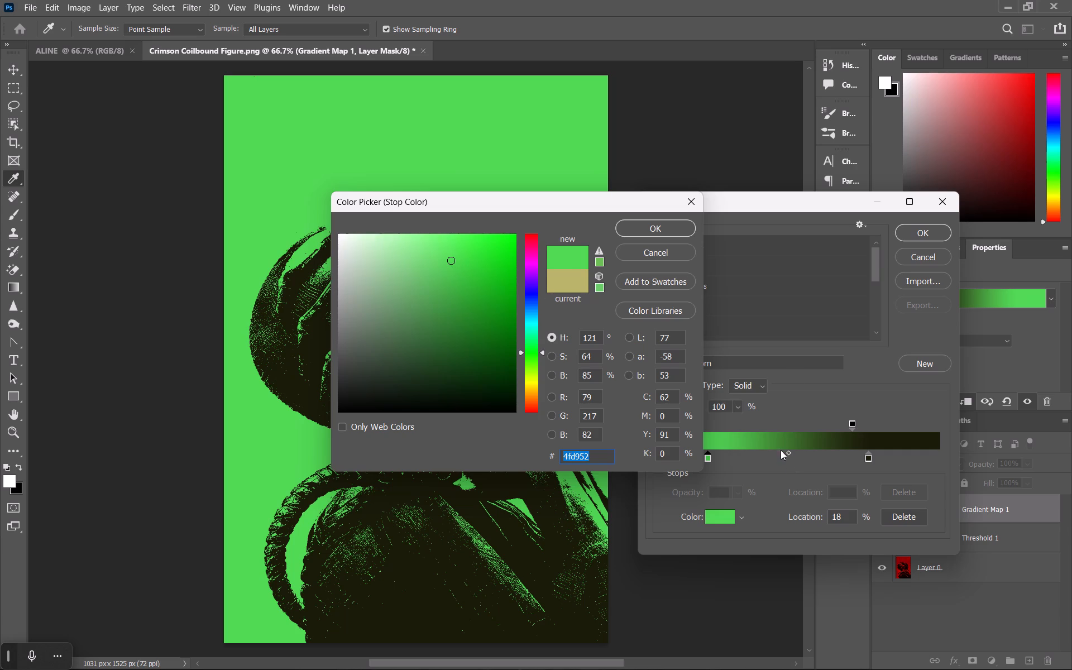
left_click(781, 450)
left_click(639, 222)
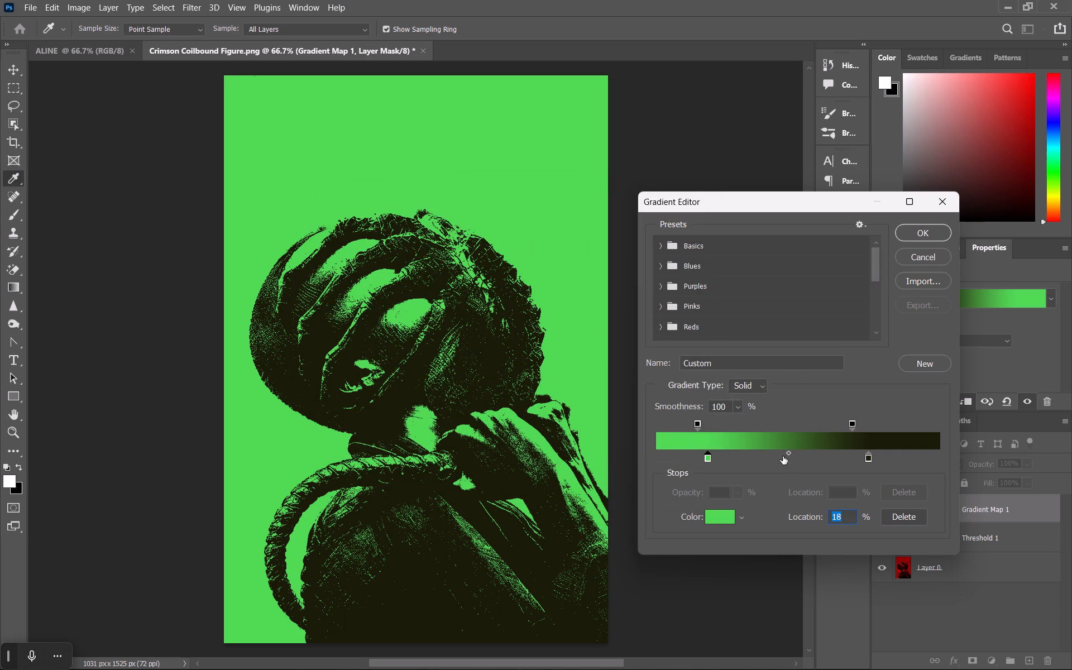
Add a colour stop at 44% in the gradient and colour it pale grey d9e2d9.
left_click(783, 456)
left_click(781, 455)
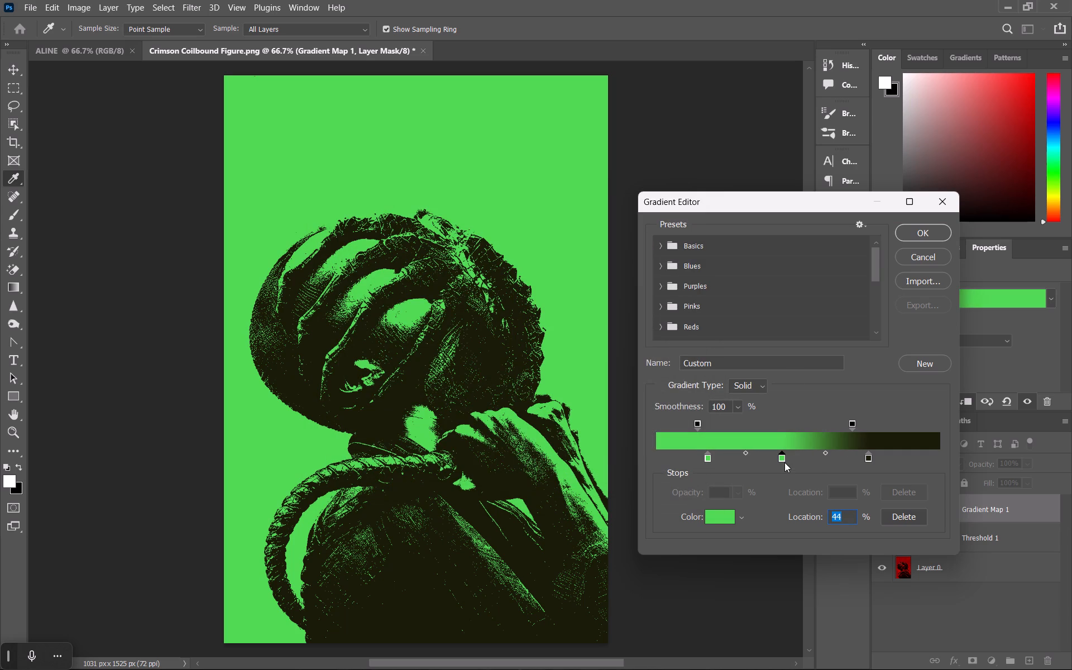
left_click(709, 512)
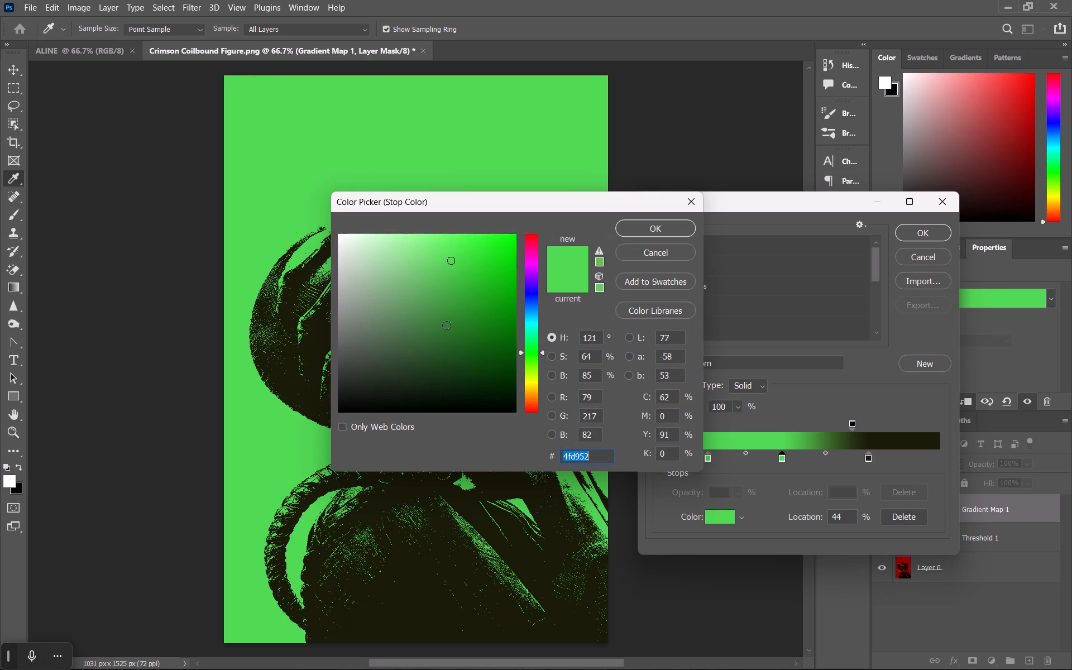
left_click_drag(467, 253, 346, 254)
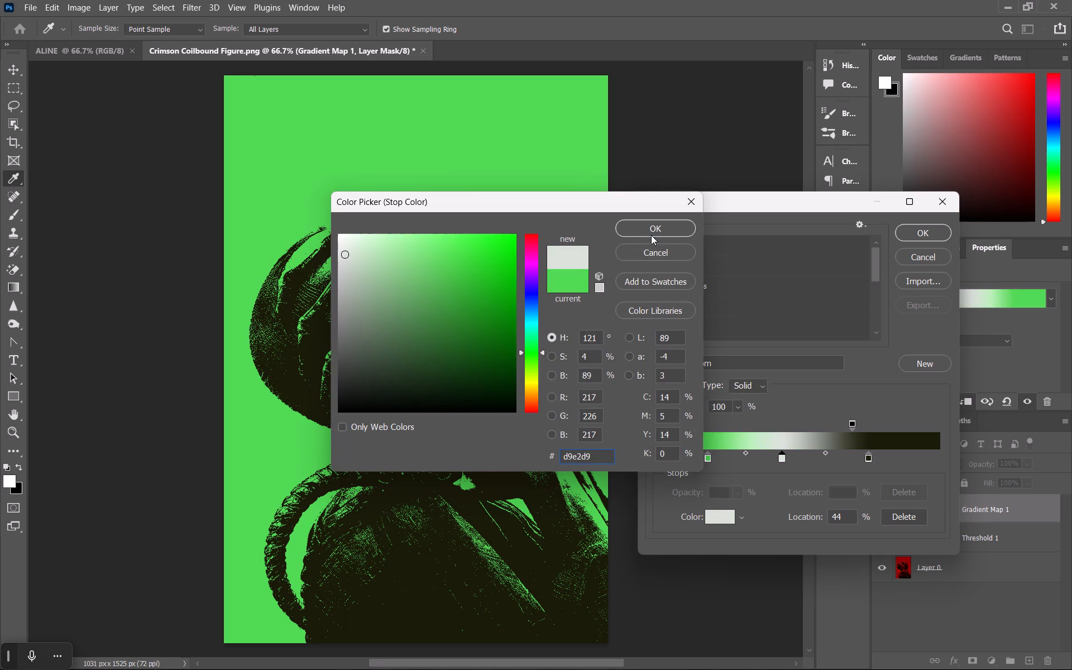
left_click(652, 227)
left_click(781, 458)
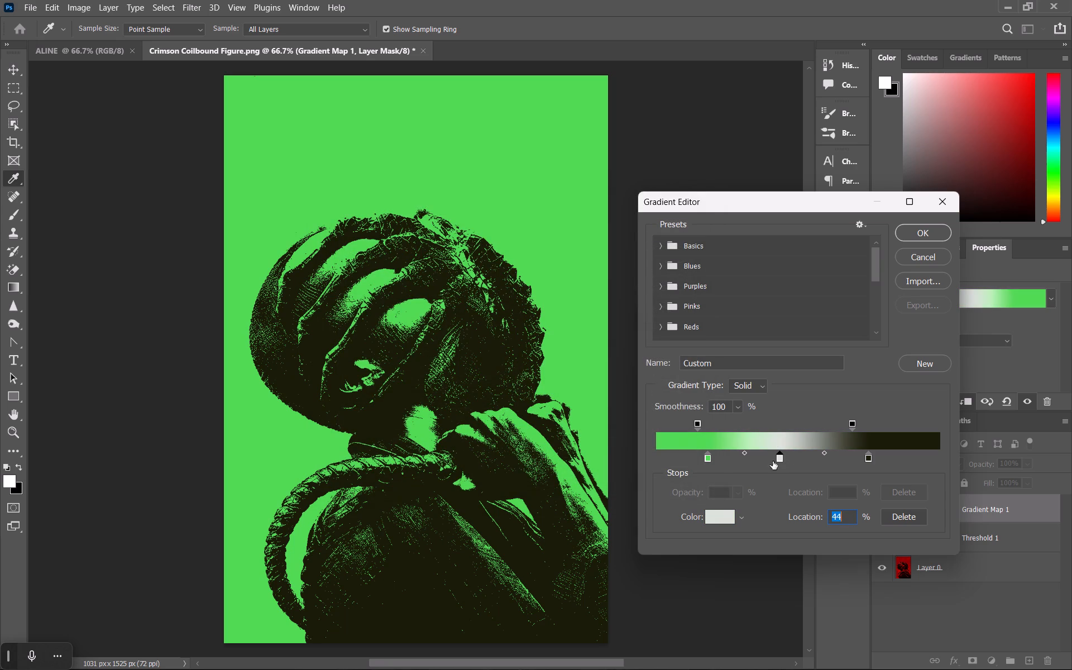
Recolour the gradient's pale grey 44% stop to yellow-green b6cf69.
left_click(725, 518)
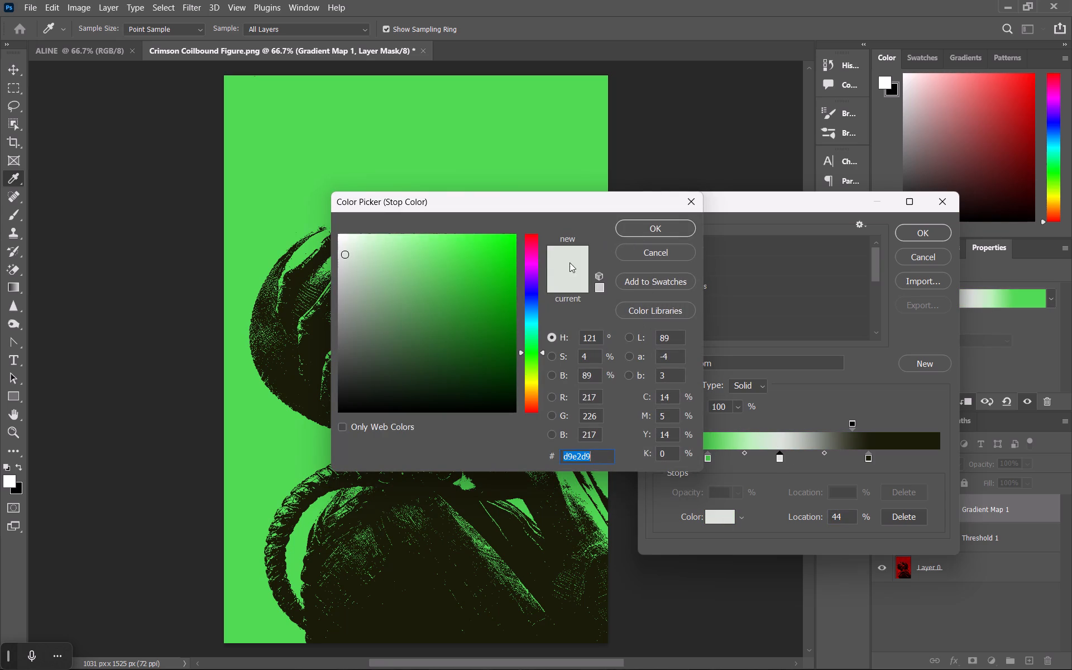
left_click(529, 376)
left_click_drag(370, 252, 418, 247)
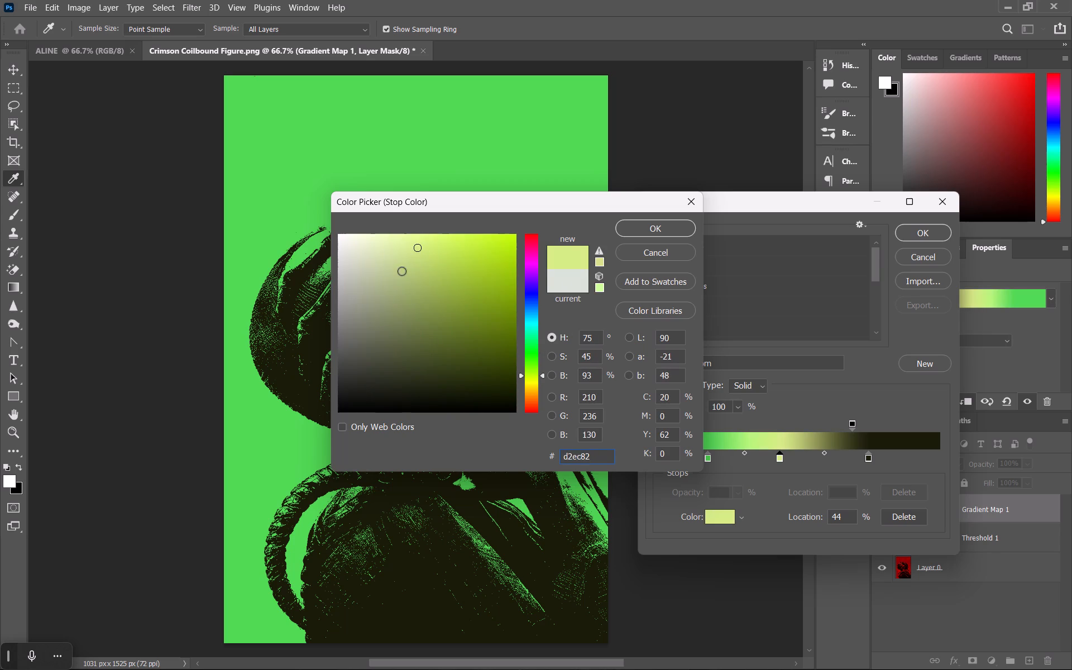
left_click(439, 285)
left_click(426, 267)
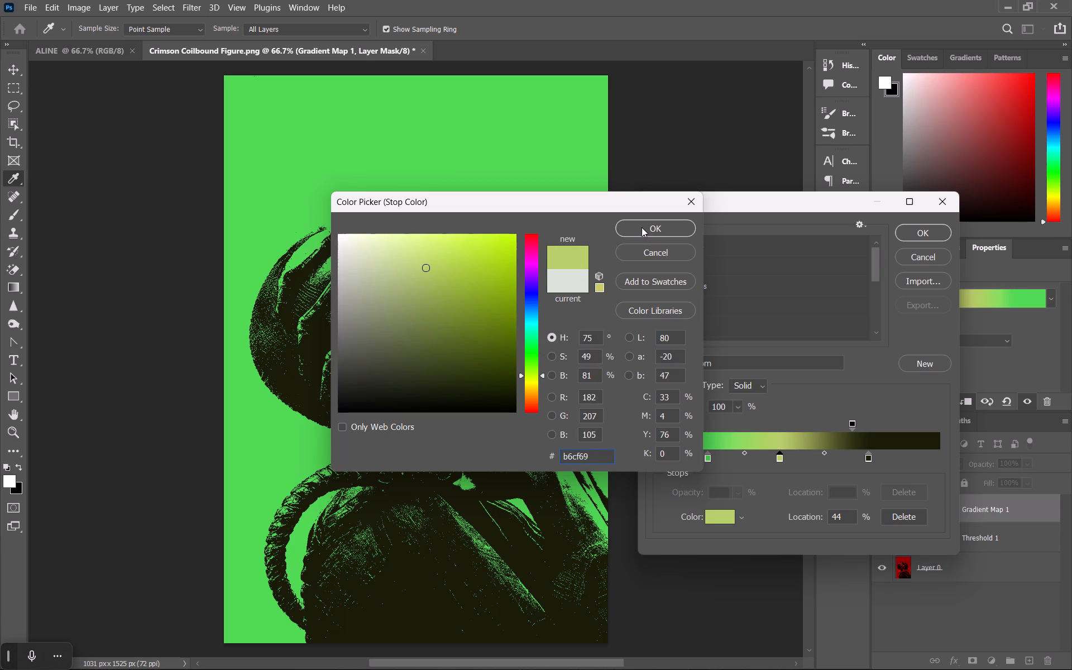
left_click(642, 226)
Move the gradient's green colour stop from the light end inward to 32%.
left_click_drag(710, 456, 741, 457)
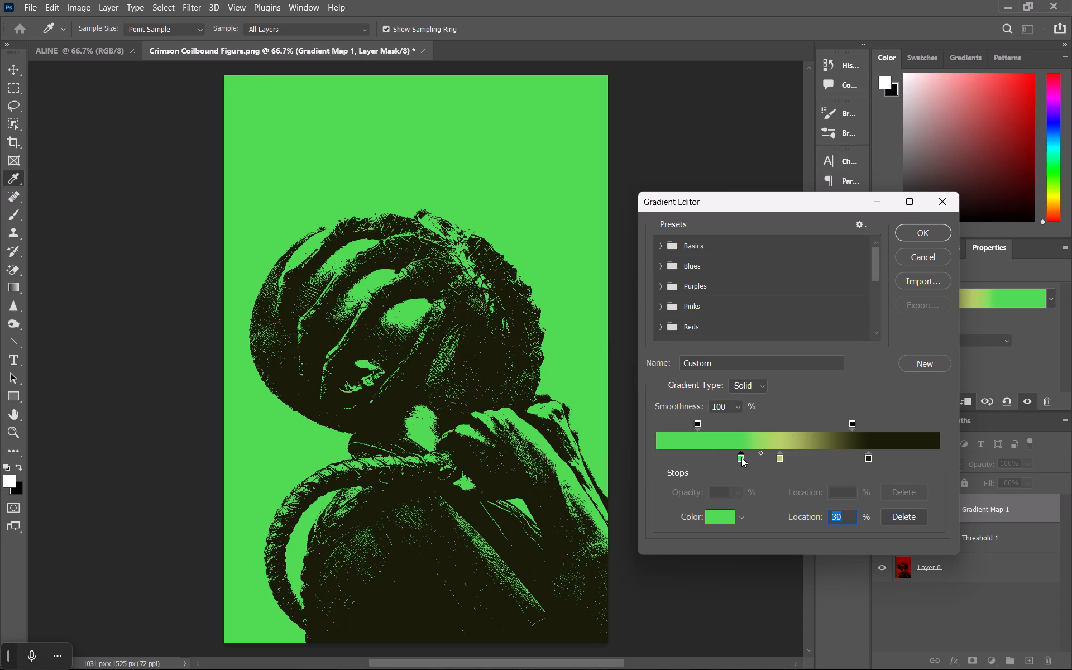
left_click_drag(741, 457, 747, 458)
left_click(747, 458)
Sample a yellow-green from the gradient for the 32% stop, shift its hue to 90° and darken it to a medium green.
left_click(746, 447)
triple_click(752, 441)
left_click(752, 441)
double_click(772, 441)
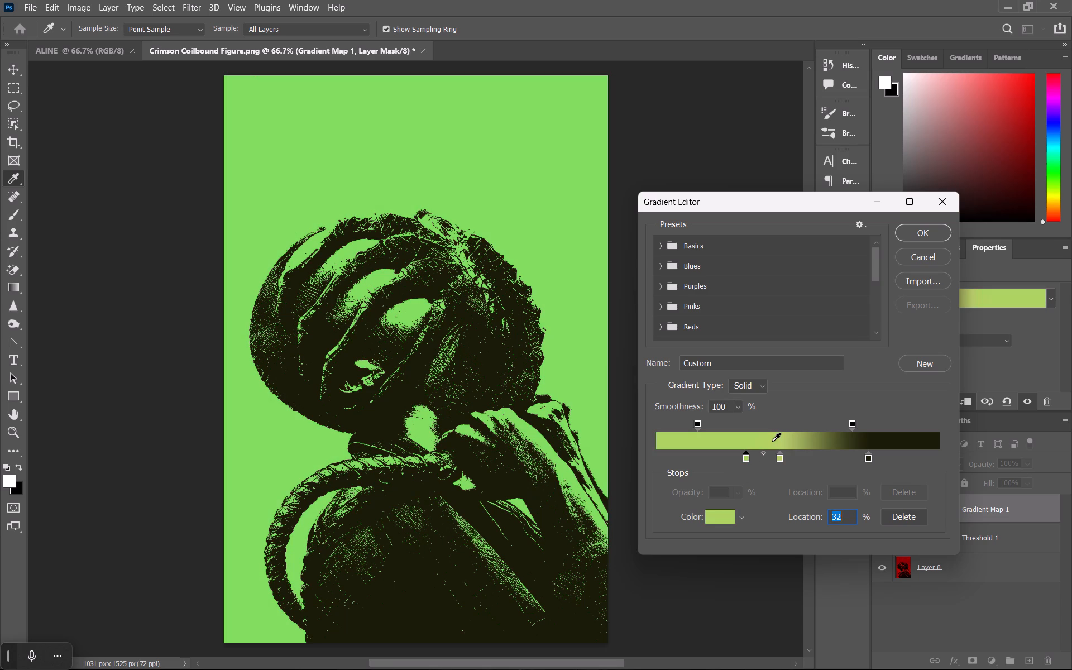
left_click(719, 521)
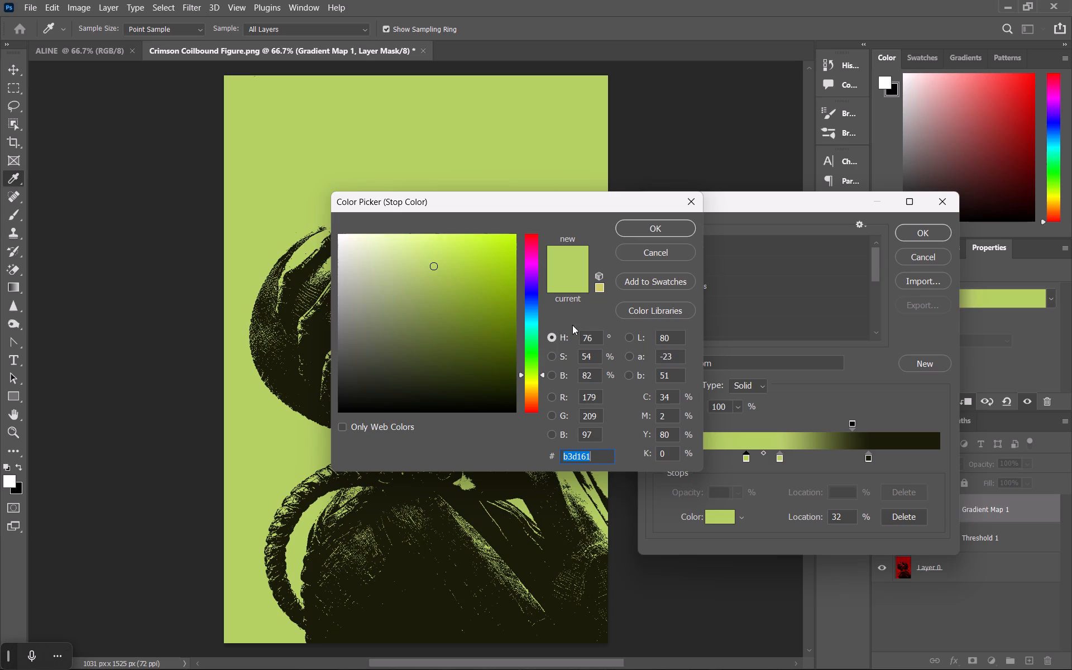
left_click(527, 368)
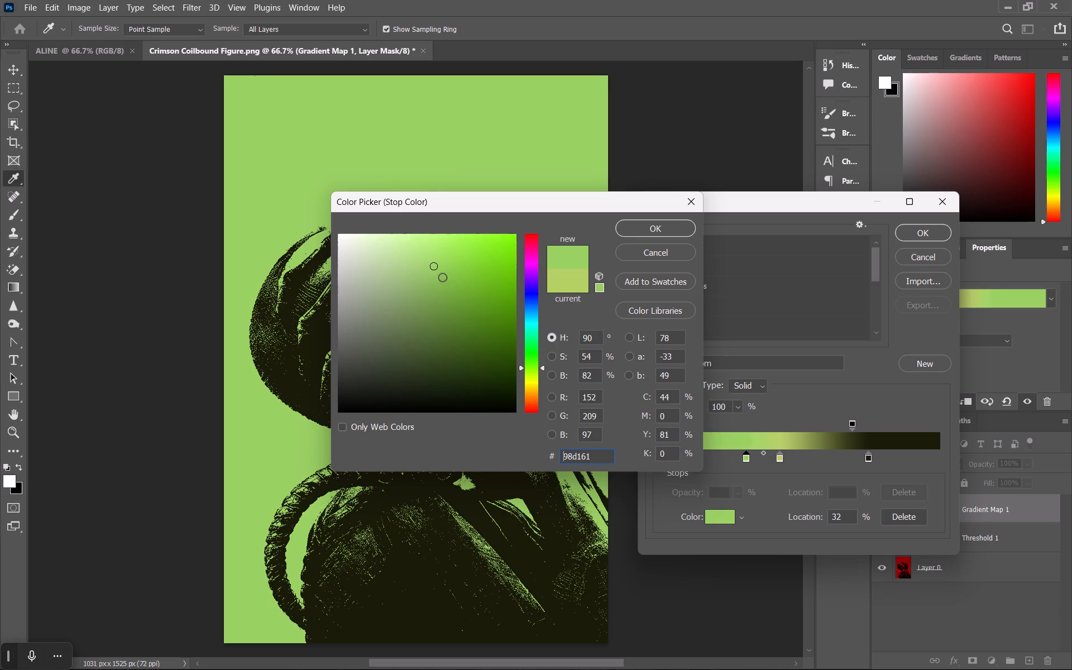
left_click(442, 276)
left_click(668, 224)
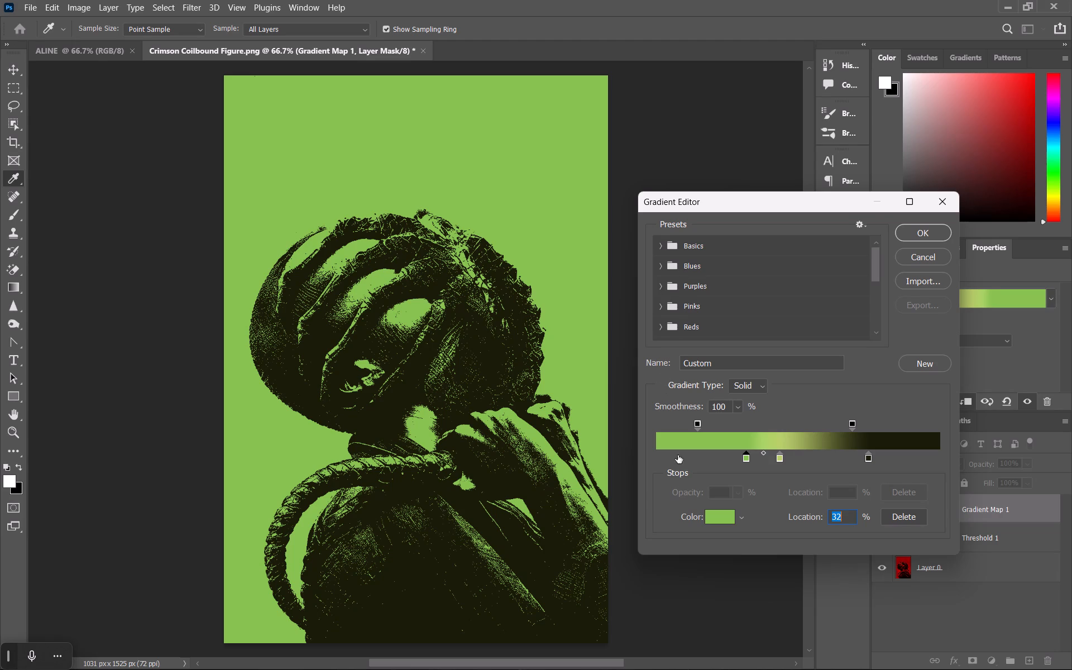
Recolour the gradient's 32% stop to bright lime green 87e729 and apply the edited gradient.
left_click(744, 458)
left_click(724, 518)
left_click_drag(466, 259, 485, 251)
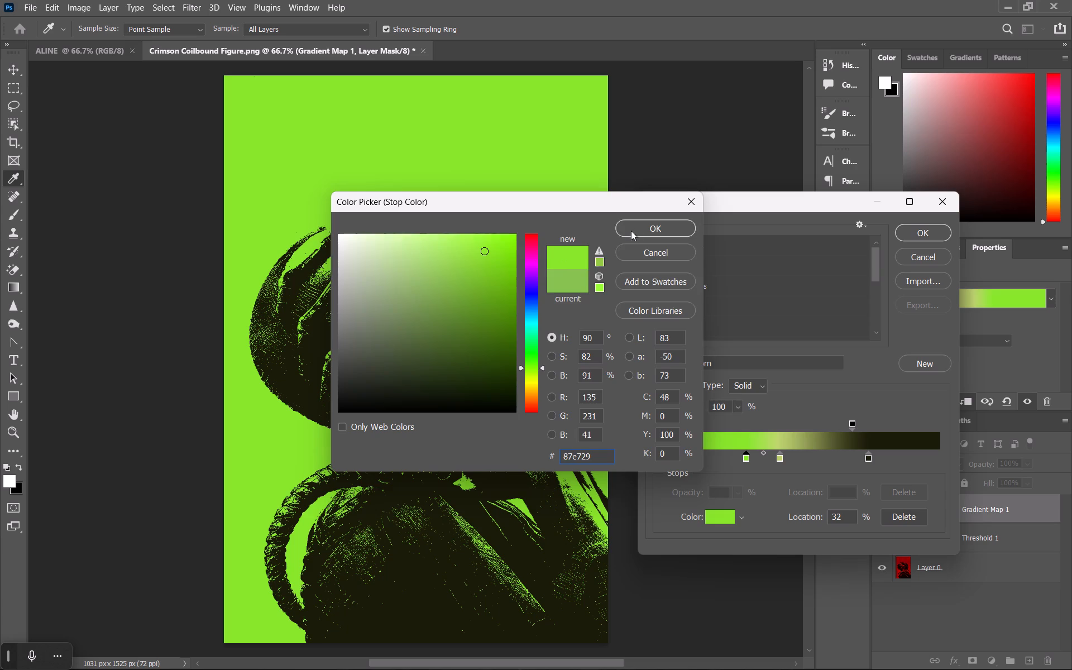
left_click(639, 227)
left_click(921, 226)
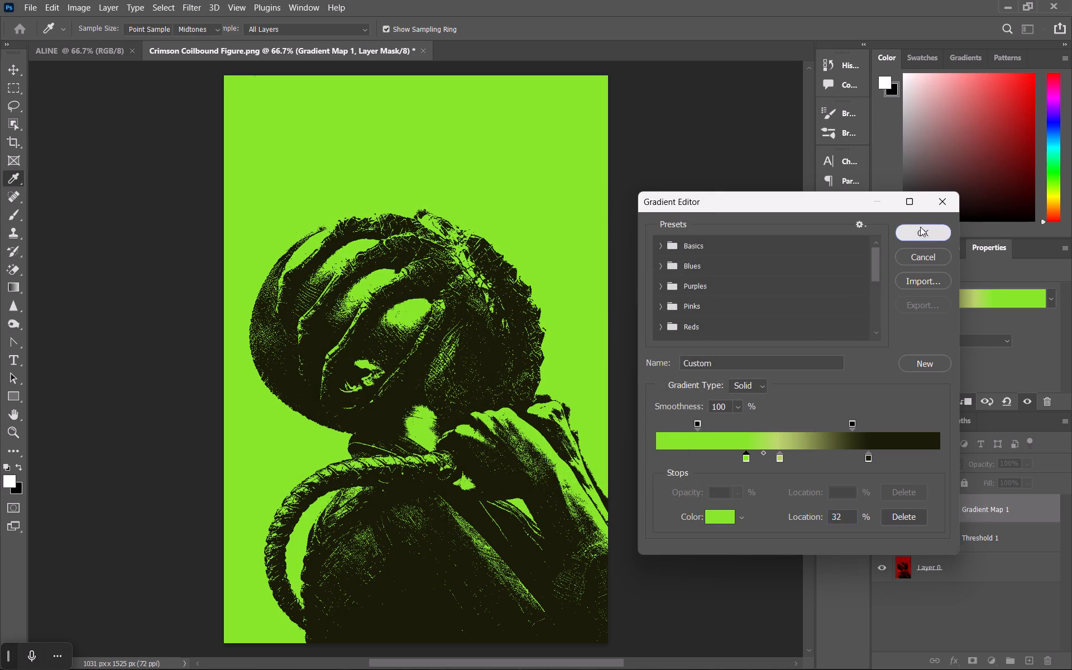
Open the Filter Gallery on Layer 0 and choose the Grain texture filter.
left_click(938, 596)
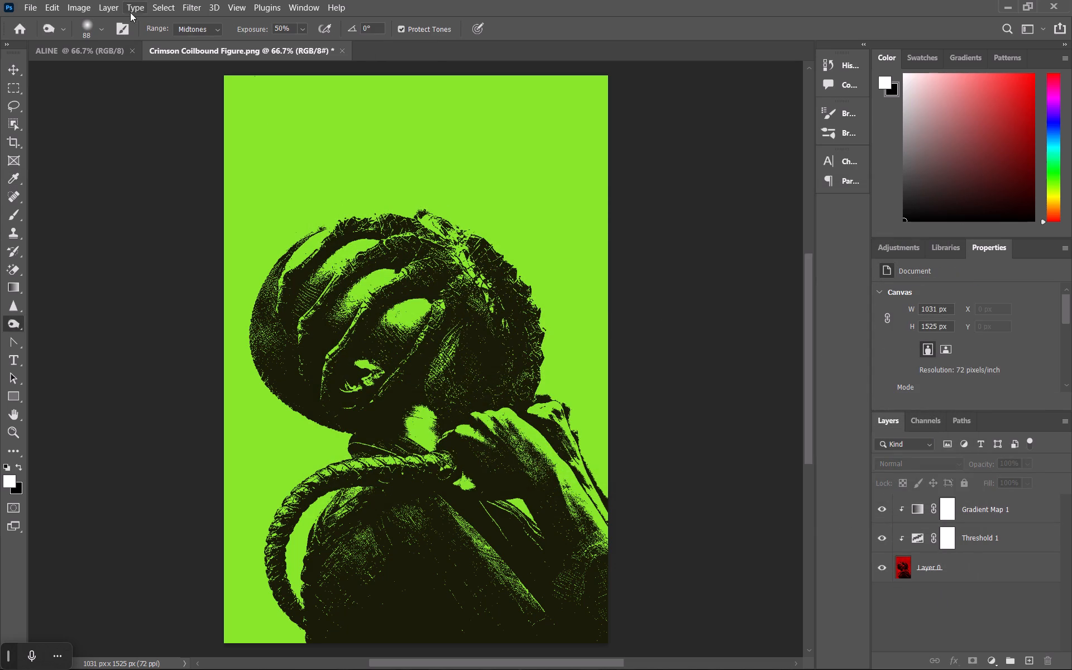
left_click(192, 6)
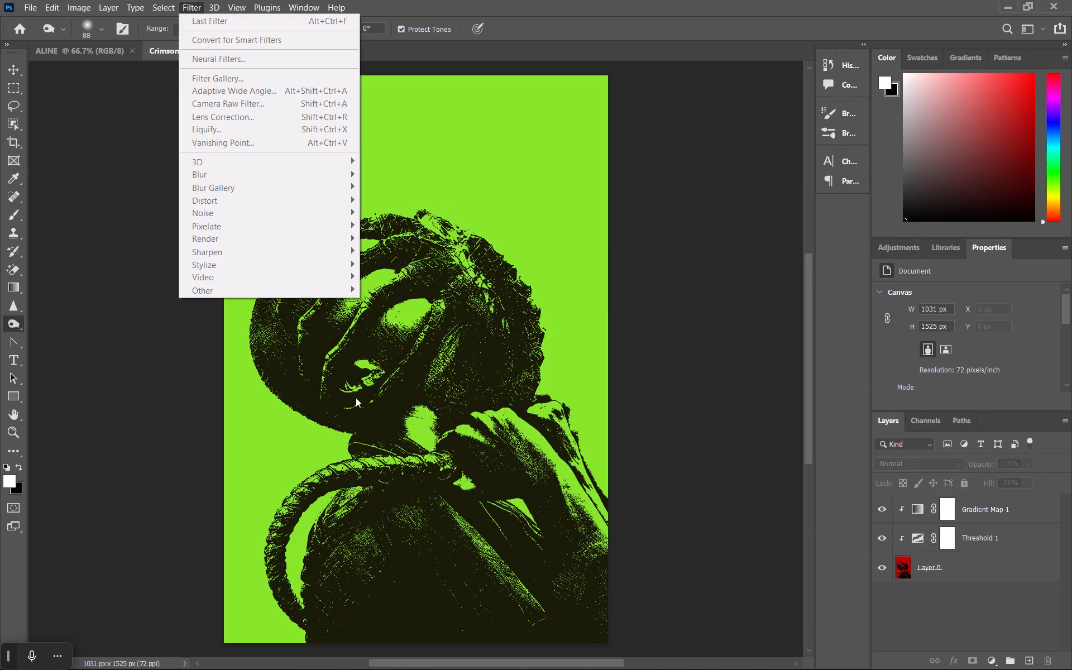
left_click(949, 563)
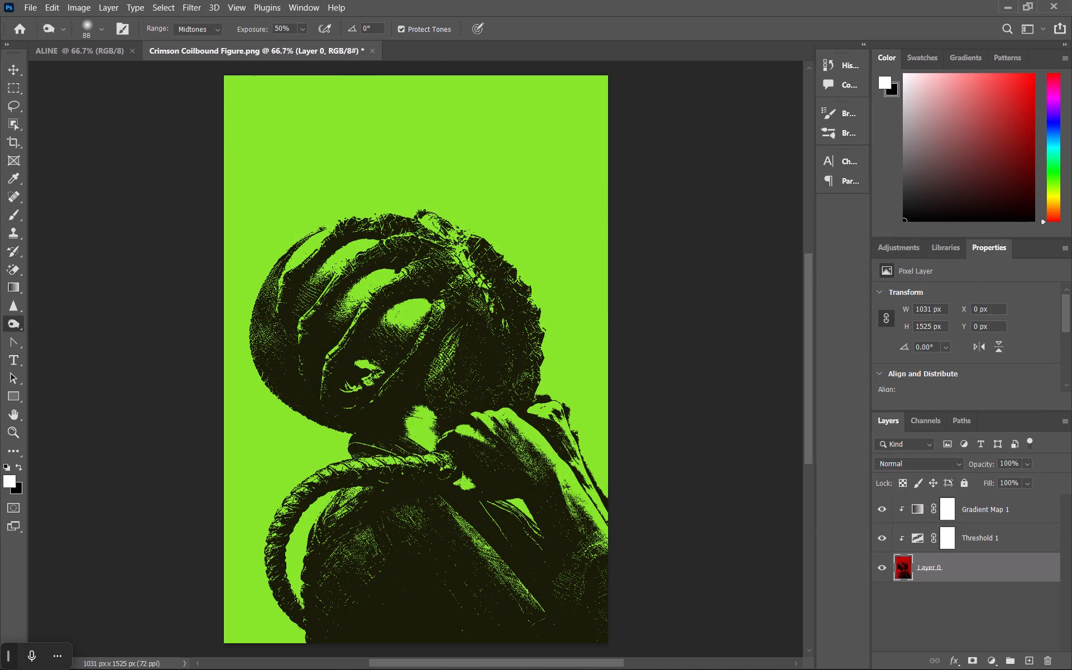
left_click(193, 8)
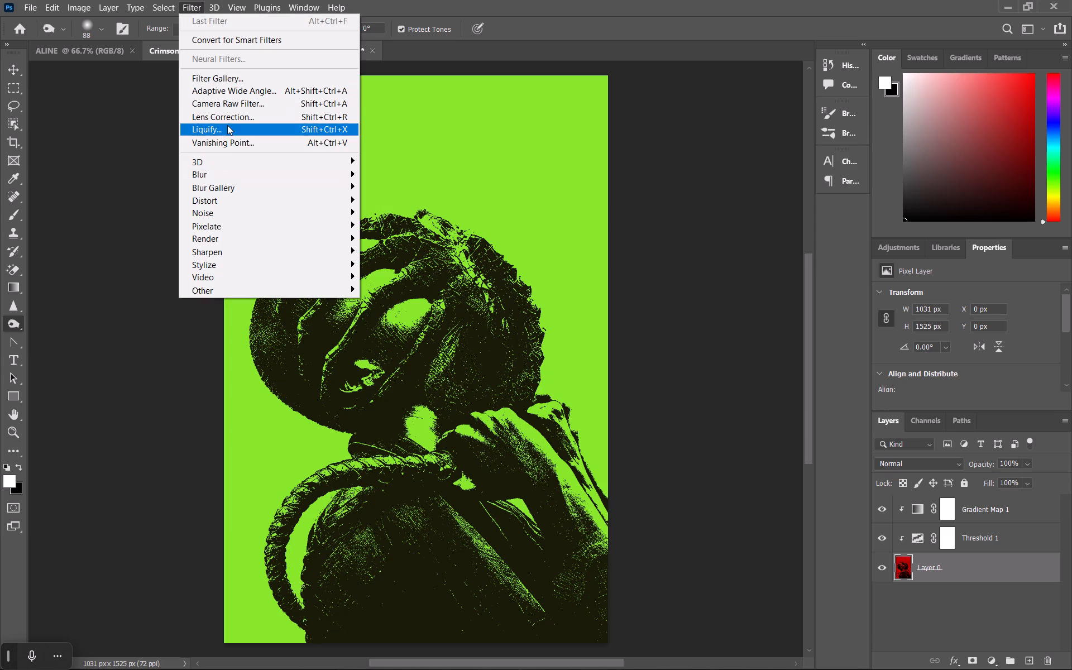
left_click(251, 82)
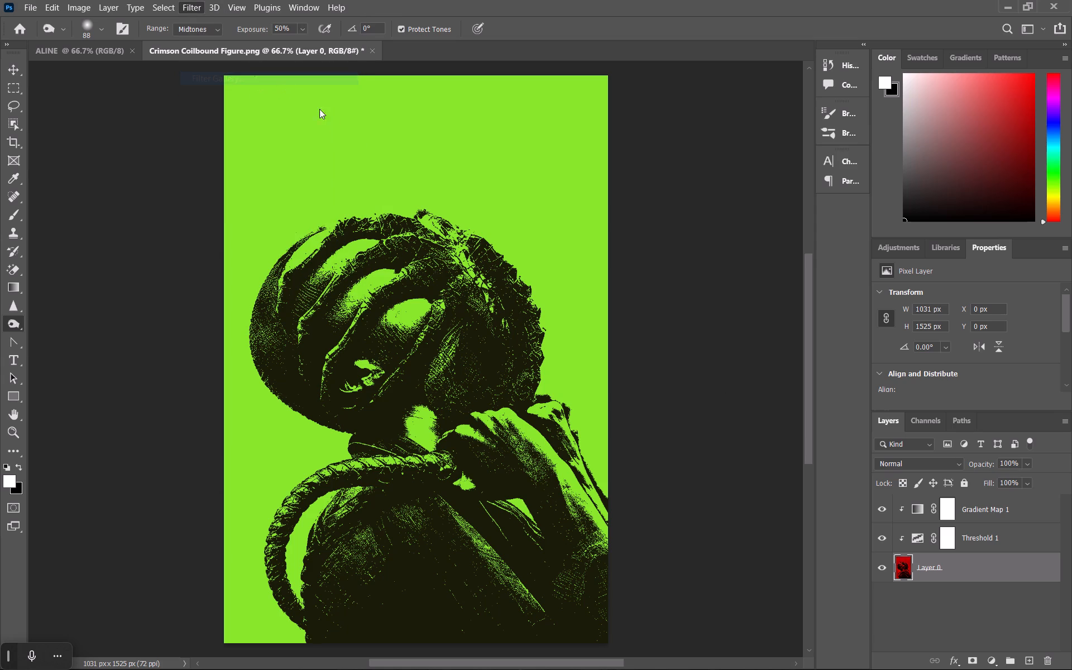
scroll(394, 257, "down", 3)
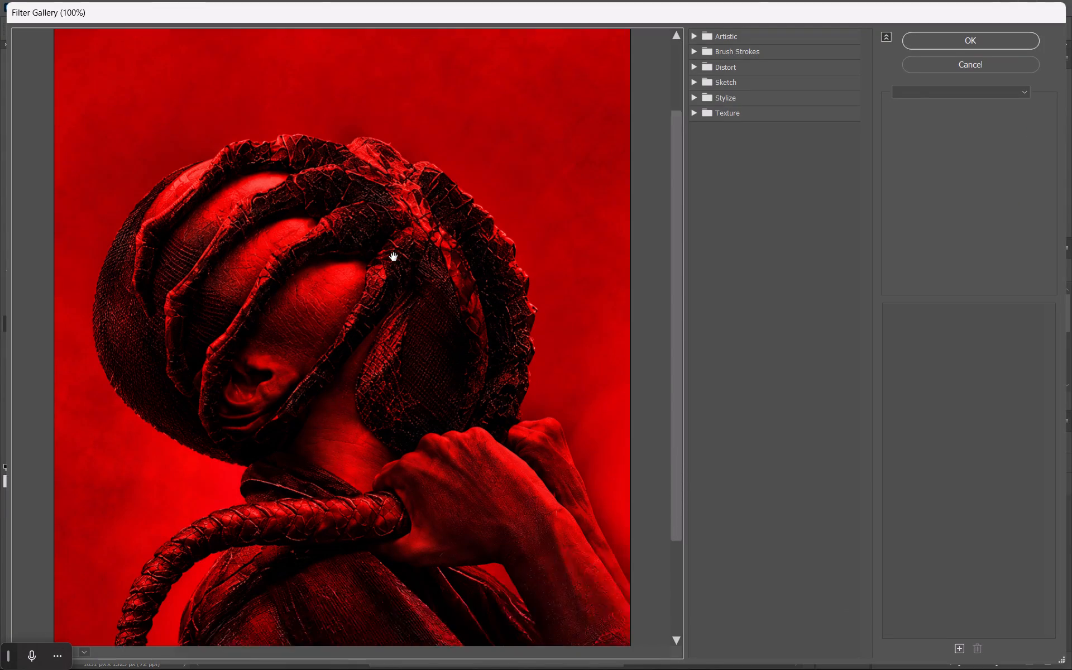
scroll(394, 257, "down", 2)
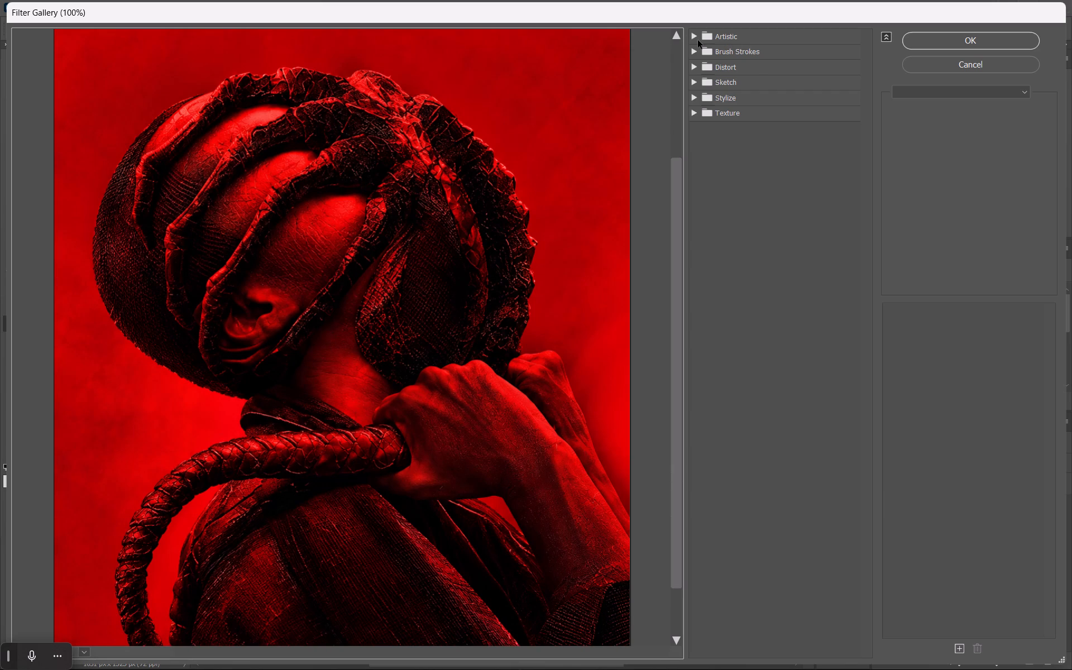
left_click(695, 116)
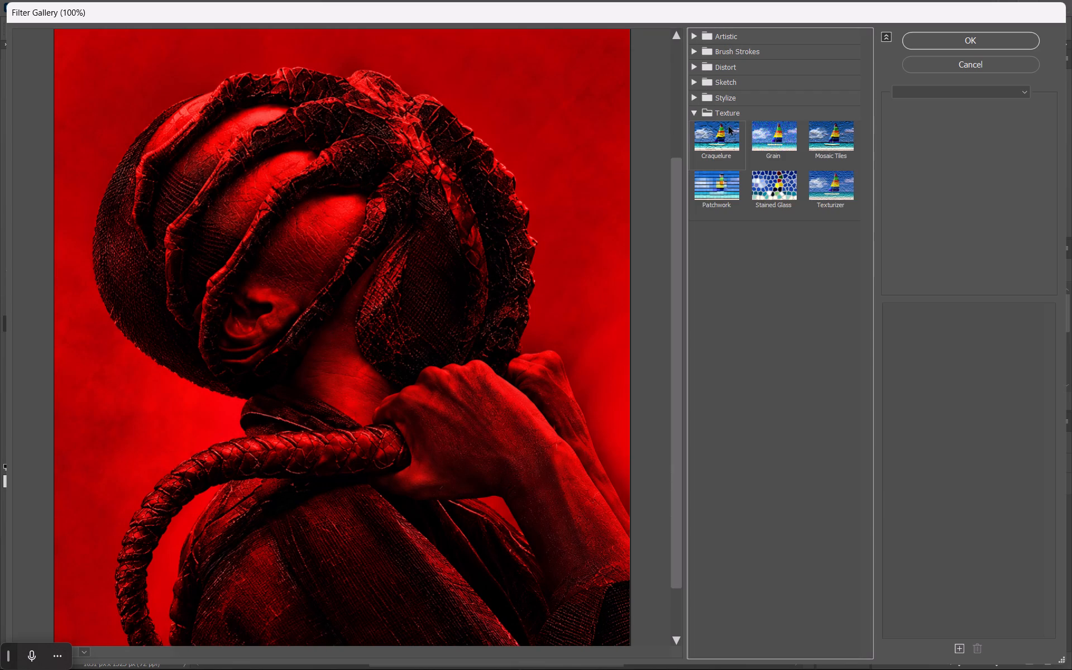
left_click(782, 136)
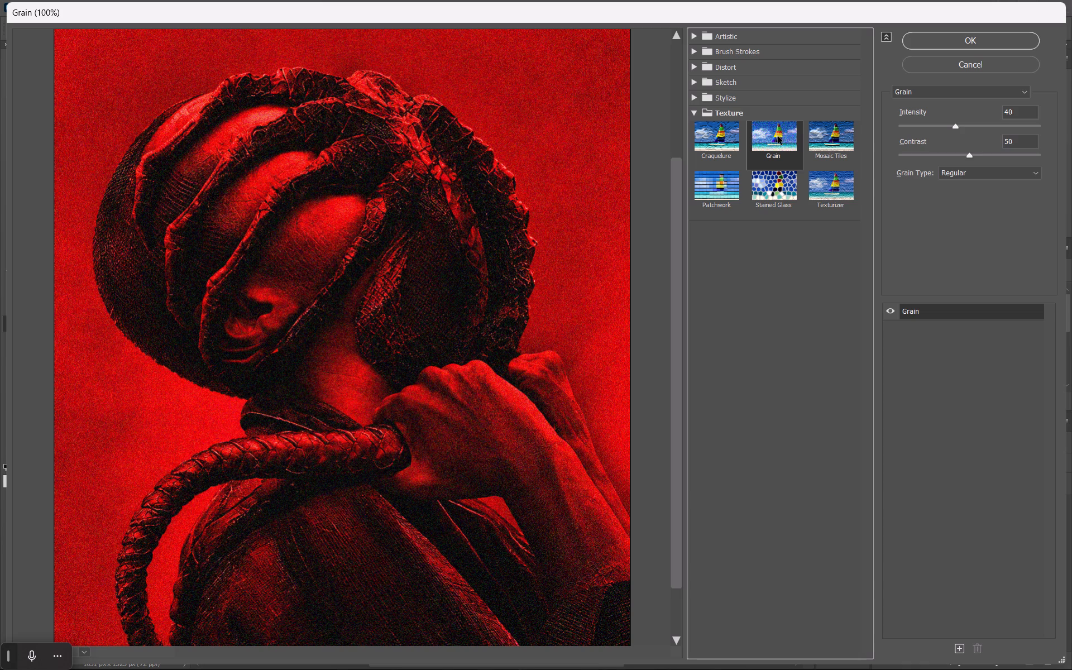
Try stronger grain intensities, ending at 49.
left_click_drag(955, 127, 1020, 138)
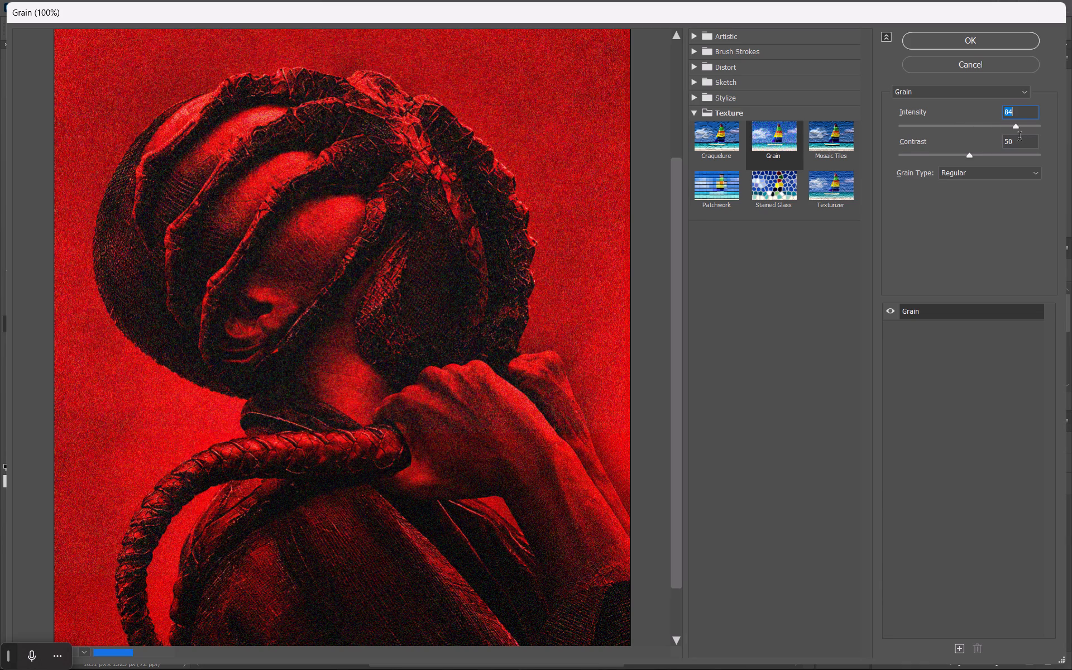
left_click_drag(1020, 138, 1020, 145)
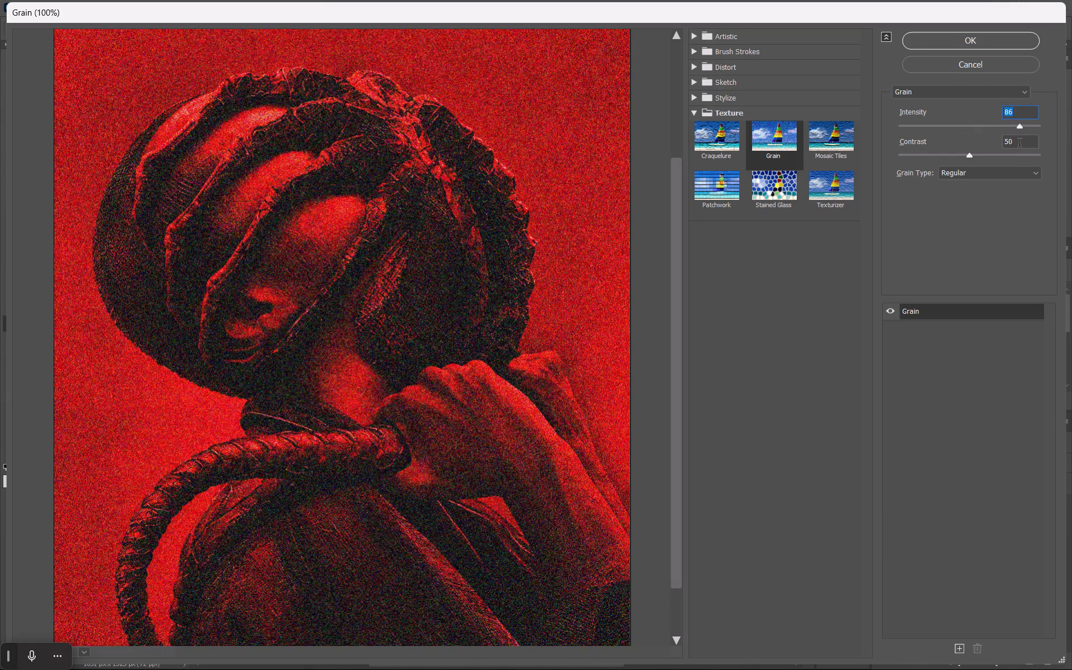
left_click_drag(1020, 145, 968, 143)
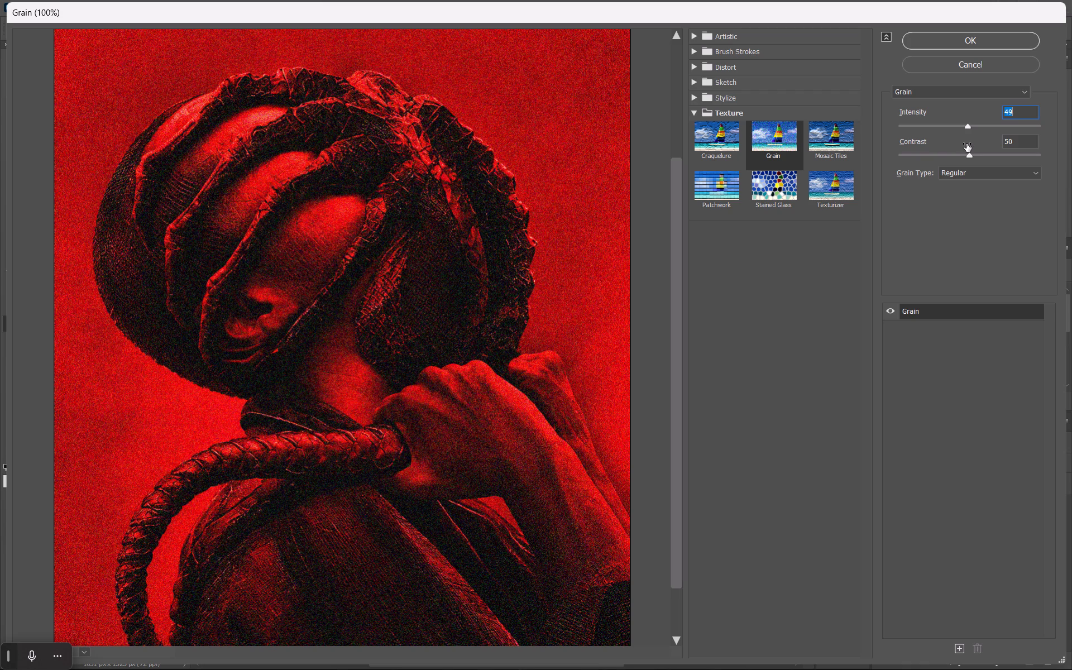
Try lower and higher grain contrast levels and settle on a contrast of 72.
left_click_drag(968, 156, 939, 156)
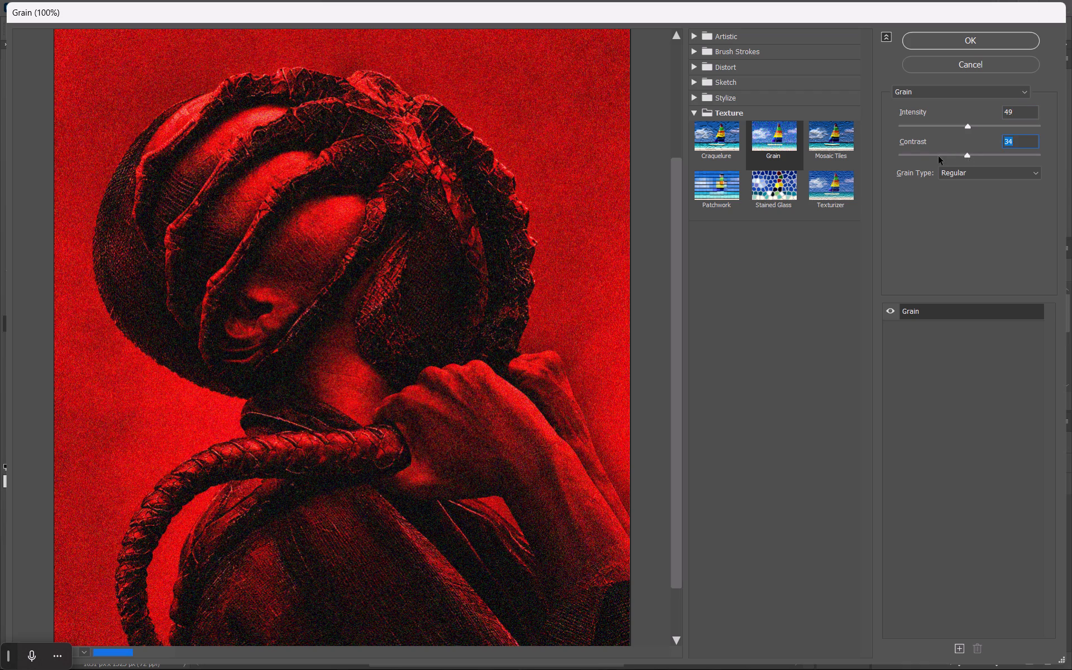
left_click_drag(939, 156, 944, 161)
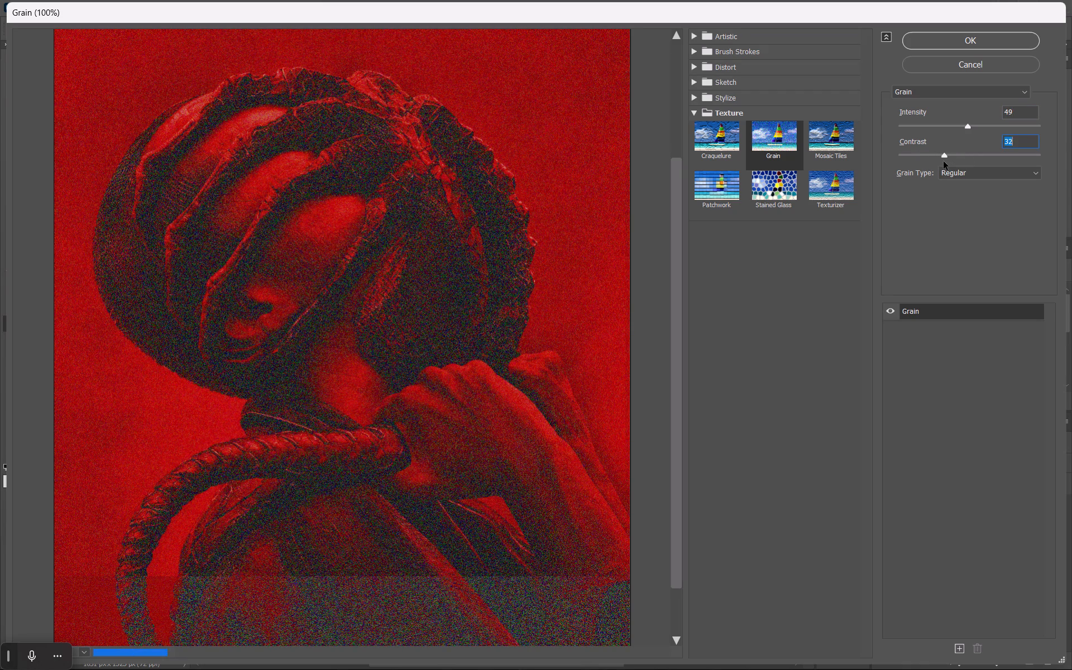
left_click_drag(944, 161, 1020, 183)
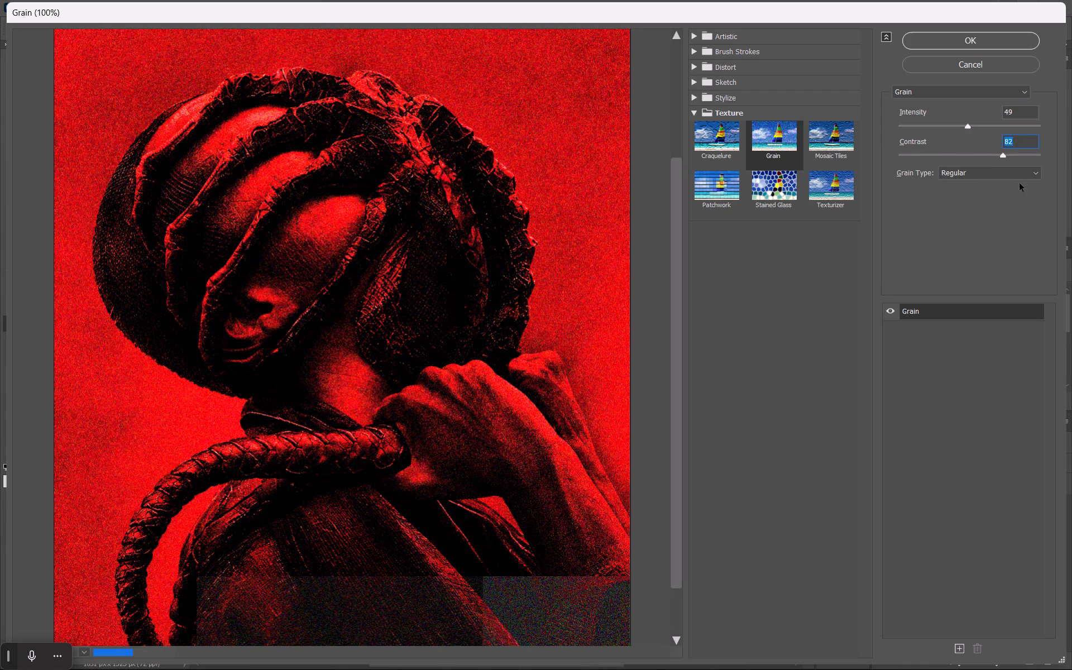
left_click_drag(1020, 183, 990, 194)
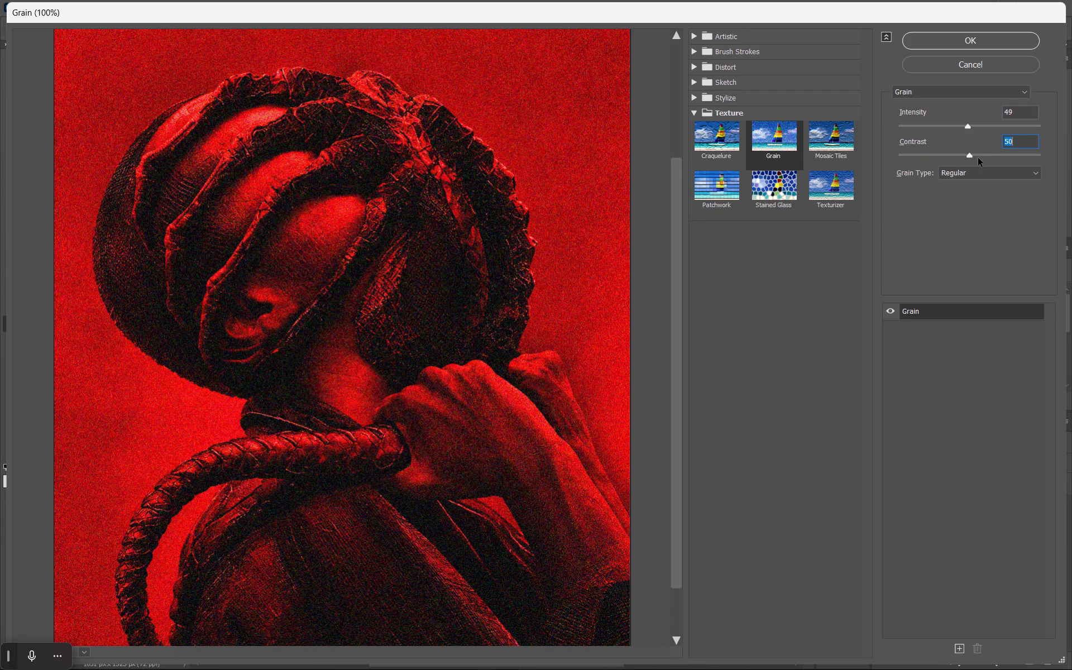
left_click_drag(964, 155, 988, 155)
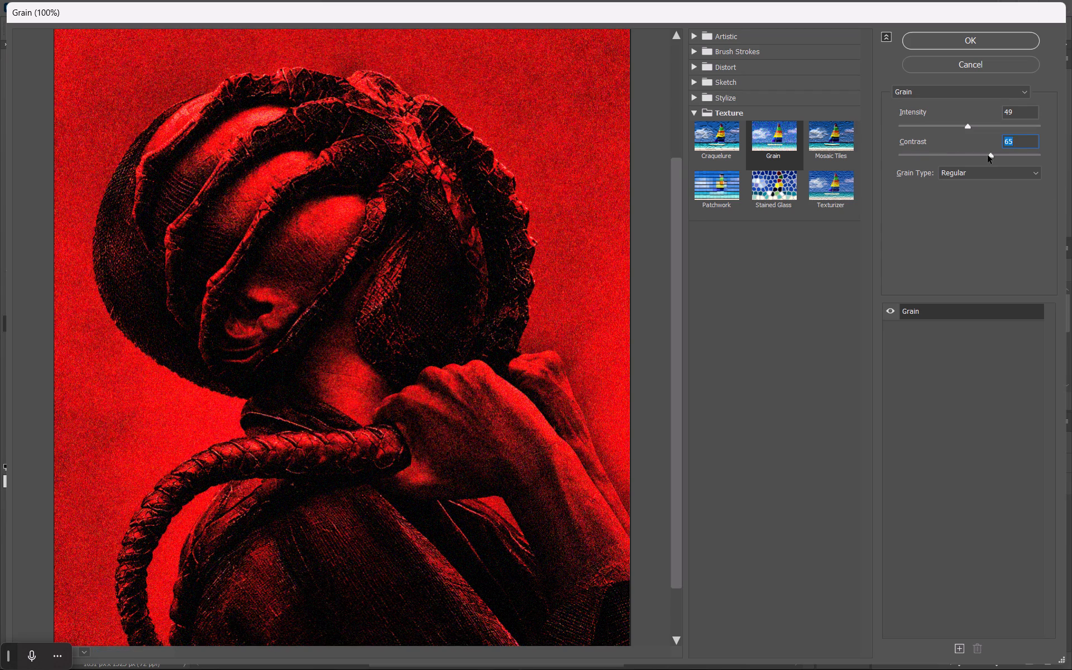
left_click_drag(988, 155, 1017, 163)
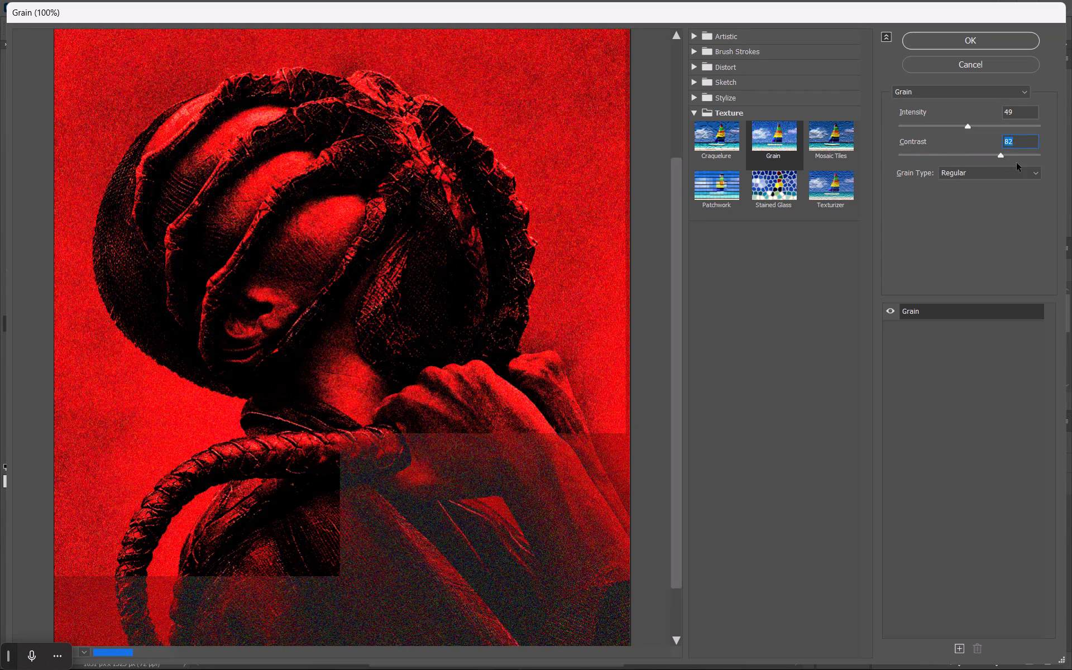
left_click_drag(1017, 163, 973, 166)
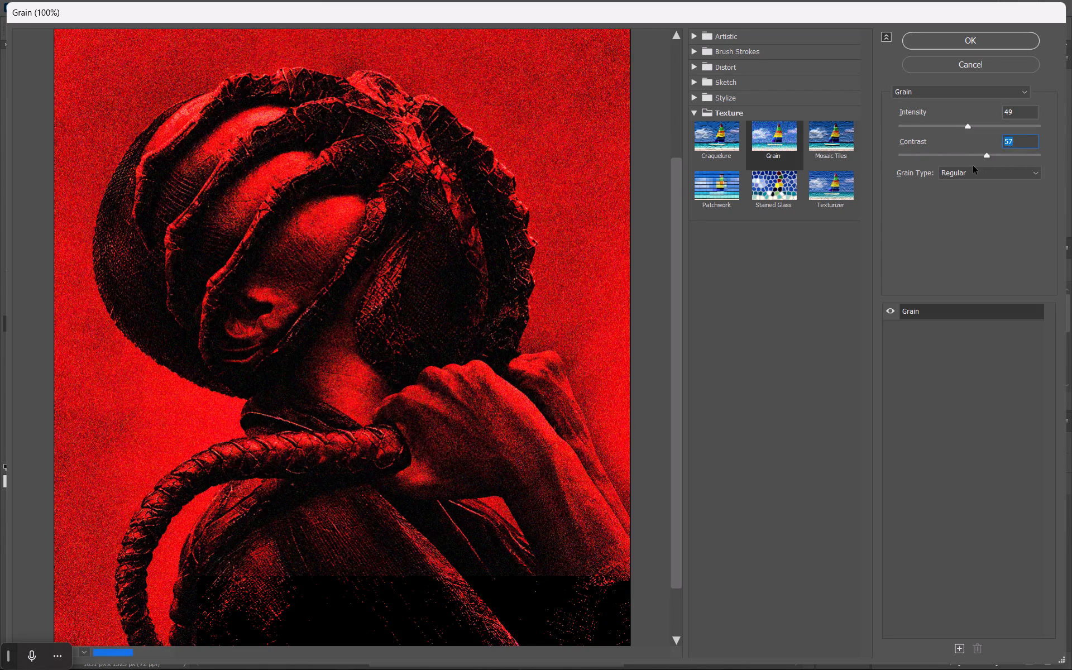
left_click_drag(973, 166, 999, 173)
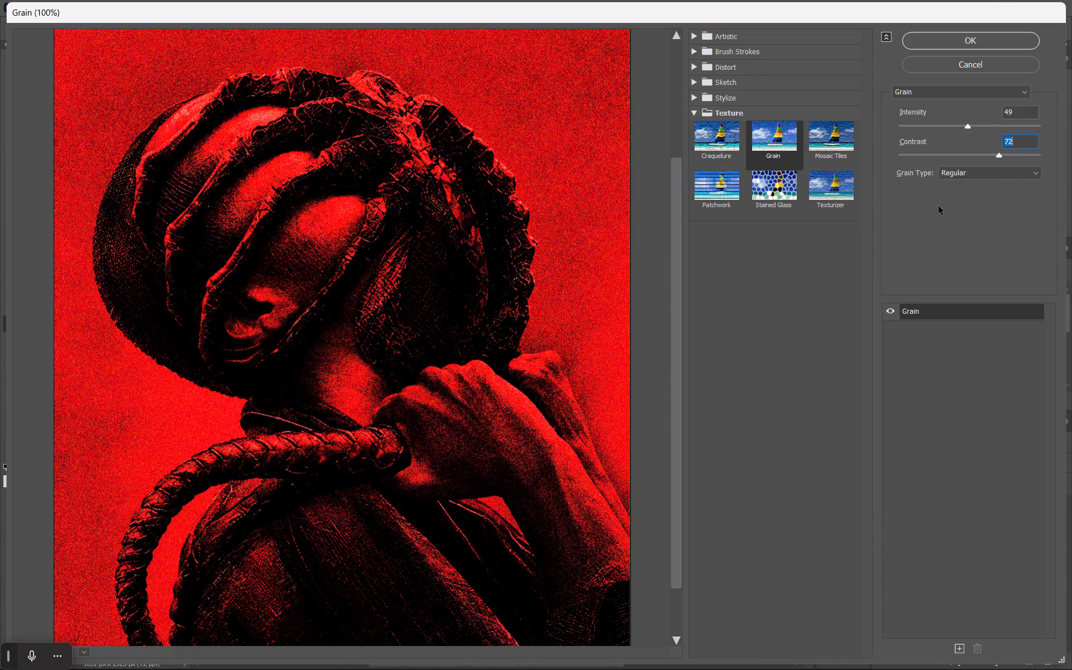
Compare lower grain intensities, set the intensity to about 47 and apply the Grain filter.
scroll(369, 247, "down", 6)
scroll(369, 247, "up", 7)
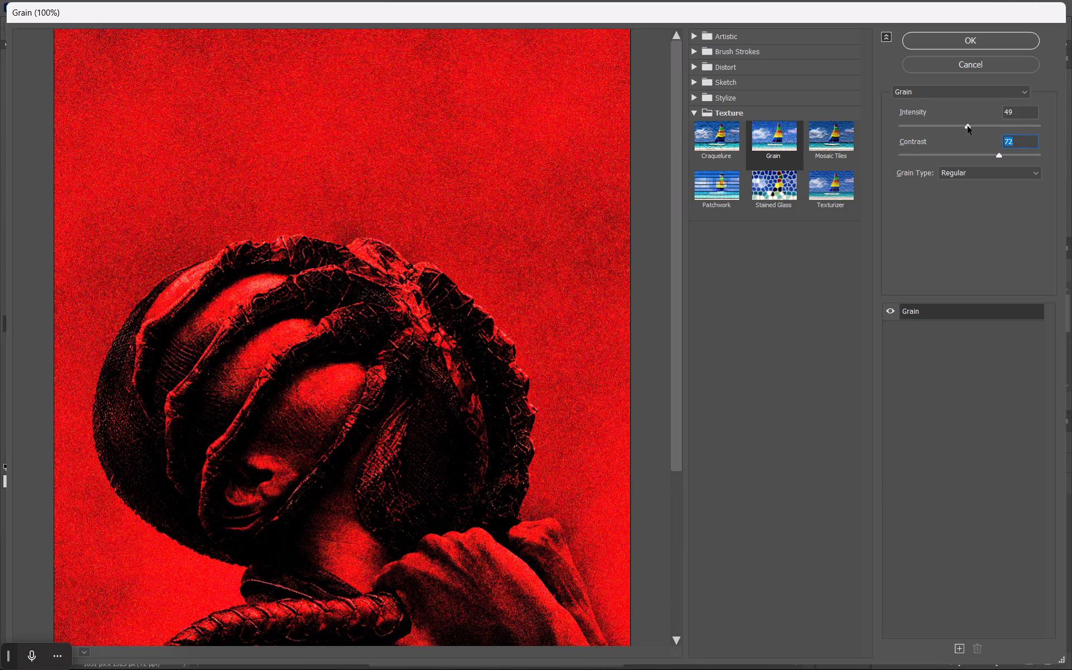
left_click_drag(968, 126, 942, 127)
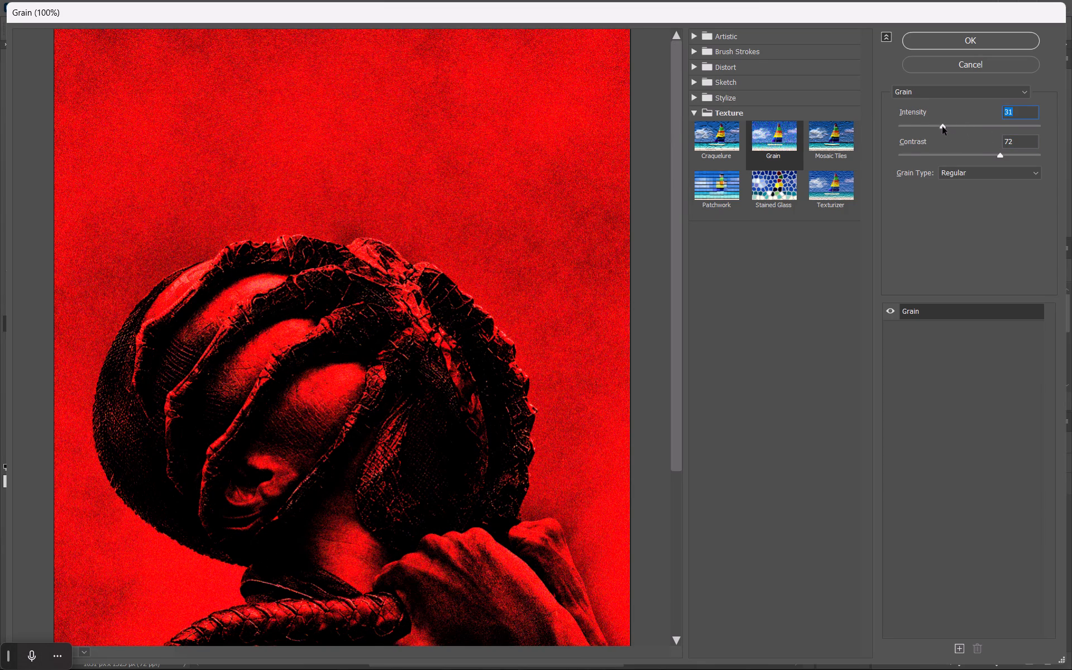
left_click_drag(942, 127, 962, 127)
left_click_drag(956, 127, 927, 126)
left_click_drag(927, 126, 941, 127)
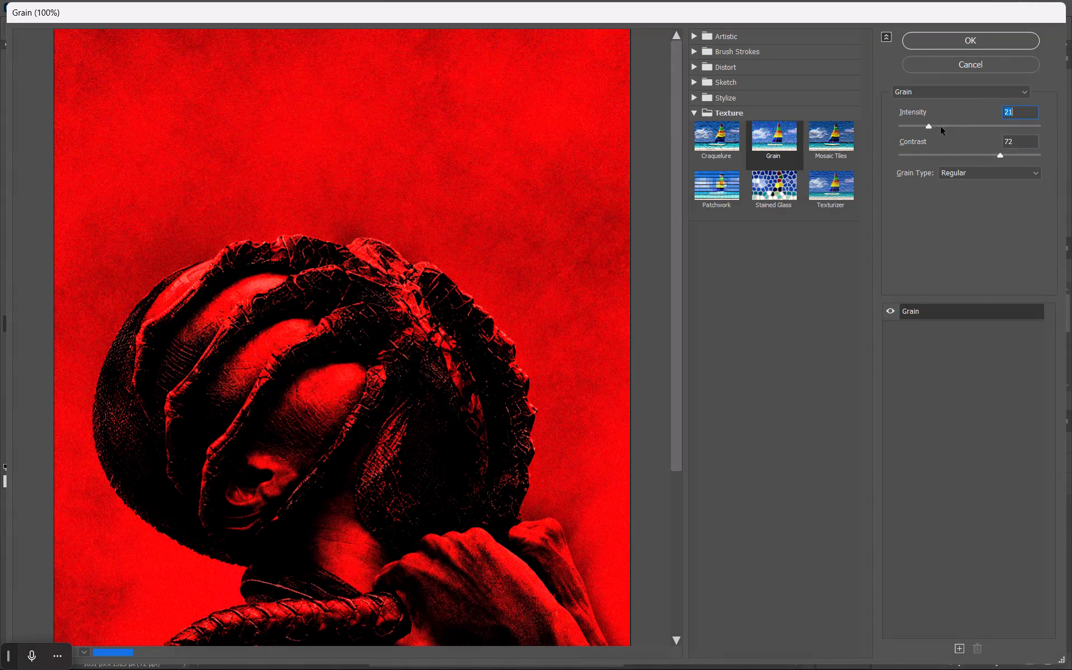
left_click_drag(941, 127, 965, 129)
scroll(548, 285, "down", 10)
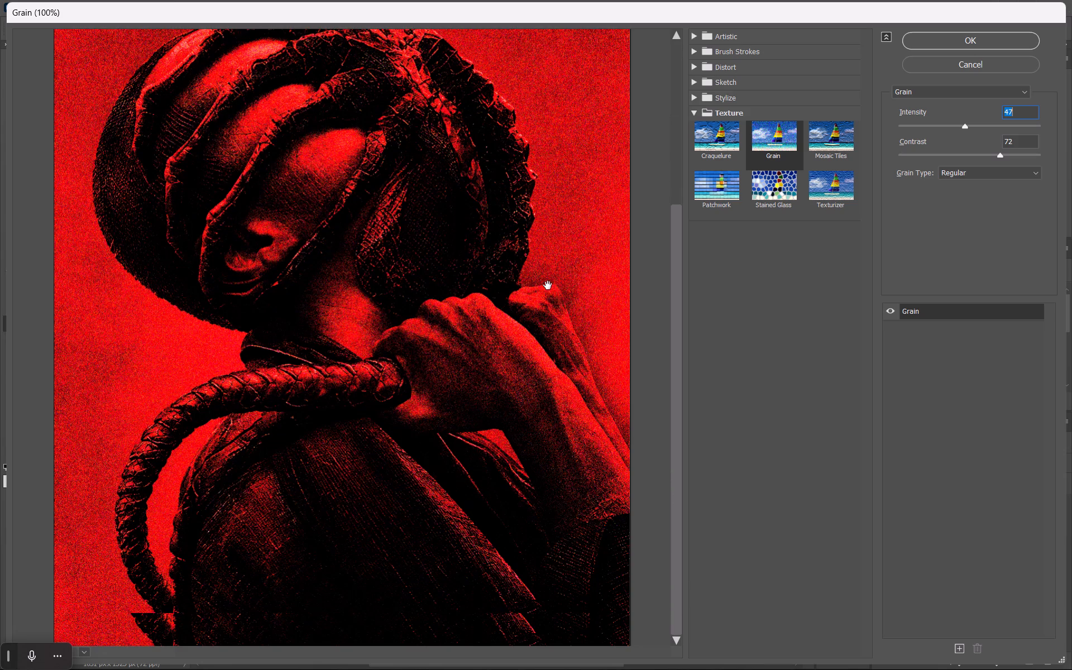
scroll(548, 285, "down", 2)
scroll(548, 285, "up", 6)
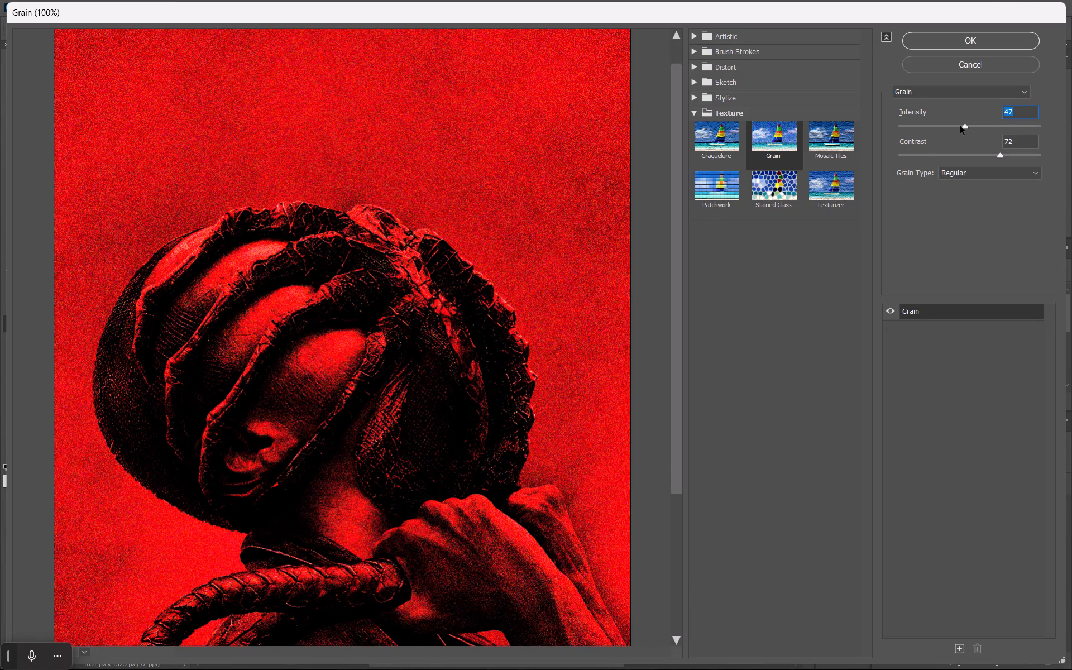
left_click(963, 127)
left_click(967, 44)
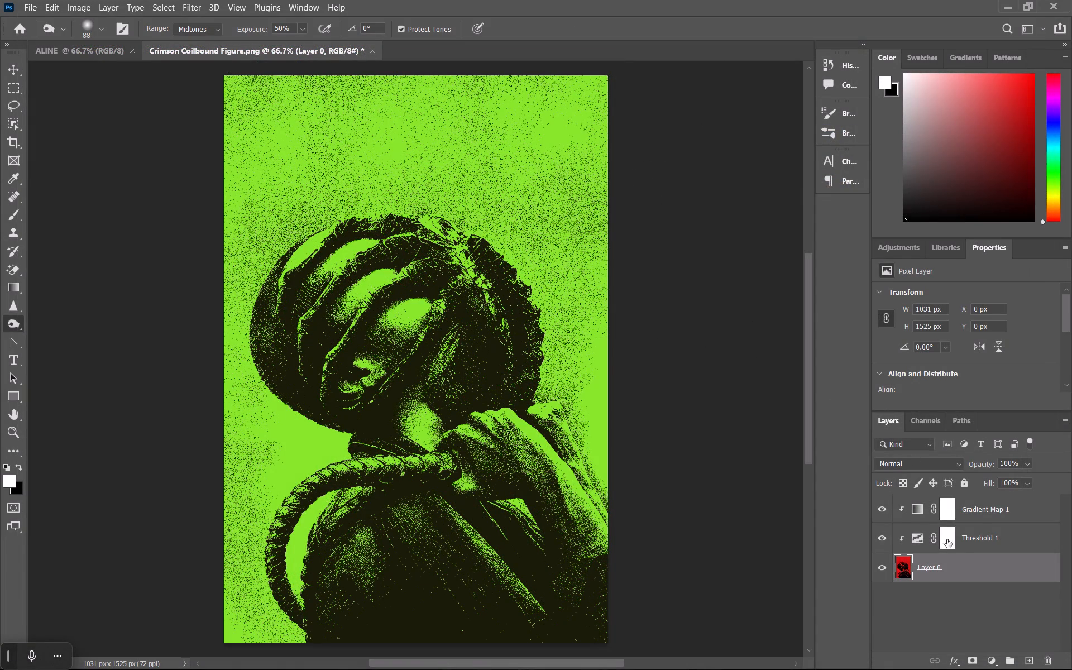
On Layer 0, lighten the grainy background beside the figure's lower left with the Dodge tool at Midtones, 50% exposure.
left_click(914, 539)
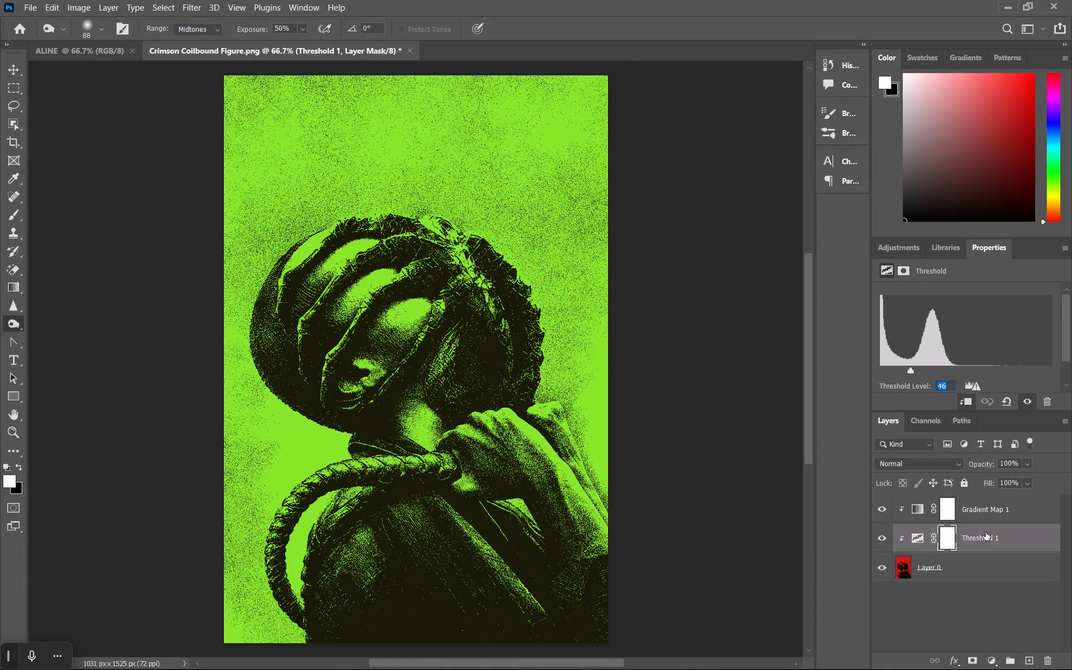
left_click(969, 561)
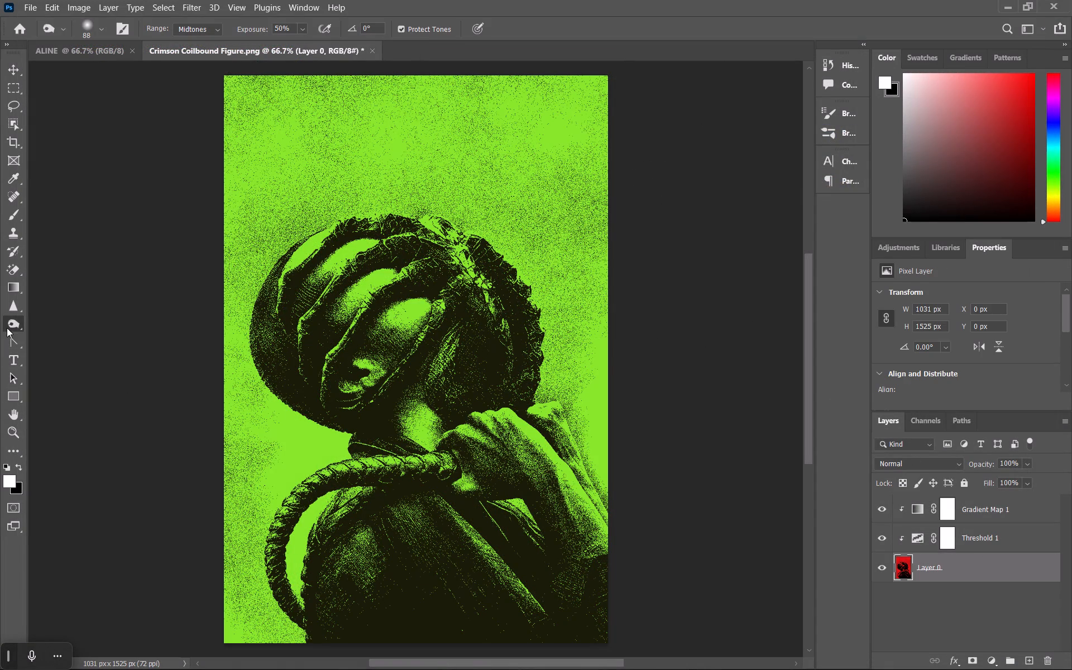
left_click(7, 324)
right_click(7, 324)
left_click(44, 319)
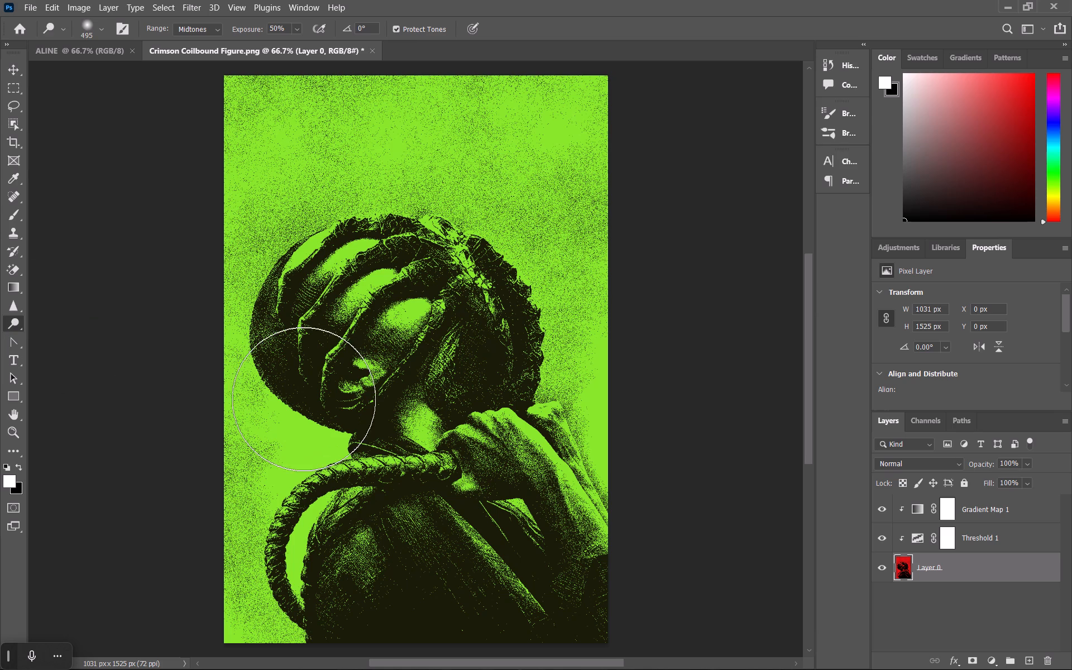
left_click(240, 429)
double_click(238, 430)
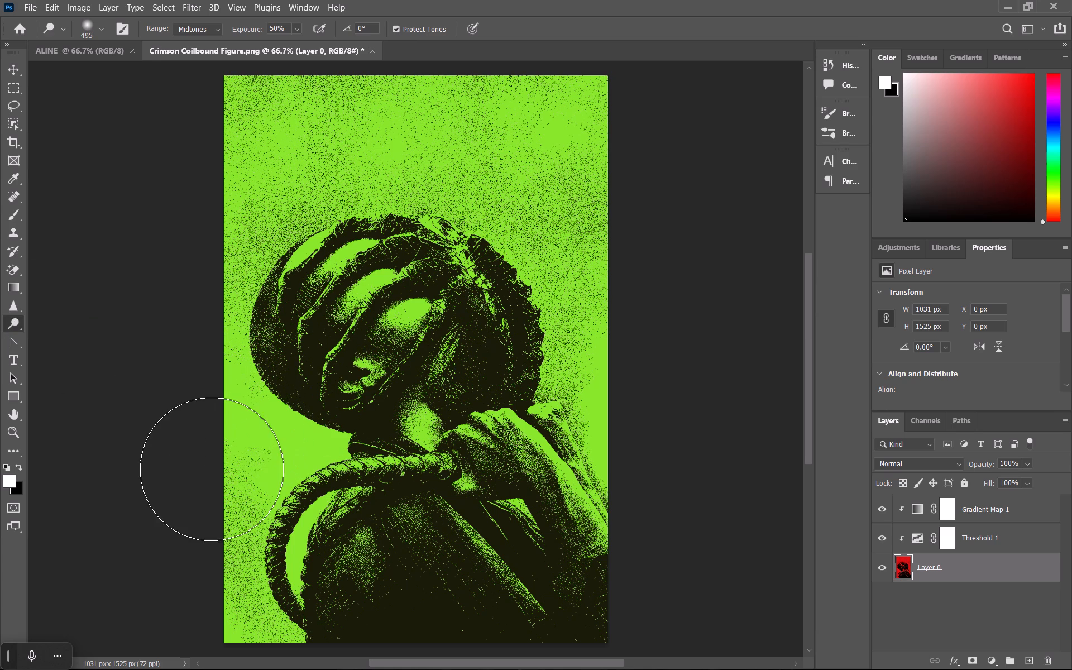
left_click(212, 469)
double_click(201, 482)
left_click_drag(200, 521, 200, 530)
left_click(189, 556)
left_click_drag(185, 589, 185, 597)
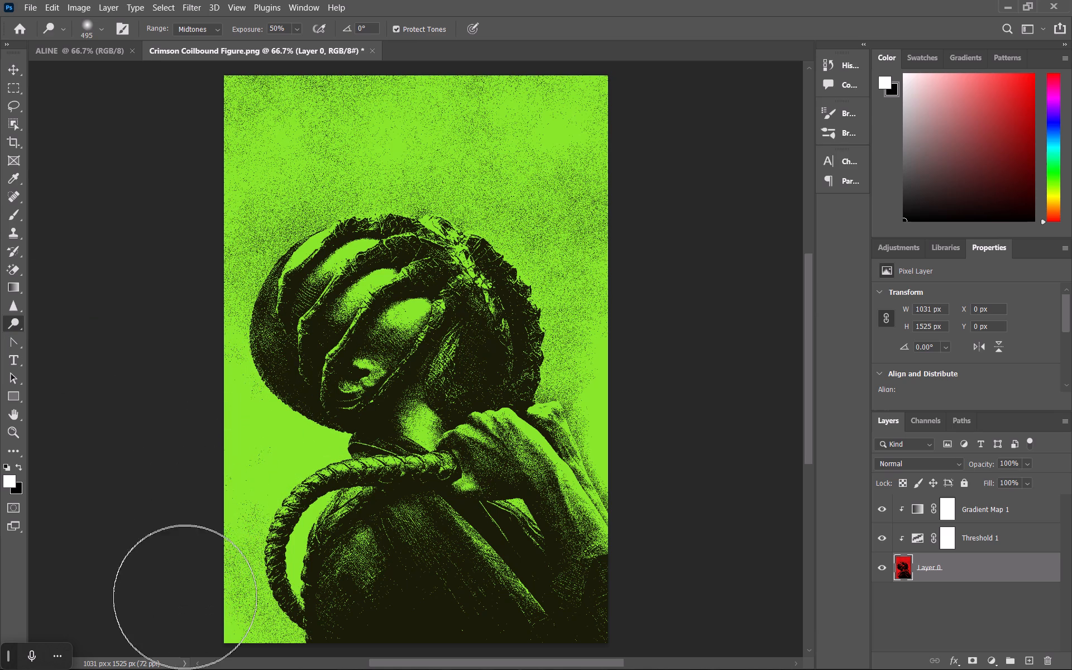
left_click_drag(185, 597, 185, 598)
left_click(192, 568)
left_click_drag(198, 562, 203, 572)
left_click(206, 582)
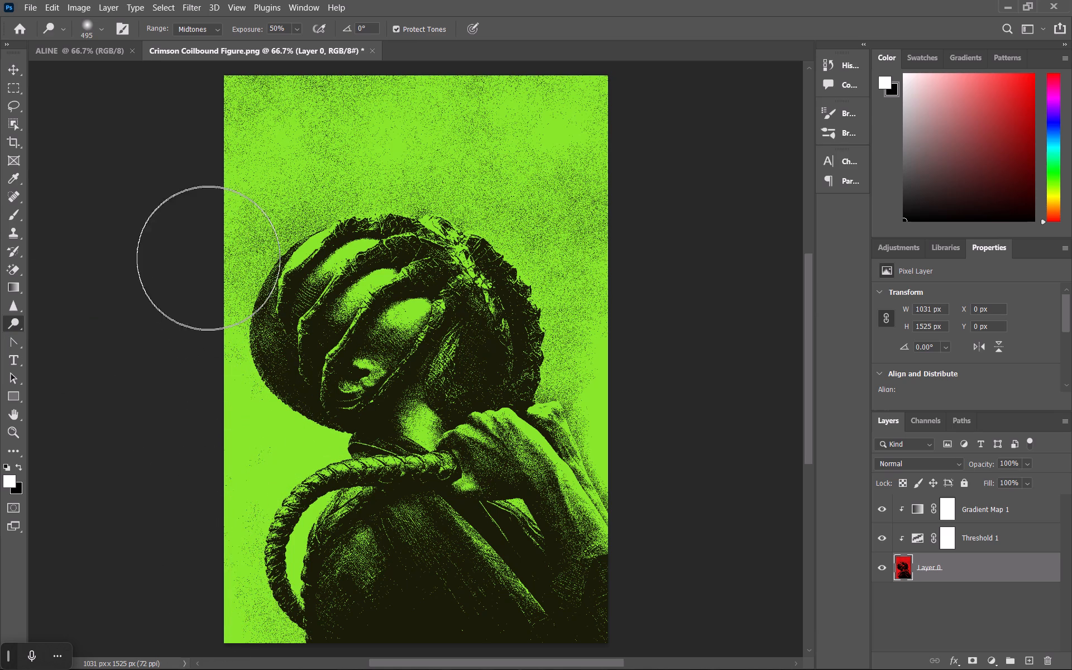
Dodge the grain out of the background up the poster's upper left side and across its top edge.
left_click(212, 238)
left_click(234, 175)
left_click(246, 154)
left_click(258, 144)
left_click(285, 99)
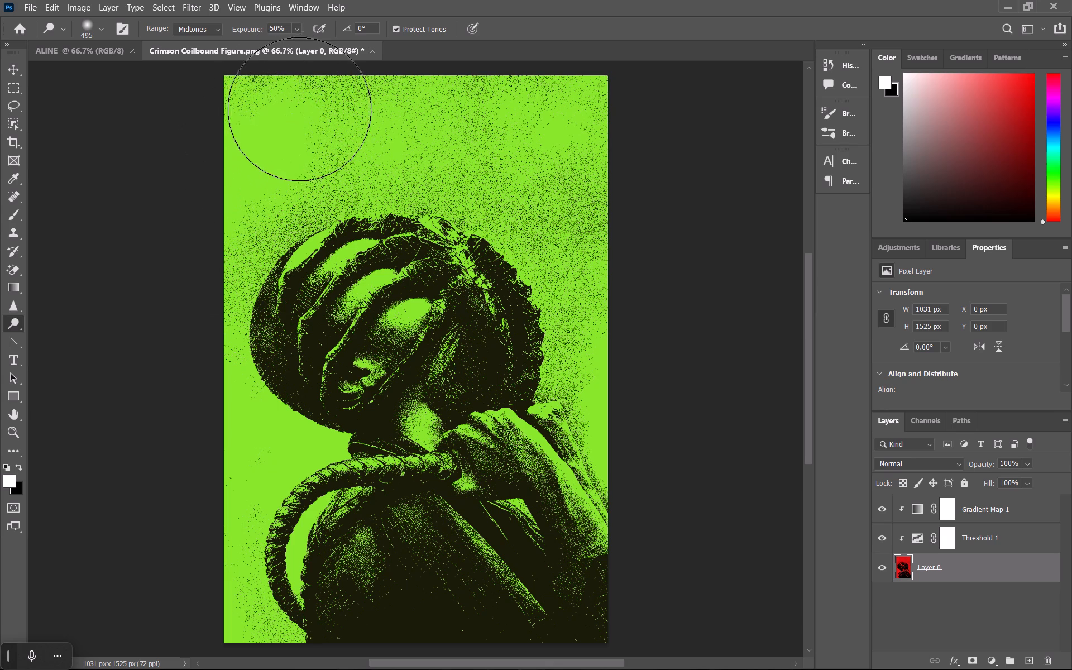
left_click_drag(264, 80, 270, 83)
left_click(373, 111)
left_click(435, 152)
left_click(499, 151)
left_click(413, 104)
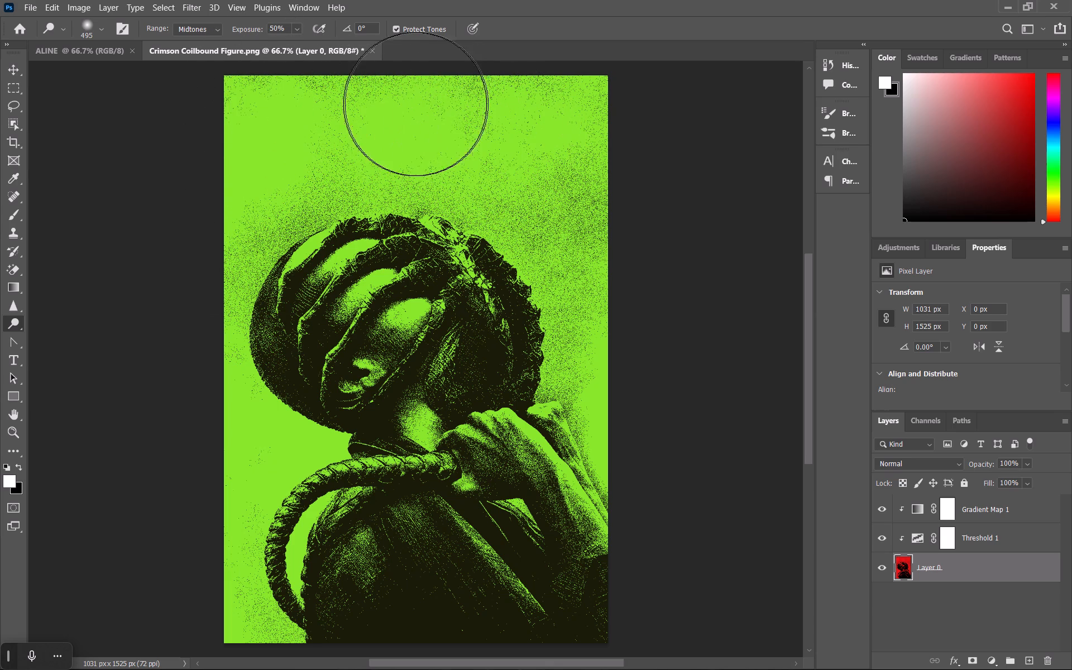
left_click_drag(283, 97, 647, 82)
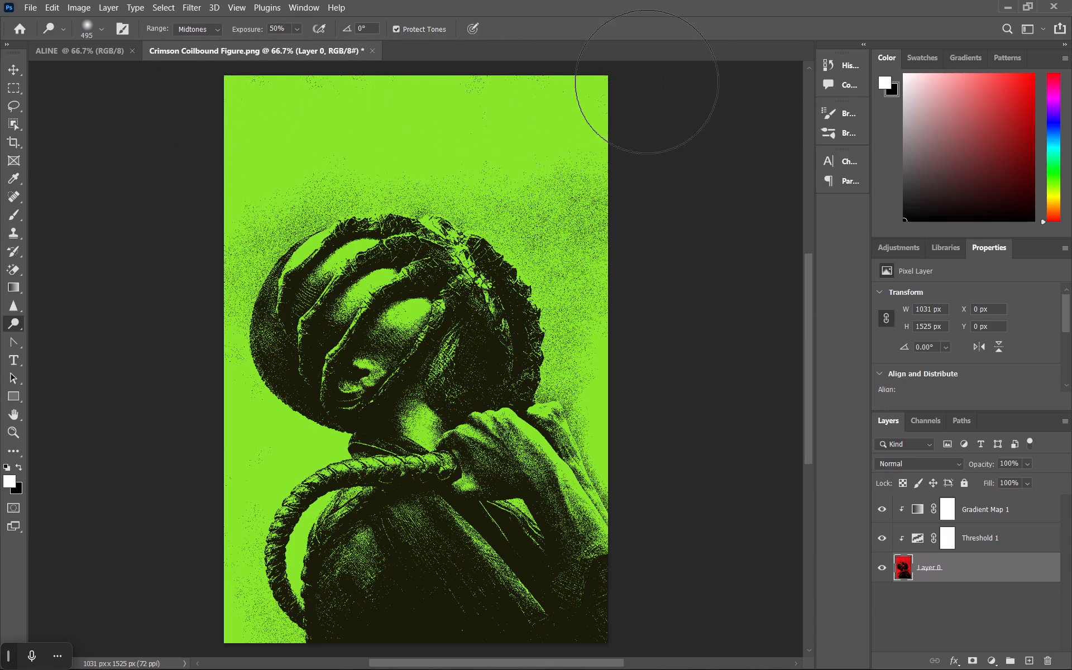
Dodge the grain out of the background from the poster's upper right corner down the right side of the head.
left_click_drag(647, 82, 700, 93)
left_click_drag(502, 118, 663, 380)
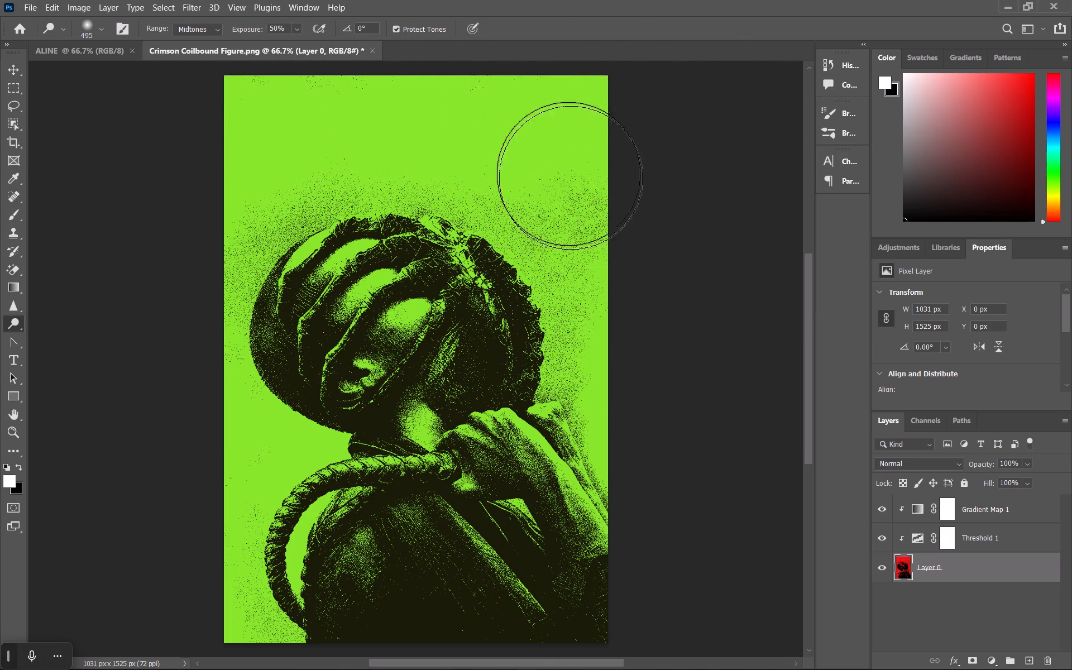
left_click_drag(568, 174, 639, 400)
left_click_drag(571, 178, 637, 406)
left_click_drag(511, 140, 516, 229)
Lighten the grainy background above the head and down along its left side with the Dodge tool.
left_click_drag(399, 159, 377, 217)
left_click_drag(310, 142, 288, 246)
left_click_drag(276, 232, 265, 292)
left_click_drag(256, 267, 257, 323)
left_click(256, 315)
Dodge the remaining grain beside the right of the head and around the raised hand.
left_click_drag(413, 234, 507, 336)
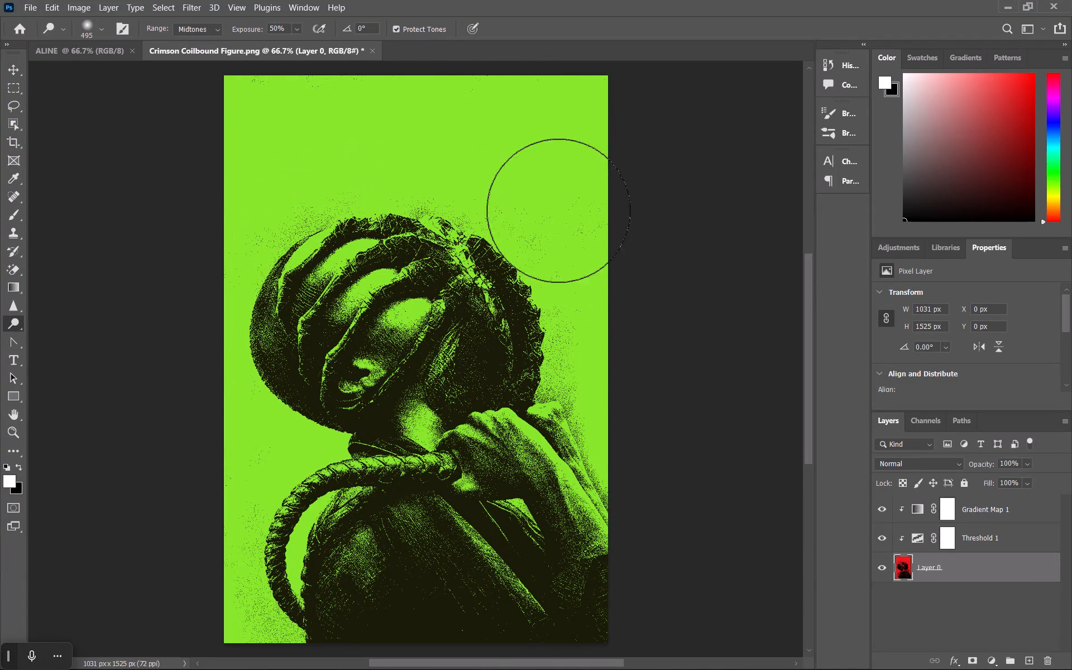
left_click_drag(559, 205, 555, 356)
left_click(572, 444)
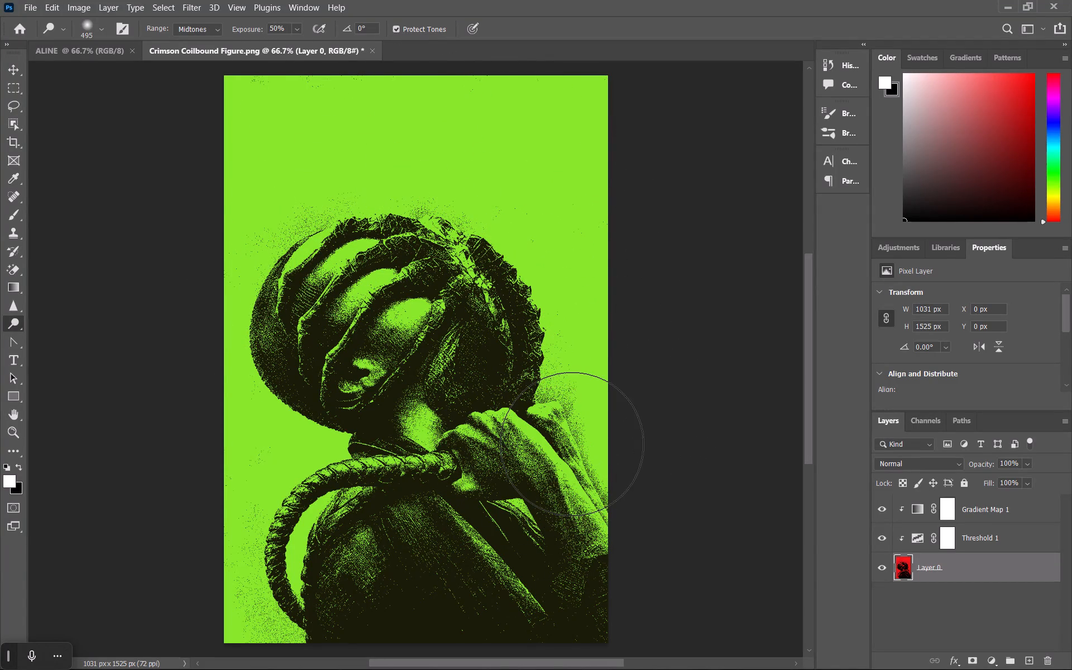
left_click(589, 502)
left_click(506, 382)
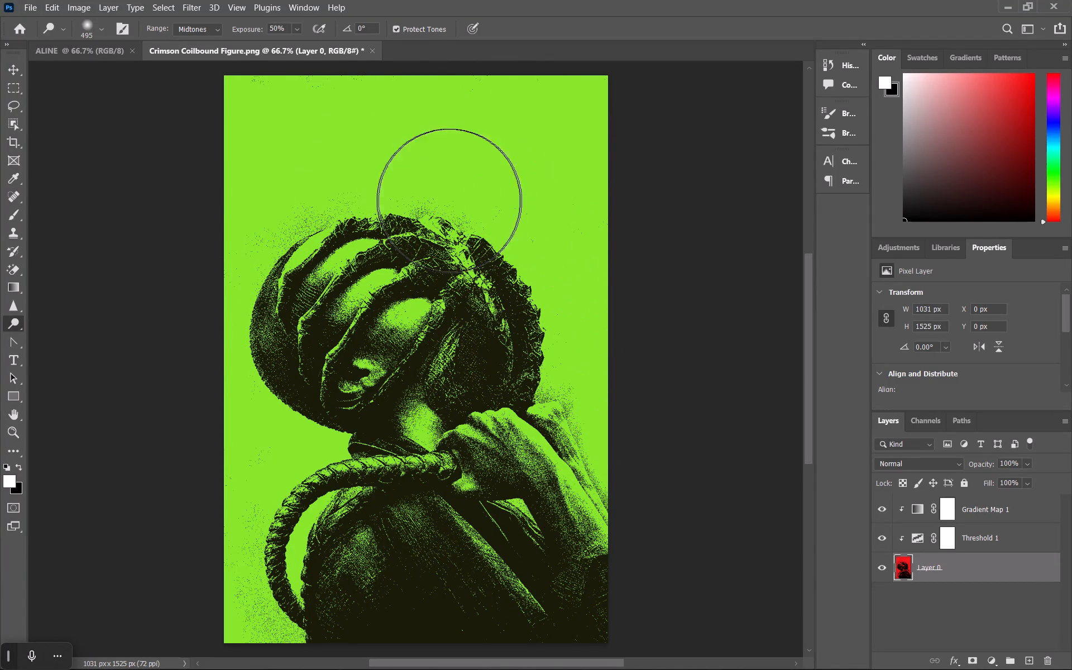
Dodge the leftover specks above the head's upper left edge and in the background at the poster's lower left.
left_click(290, 241)
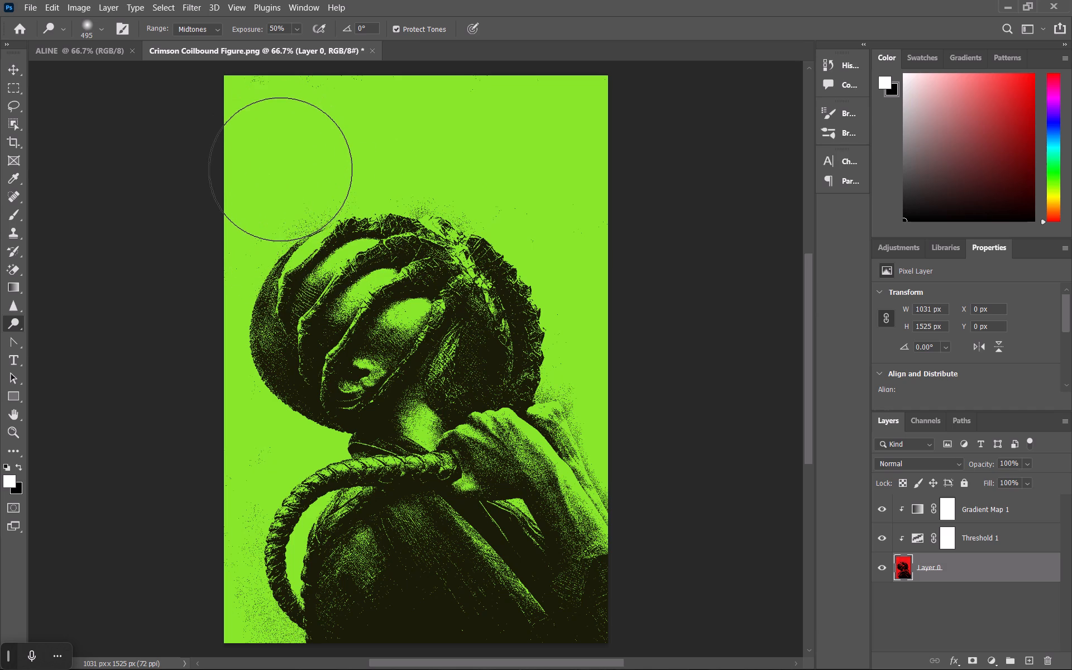
left_click(279, 166)
left_click(318, 151)
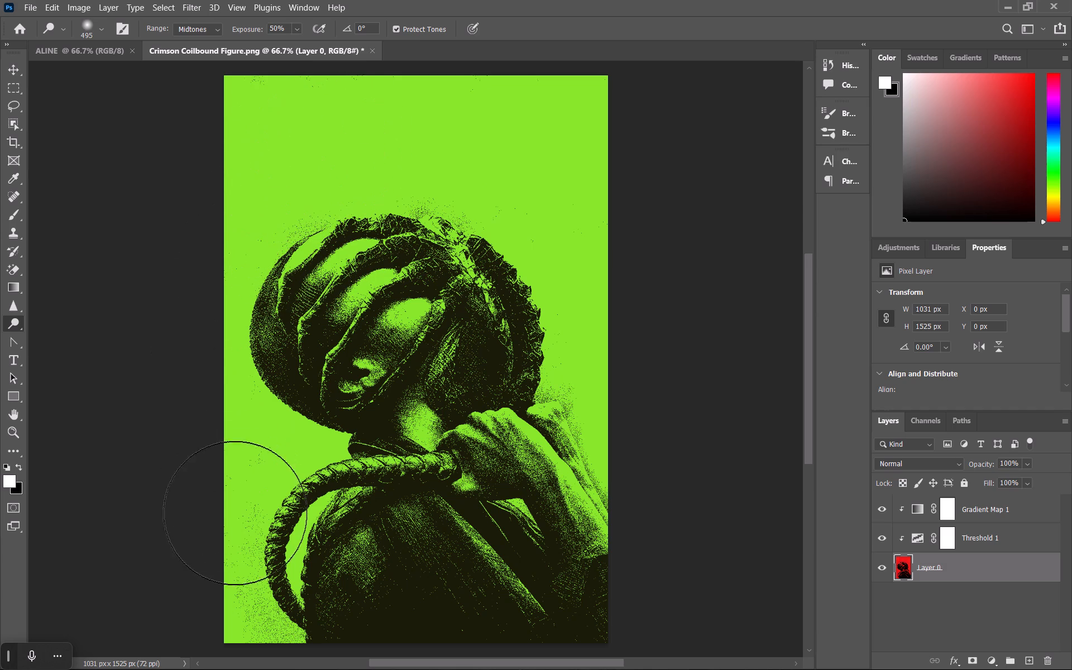
left_click(196, 530)
left_click(188, 579)
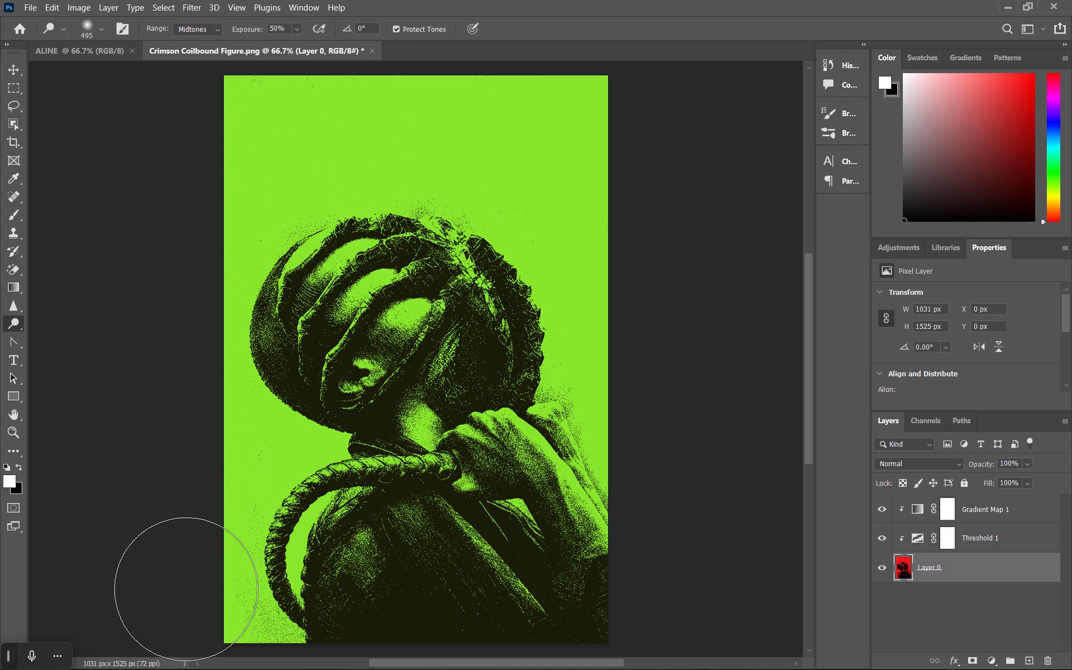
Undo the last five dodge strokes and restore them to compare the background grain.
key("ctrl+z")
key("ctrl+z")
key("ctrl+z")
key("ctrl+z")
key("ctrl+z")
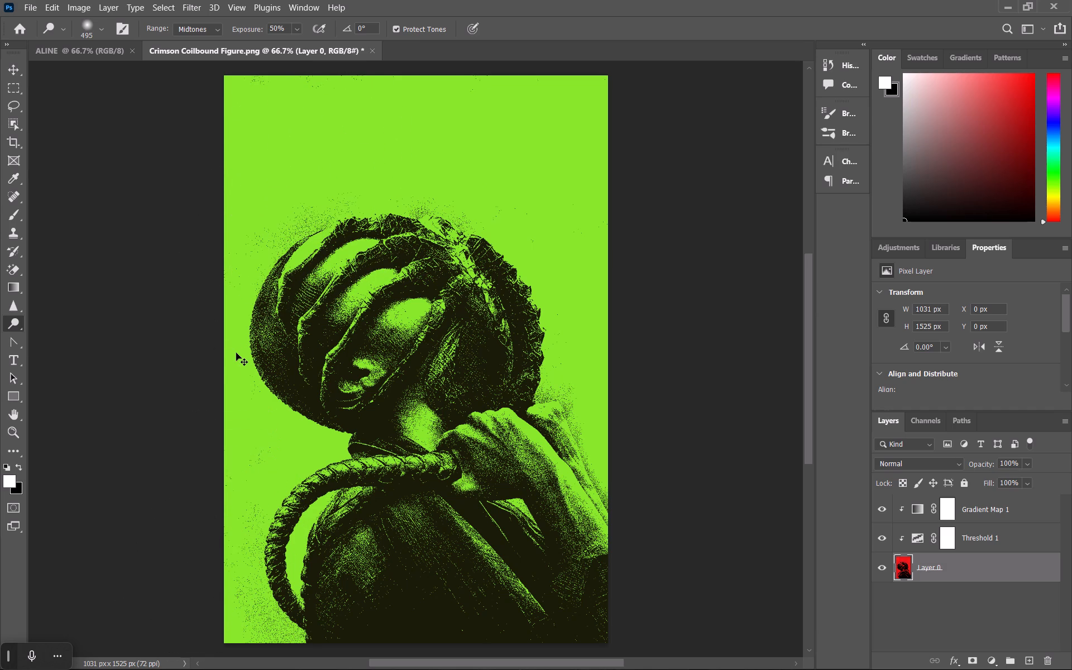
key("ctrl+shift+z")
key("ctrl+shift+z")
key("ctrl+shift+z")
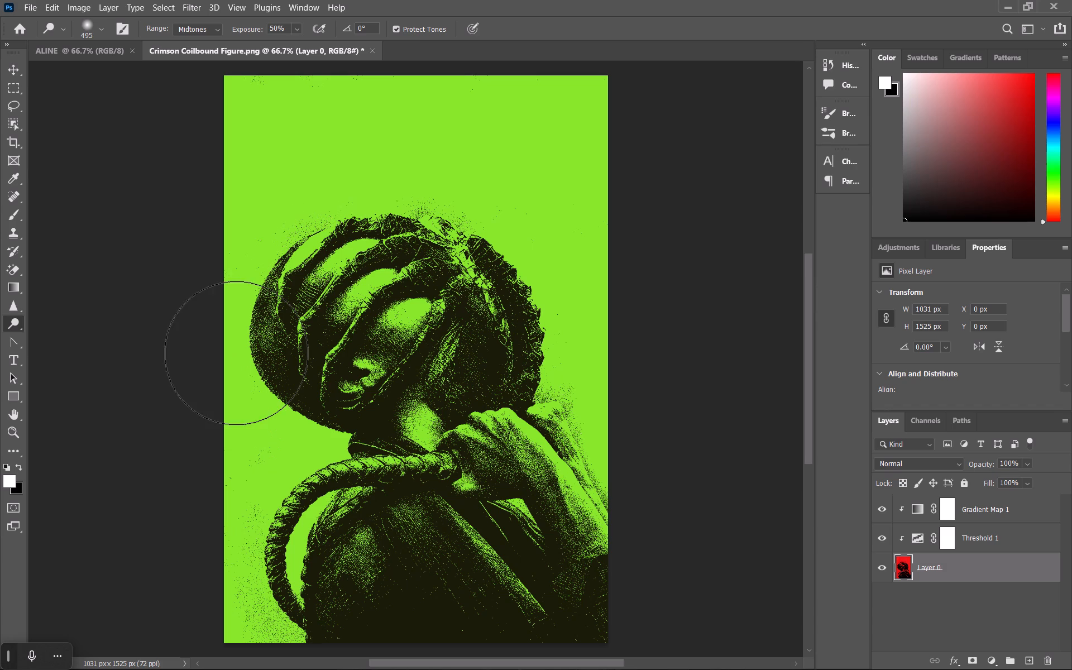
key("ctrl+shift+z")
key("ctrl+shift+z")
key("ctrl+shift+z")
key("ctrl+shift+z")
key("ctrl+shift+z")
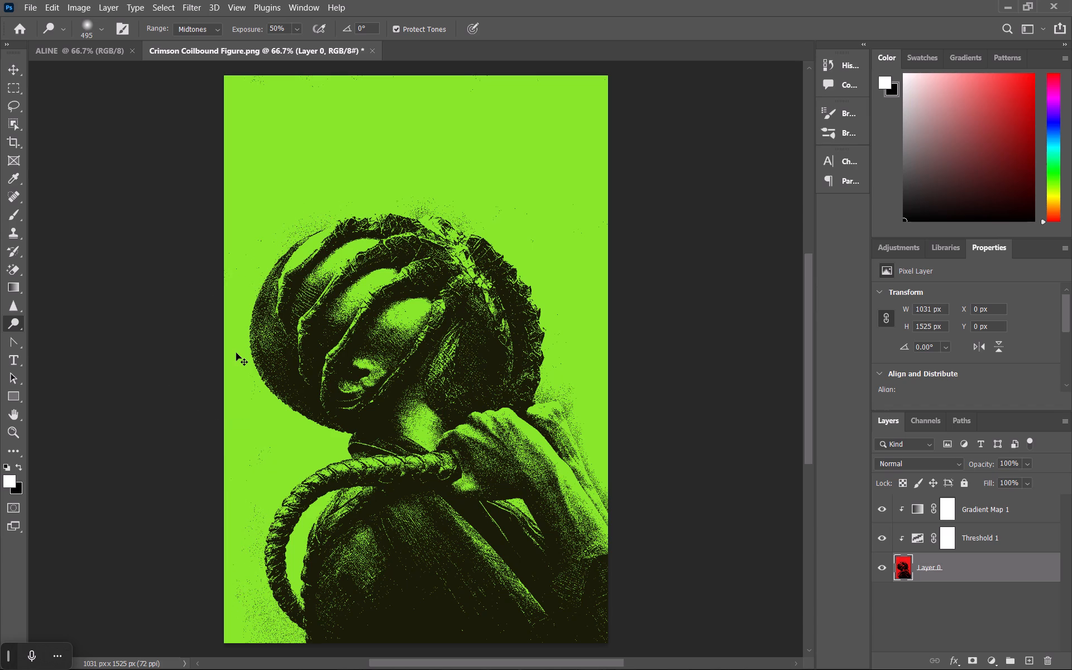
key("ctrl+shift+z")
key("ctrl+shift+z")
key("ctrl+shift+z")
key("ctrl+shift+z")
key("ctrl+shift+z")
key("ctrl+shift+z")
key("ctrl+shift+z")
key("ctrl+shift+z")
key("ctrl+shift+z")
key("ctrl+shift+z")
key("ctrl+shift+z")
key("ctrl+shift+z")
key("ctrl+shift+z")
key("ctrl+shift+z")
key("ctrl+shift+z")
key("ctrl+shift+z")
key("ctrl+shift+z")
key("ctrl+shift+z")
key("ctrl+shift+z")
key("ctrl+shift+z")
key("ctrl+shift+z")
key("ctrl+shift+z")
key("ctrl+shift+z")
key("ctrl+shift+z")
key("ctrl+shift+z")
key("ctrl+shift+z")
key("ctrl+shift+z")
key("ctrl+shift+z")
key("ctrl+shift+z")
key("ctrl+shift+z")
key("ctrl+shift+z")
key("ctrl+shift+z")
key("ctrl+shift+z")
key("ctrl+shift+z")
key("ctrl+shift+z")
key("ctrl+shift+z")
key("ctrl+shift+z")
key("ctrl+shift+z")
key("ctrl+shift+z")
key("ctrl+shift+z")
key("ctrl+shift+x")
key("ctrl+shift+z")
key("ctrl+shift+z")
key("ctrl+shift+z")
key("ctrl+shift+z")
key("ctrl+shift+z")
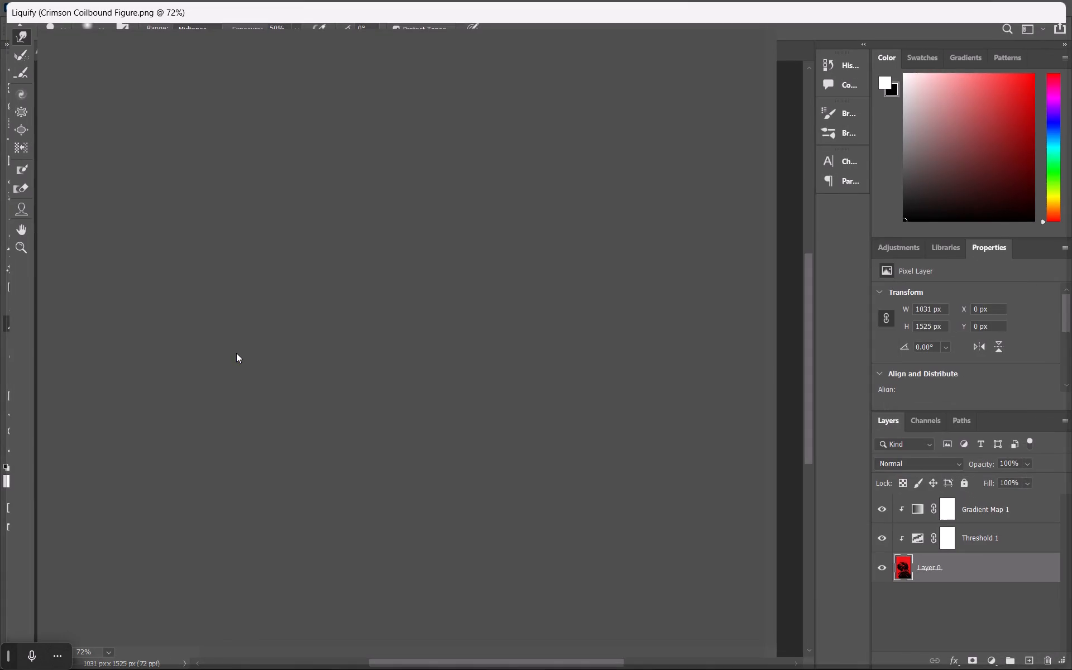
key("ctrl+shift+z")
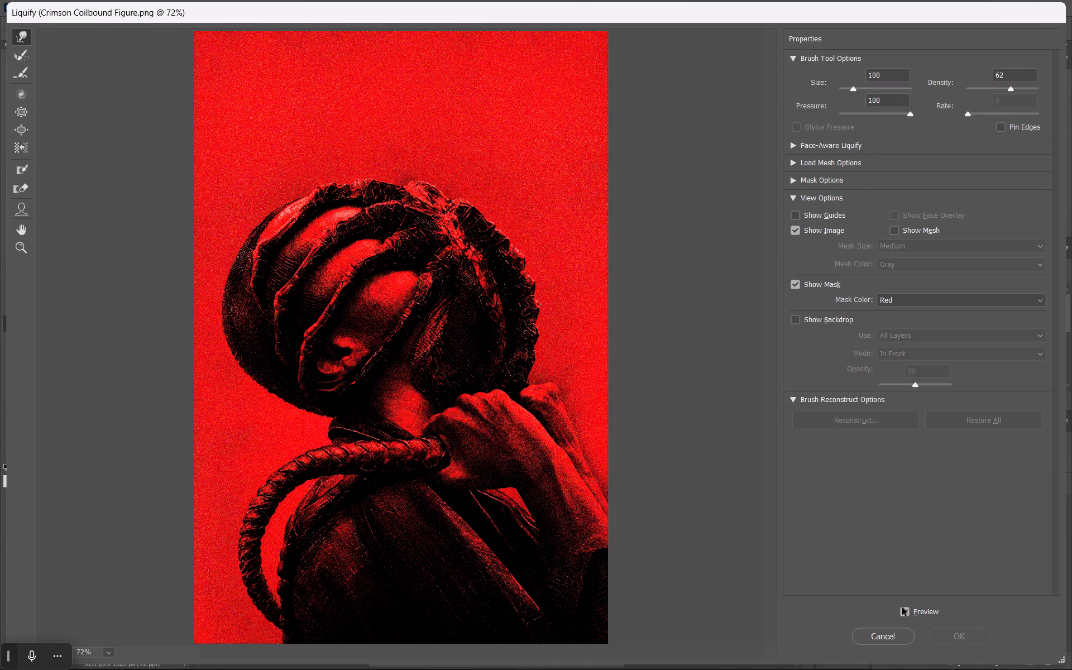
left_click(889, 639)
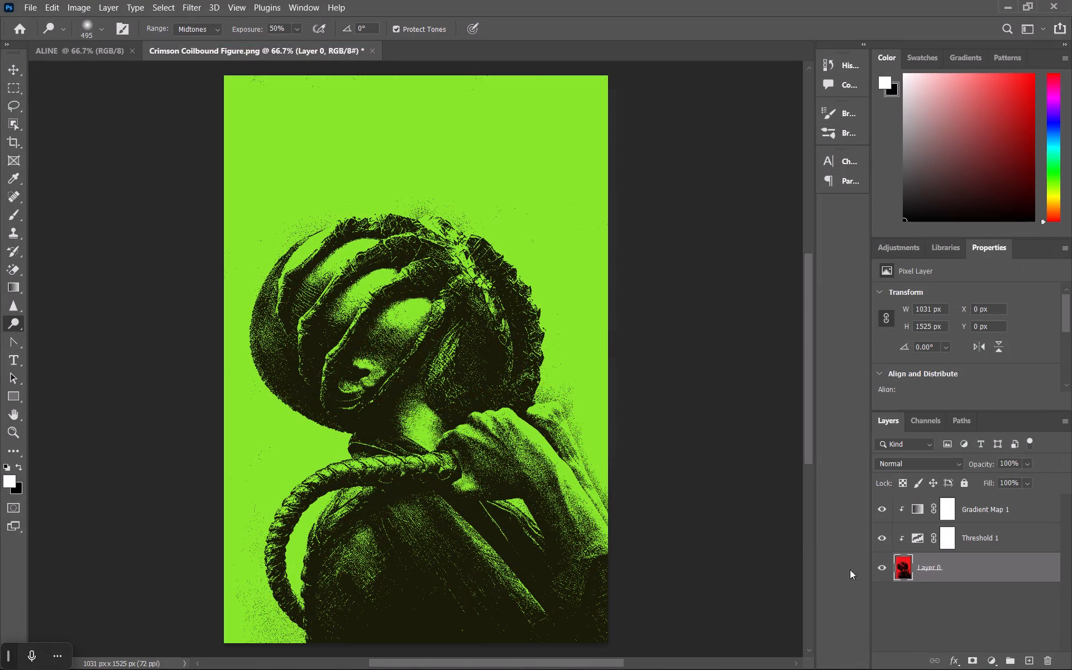
Reapply the Grain filter to Layer 0 with intensity 52, contrast 72 and Regular type after comparing other intensities.
left_click(197, 2)
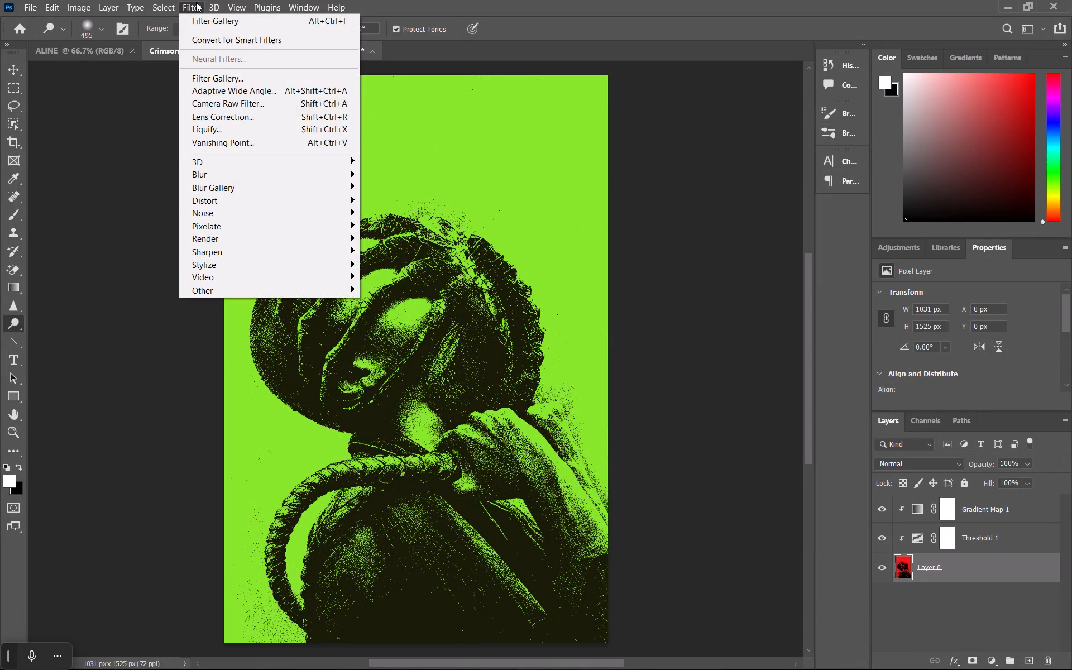
left_click(234, 80)
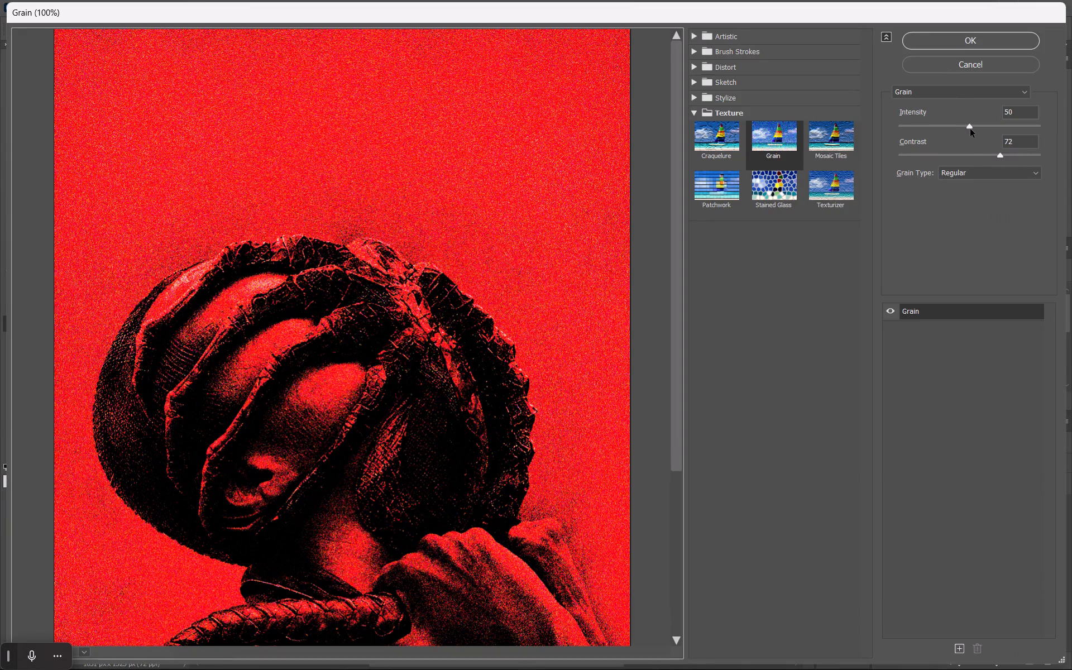
left_click_drag(970, 129, 979, 128)
left_click_drag(970, 128, 969, 127)
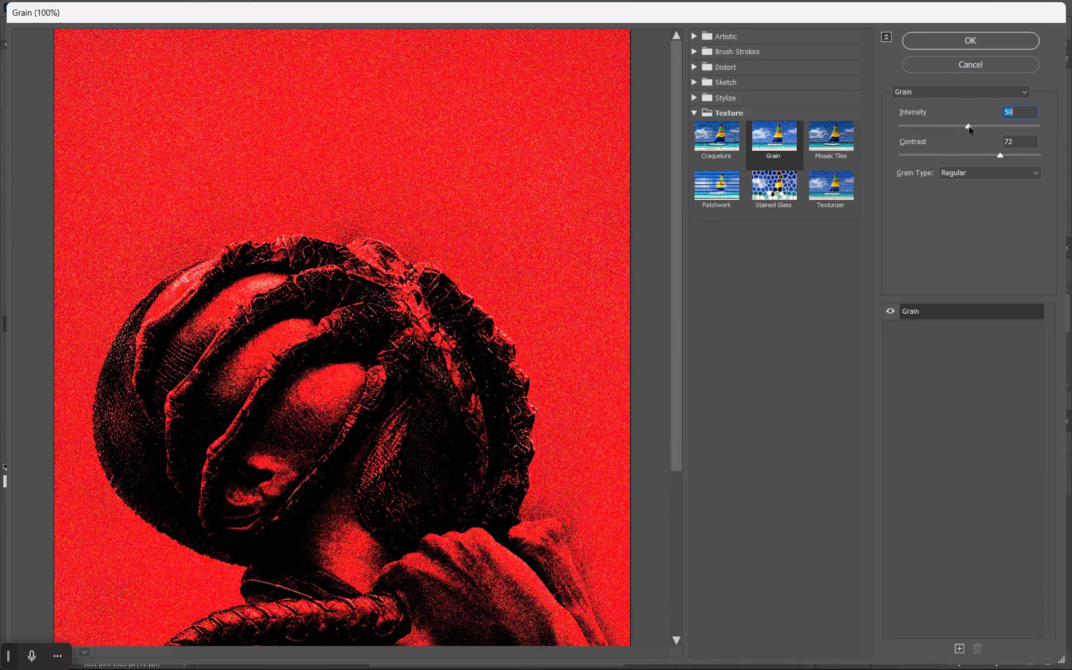
left_click_drag(969, 127, 982, 128)
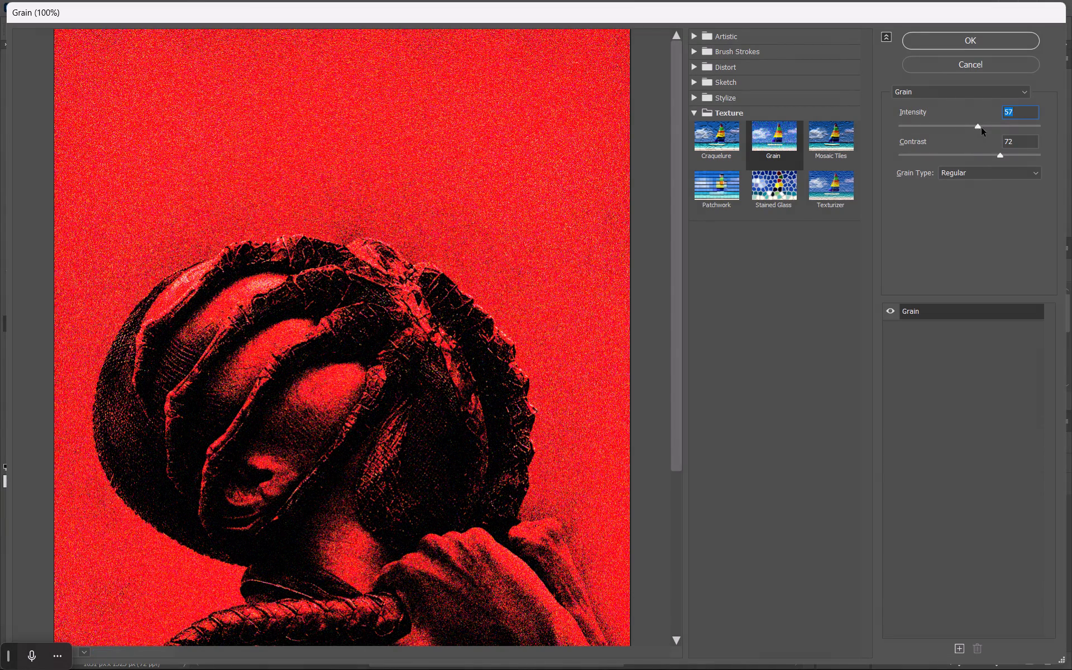
left_click_drag(982, 128, 934, 125)
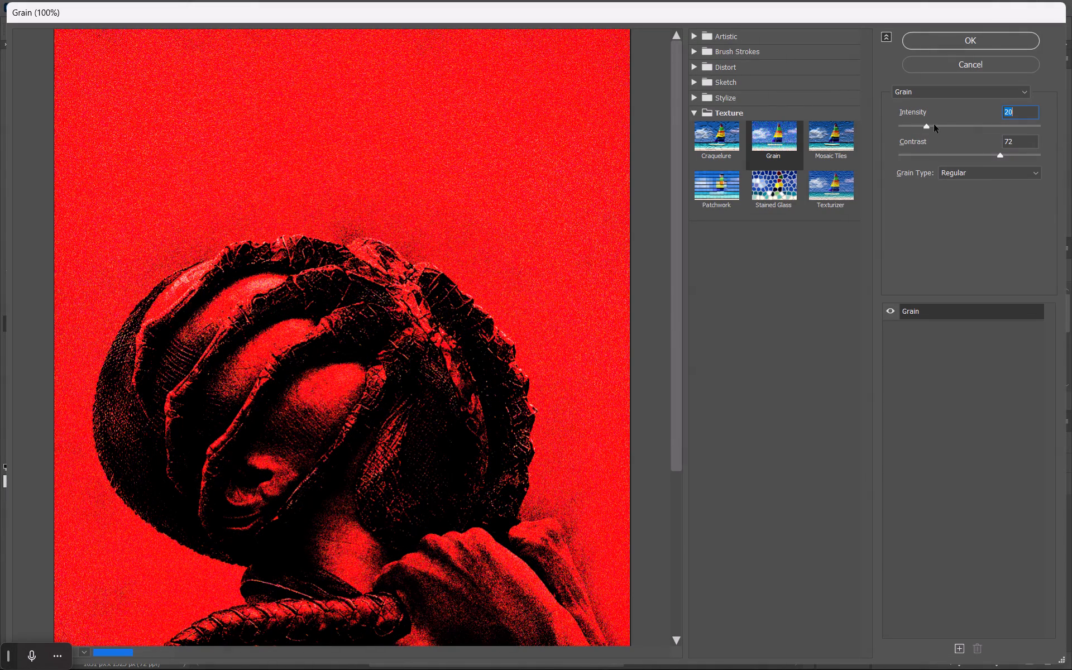
left_click_drag(934, 125, 950, 125)
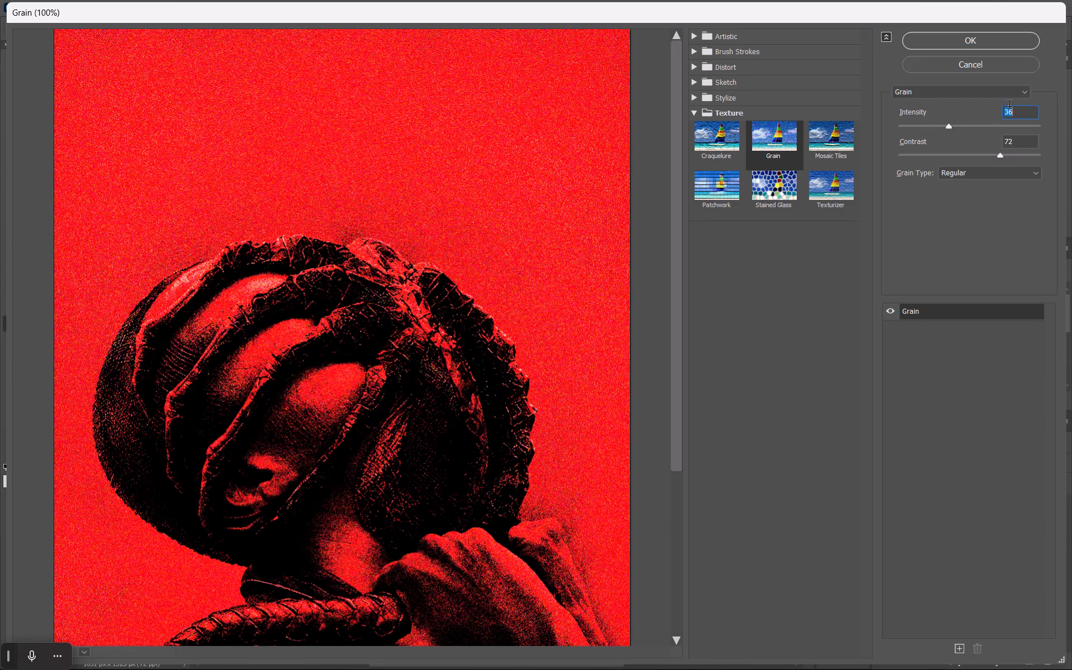
left_click(972, 127)
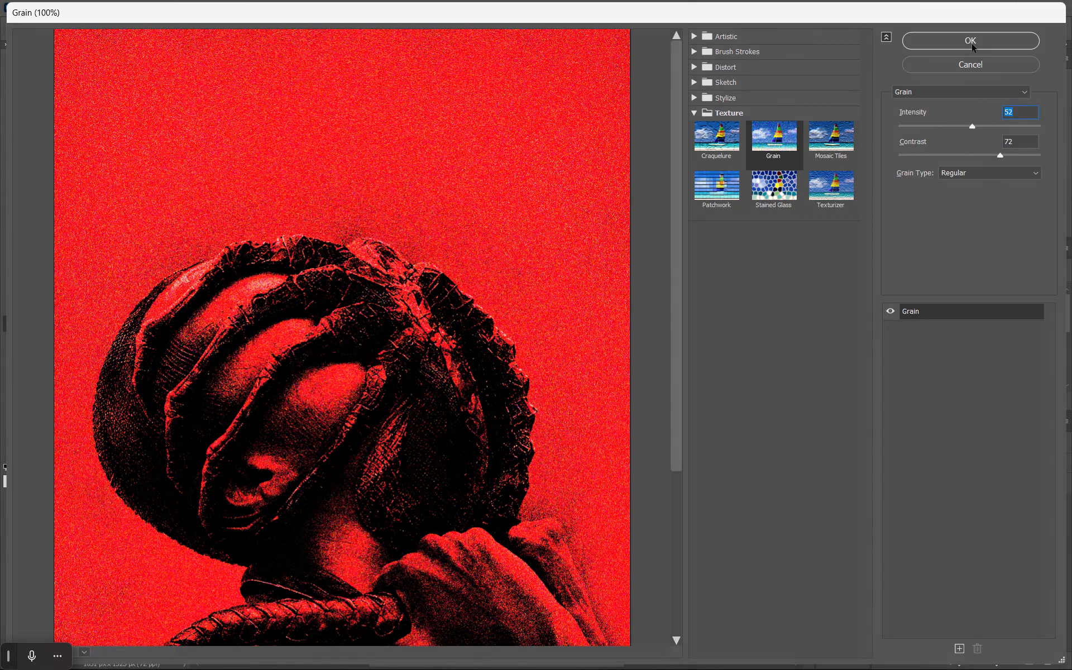
left_click(972, 44)
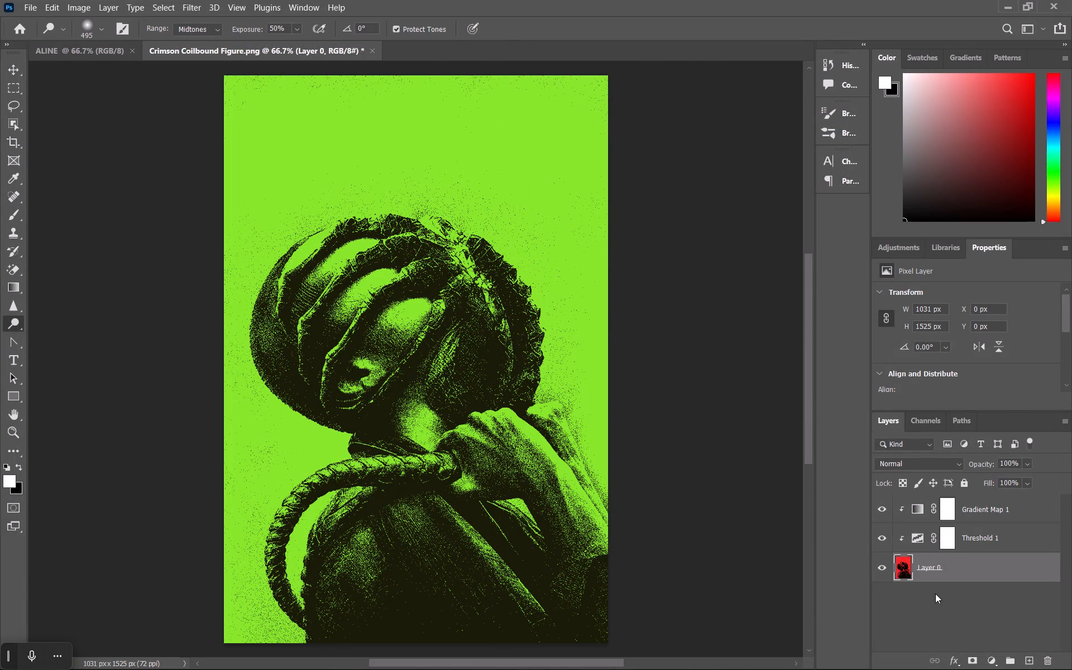
Add the text ALIEN over the figure's lower left, beside the coiled tail.
left_click(939, 610)
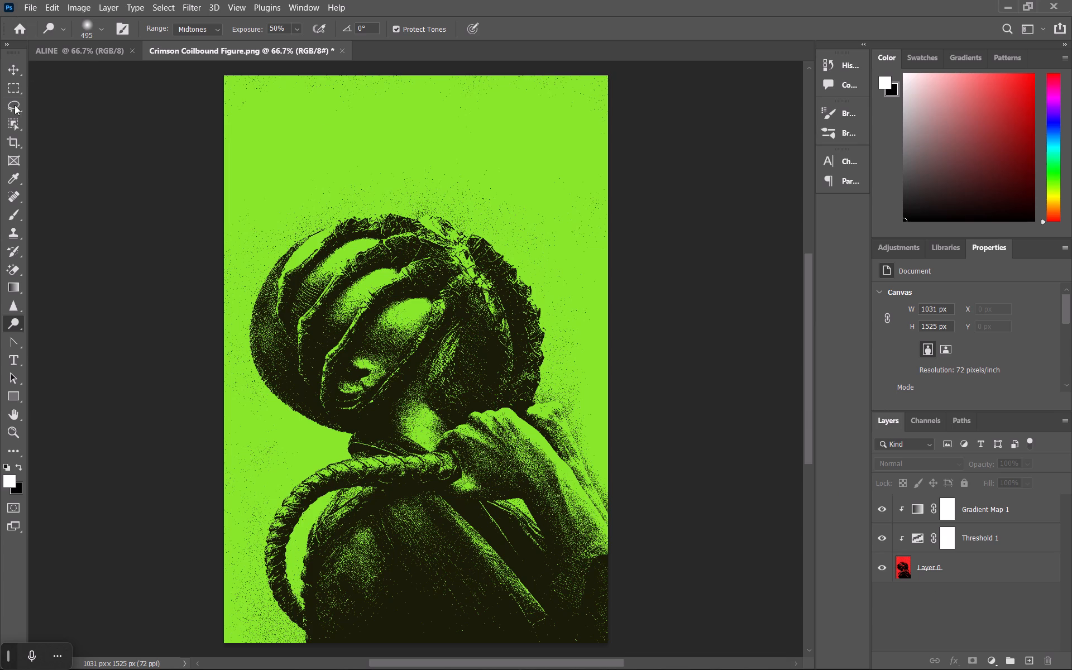
left_click(9, 360)
scroll(306, 482, "down", 4)
left_click(294, 512)
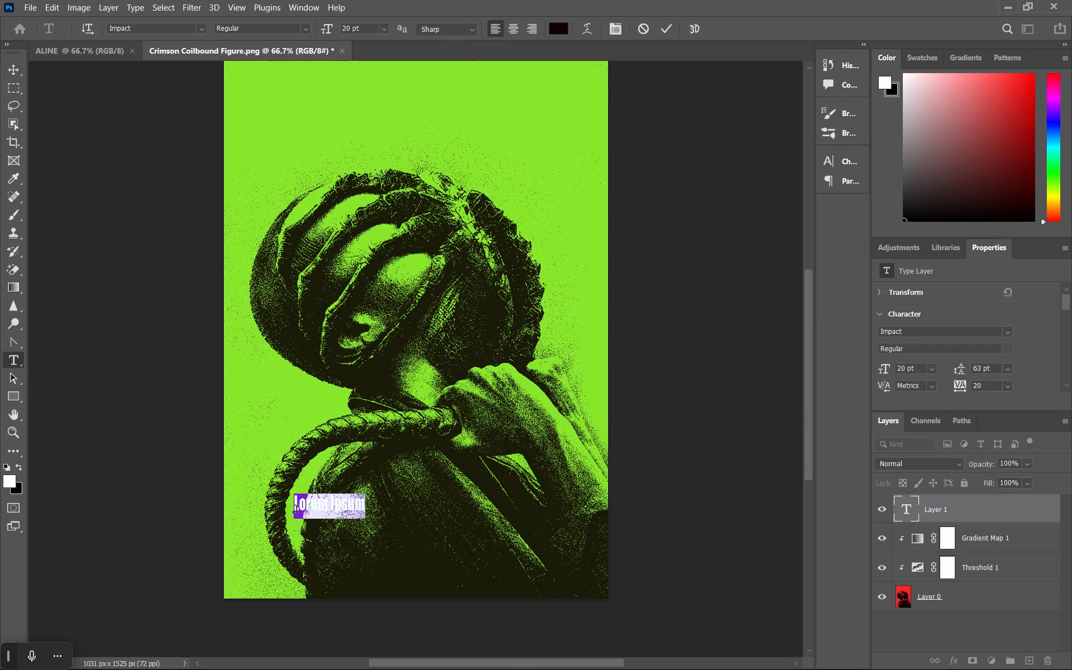
type("ALIEN")
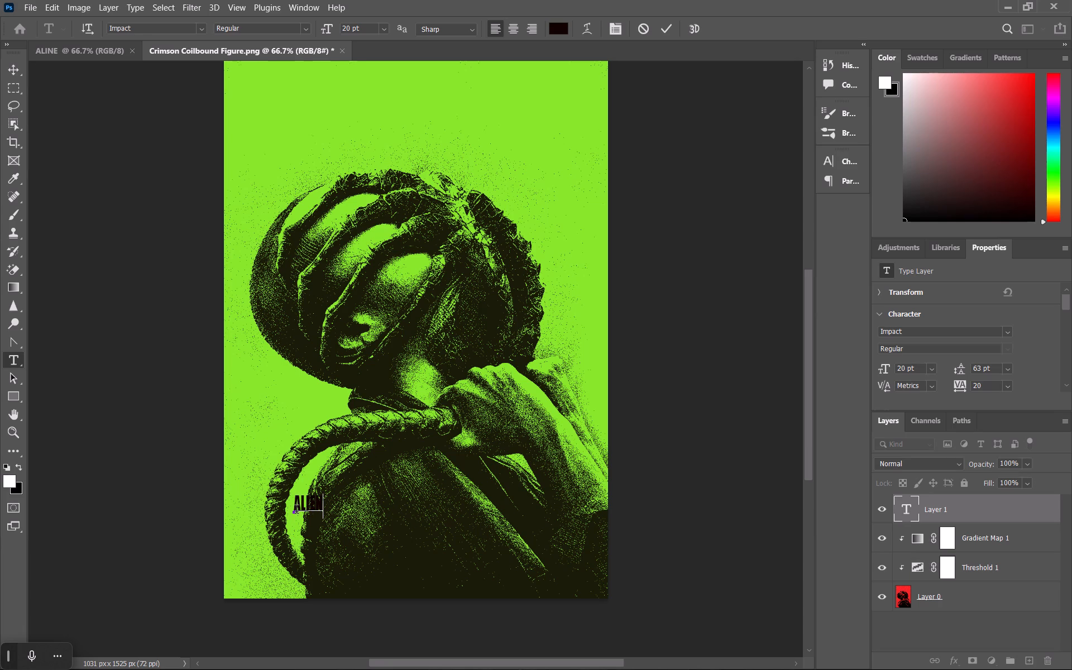
Set the whole ALIEN text to white with a font size of 65 pt.
key("ctrl+a")
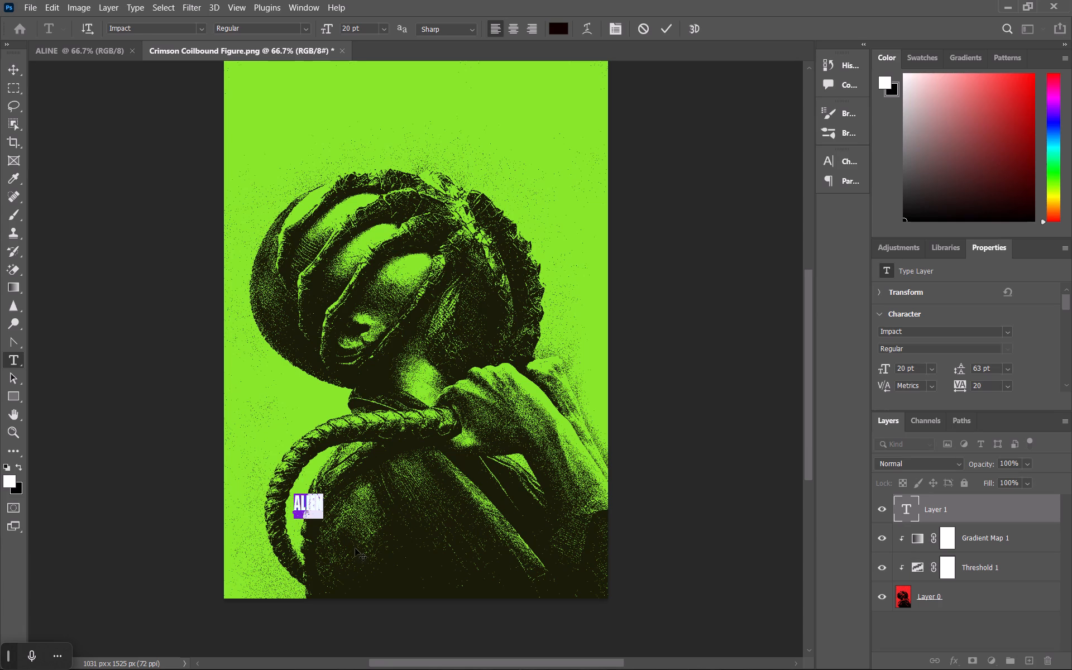
left_click(559, 23)
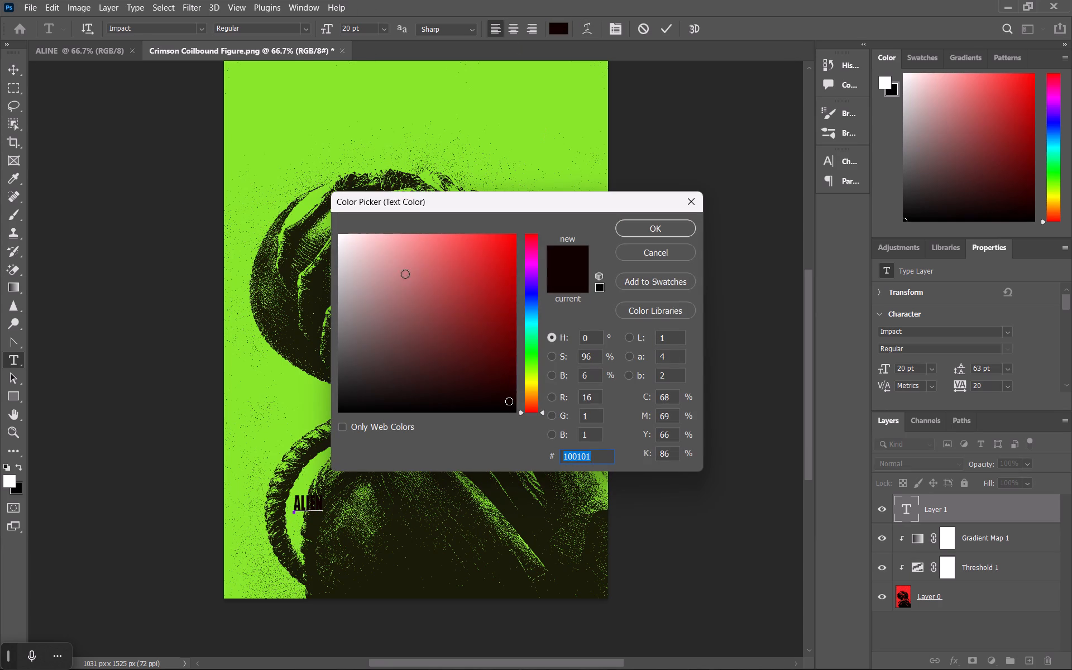
left_click_drag(405, 274, 307, 233)
left_click(628, 231)
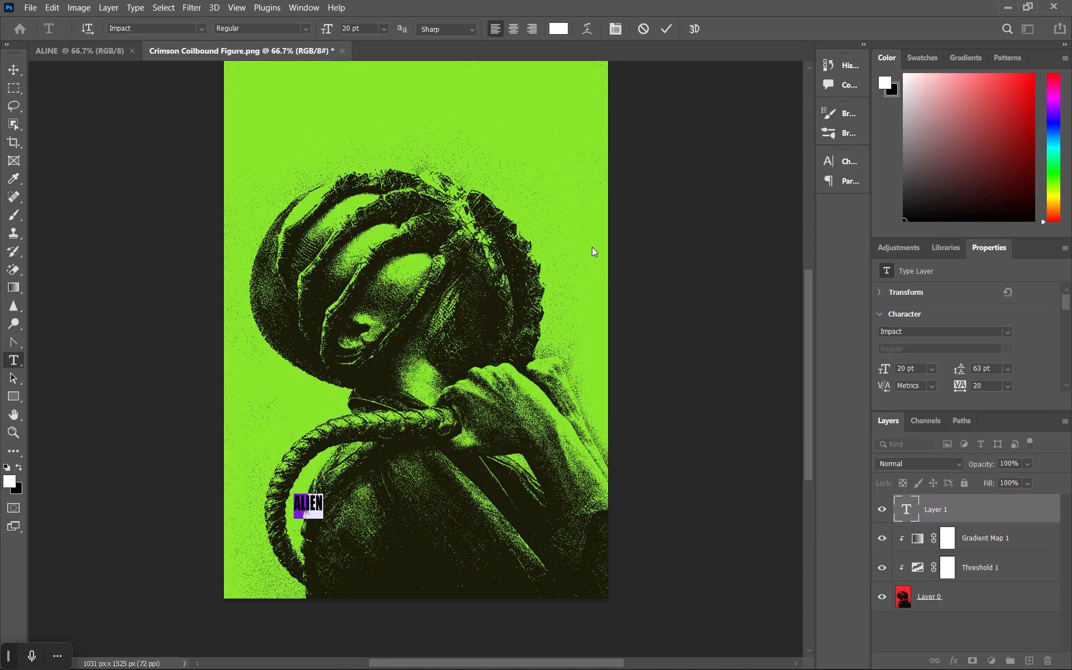
scroll(942, 385, "down", 2)
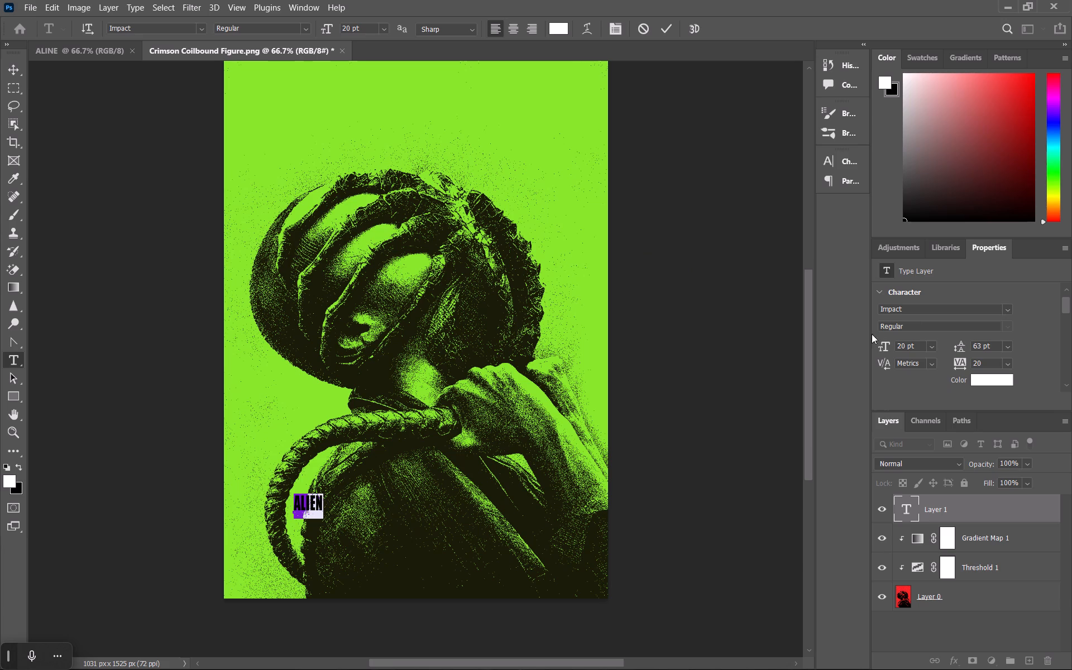
left_click_drag(885, 344, 917, 347)
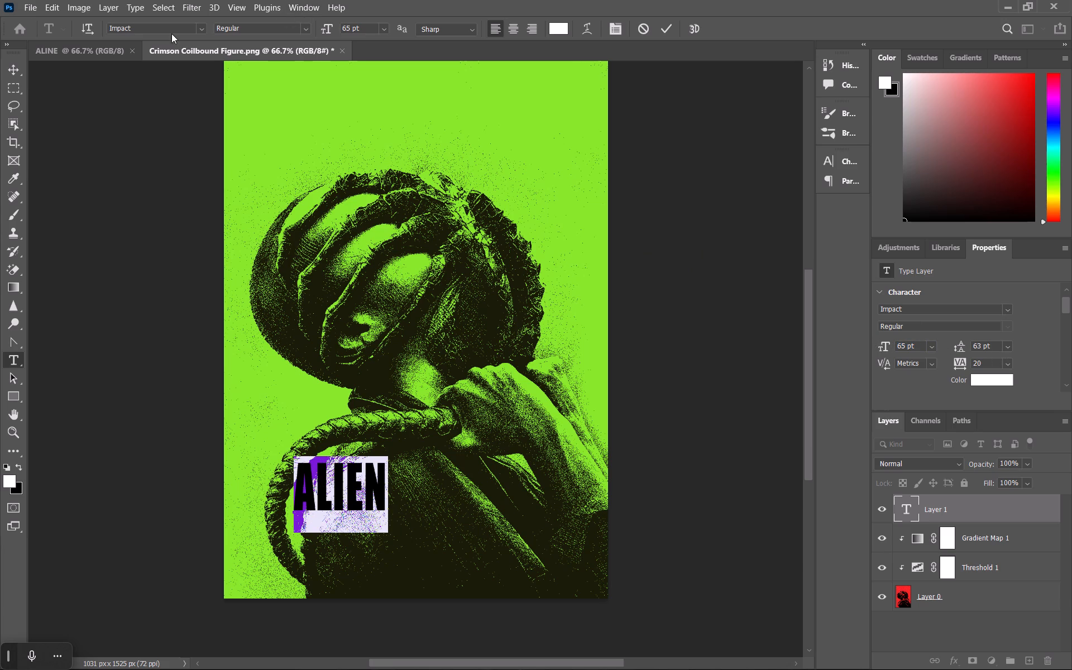
Keep the Impact font for the selected ALIEN text and set its tracking to 720.
left_click(198, 30)
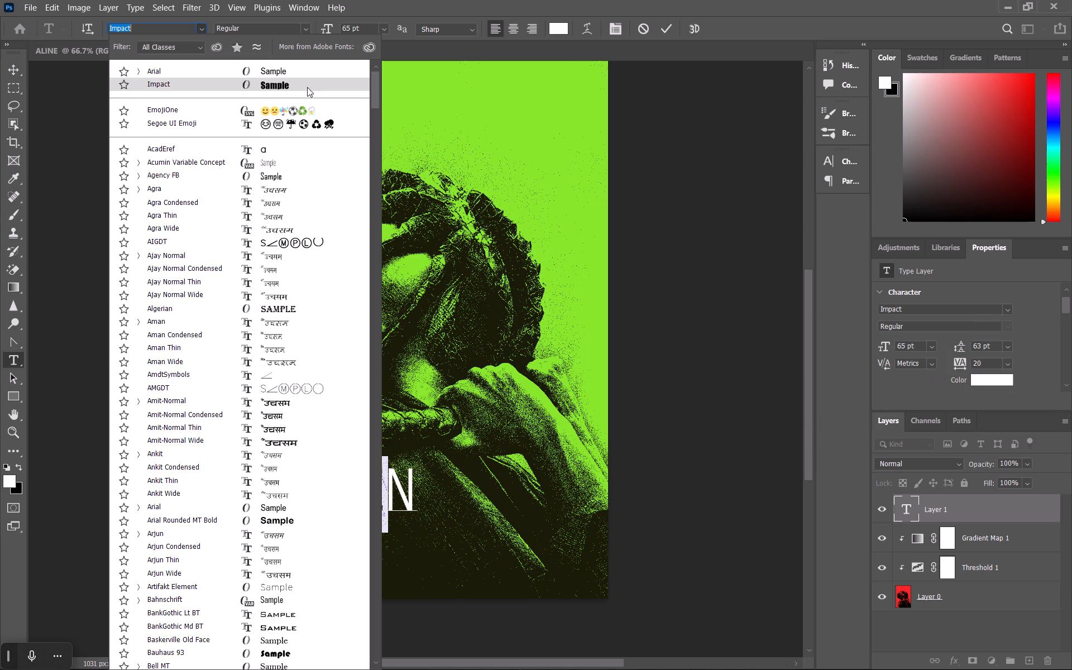
left_click(304, 87)
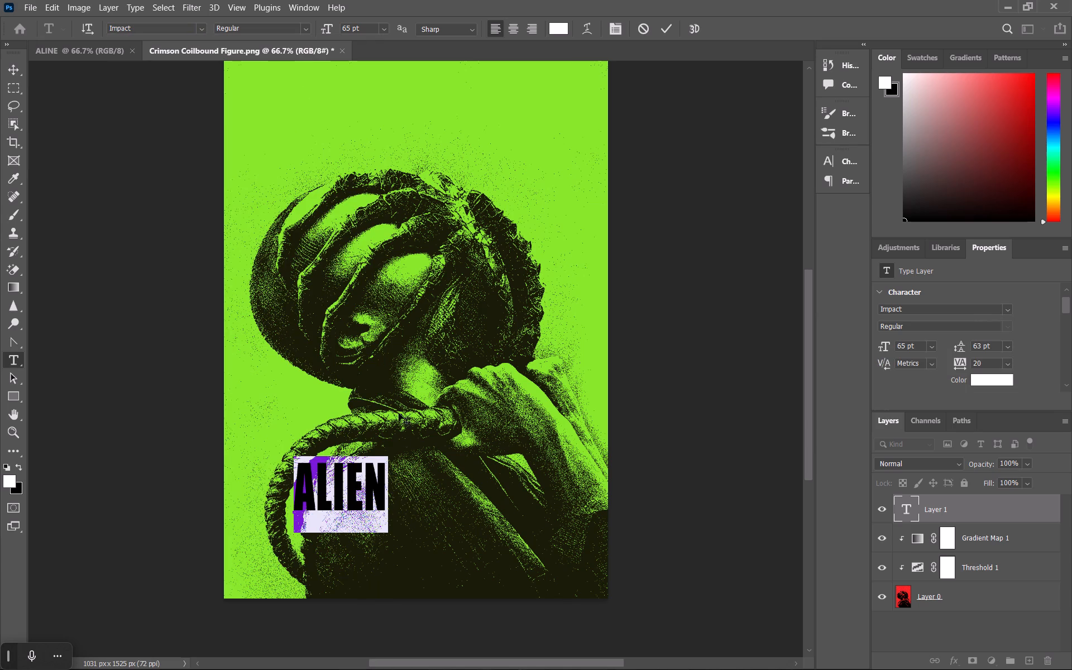
scroll(947, 353, "down", 2)
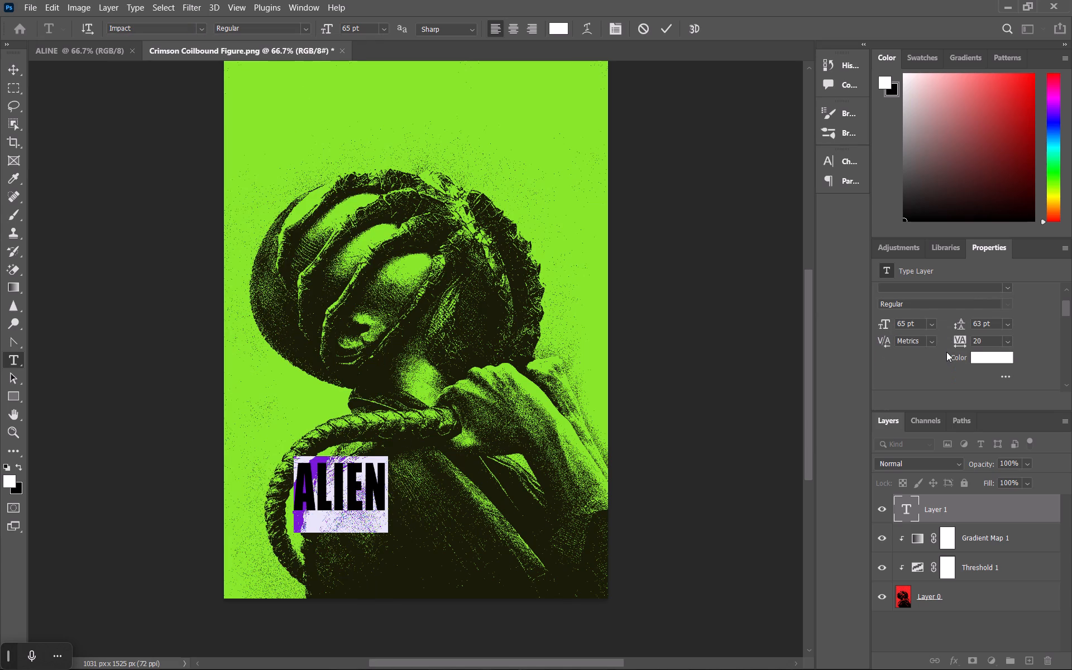
left_click_drag(959, 342, 967, 342)
left_click_drag(967, 342, 980, 343)
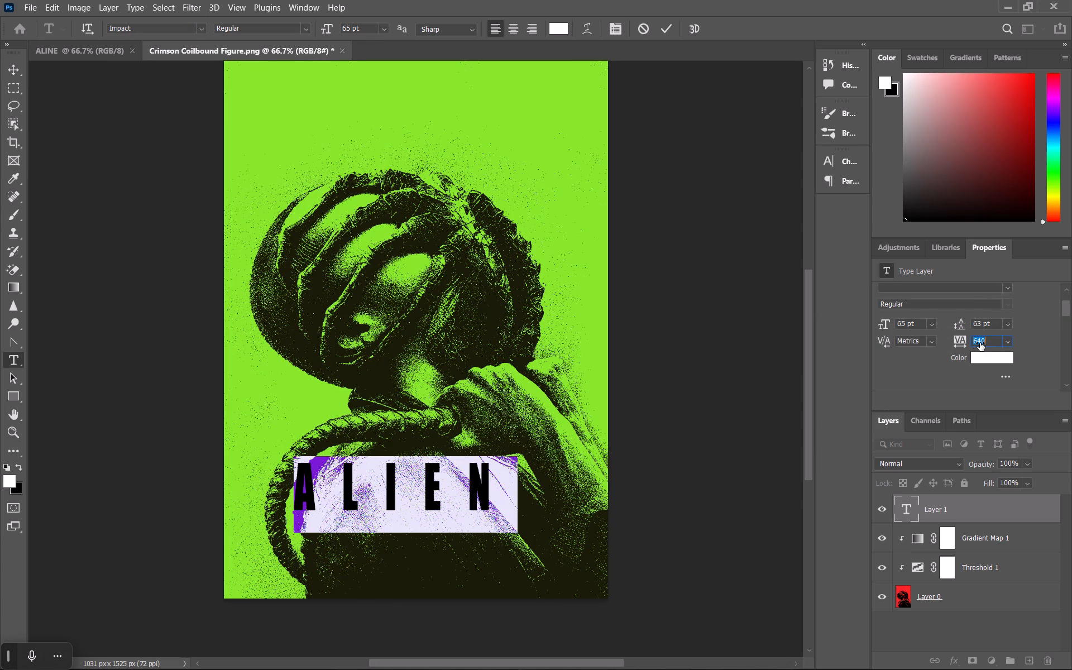
left_click_drag(980, 343, 983, 343)
scroll(480, 466, "down", 2)
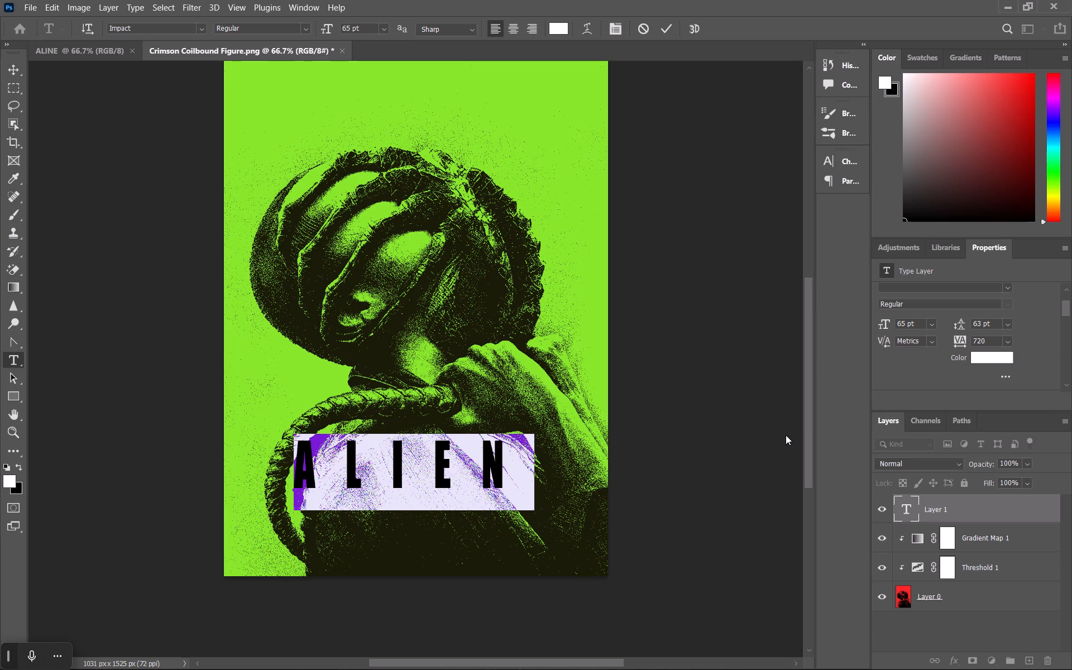
Open alien_romulus_poster_upscaled_4x from the Downloads folder in File Explorer and examine the title's lettering and spacing up close.
key("alt+Tab")
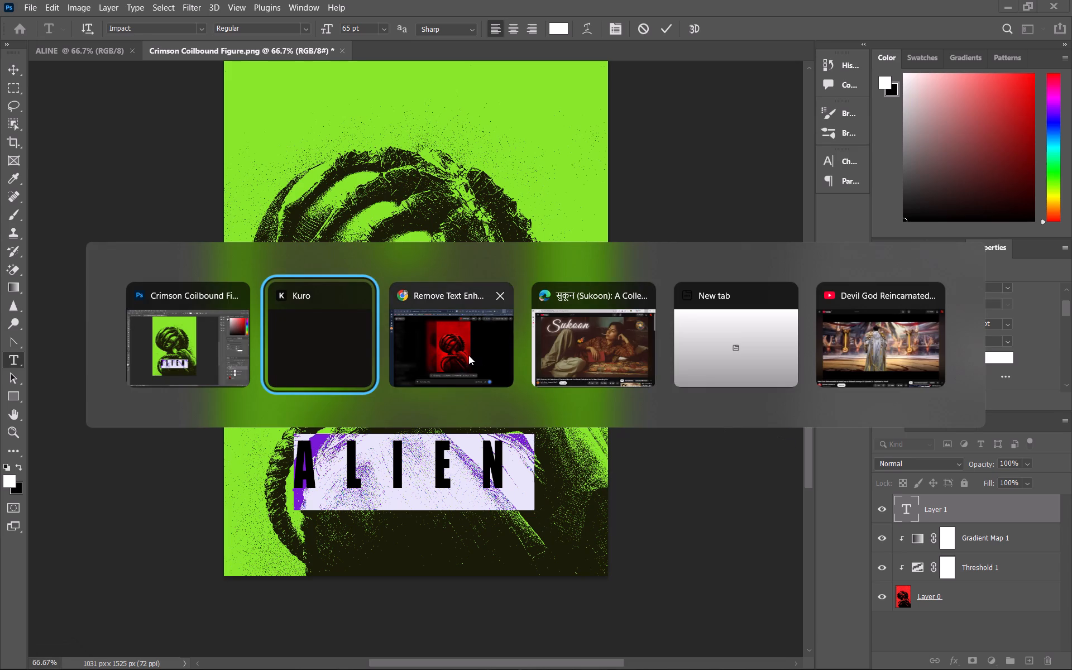
key("alt+Tab")
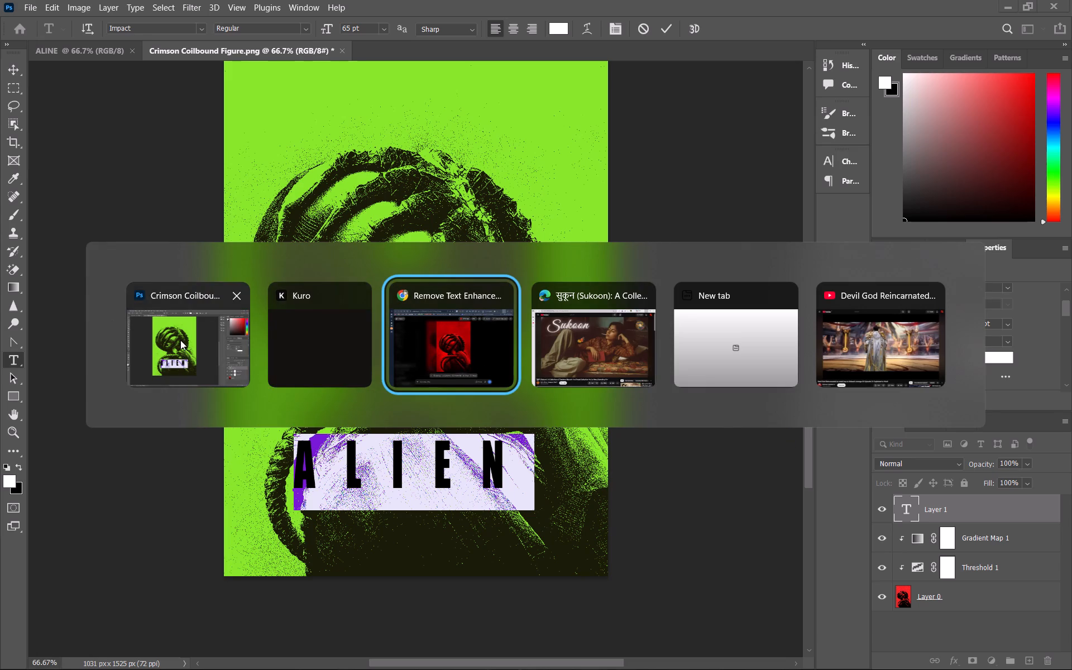
left_click(179, 340, "alt")
key("f")
key("Return")
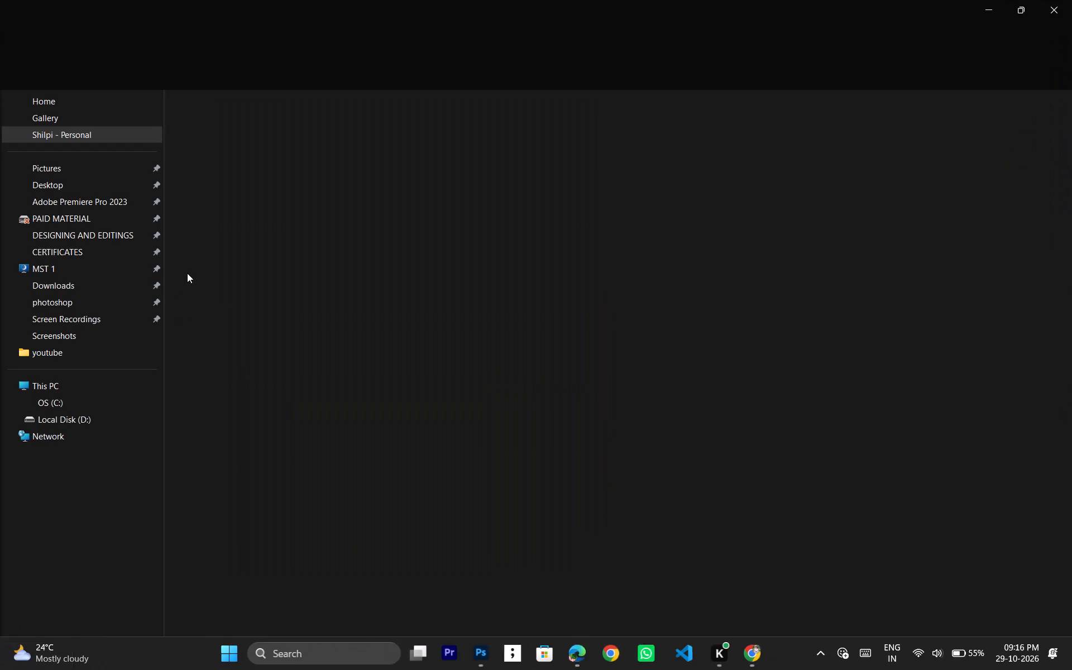
left_click(78, 291)
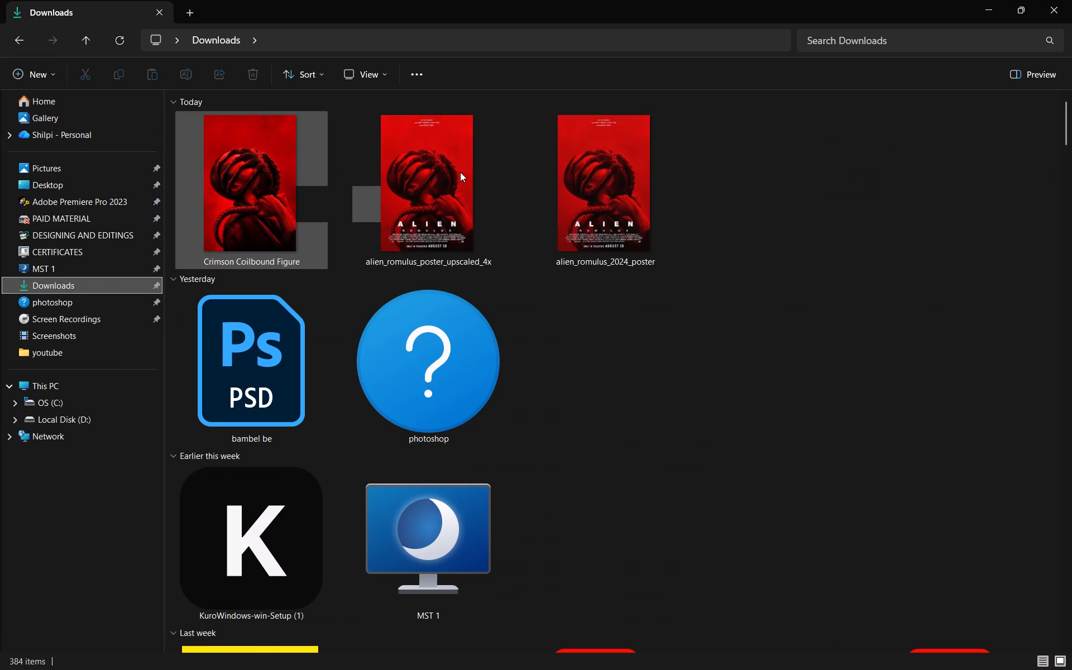
double_click(432, 178)
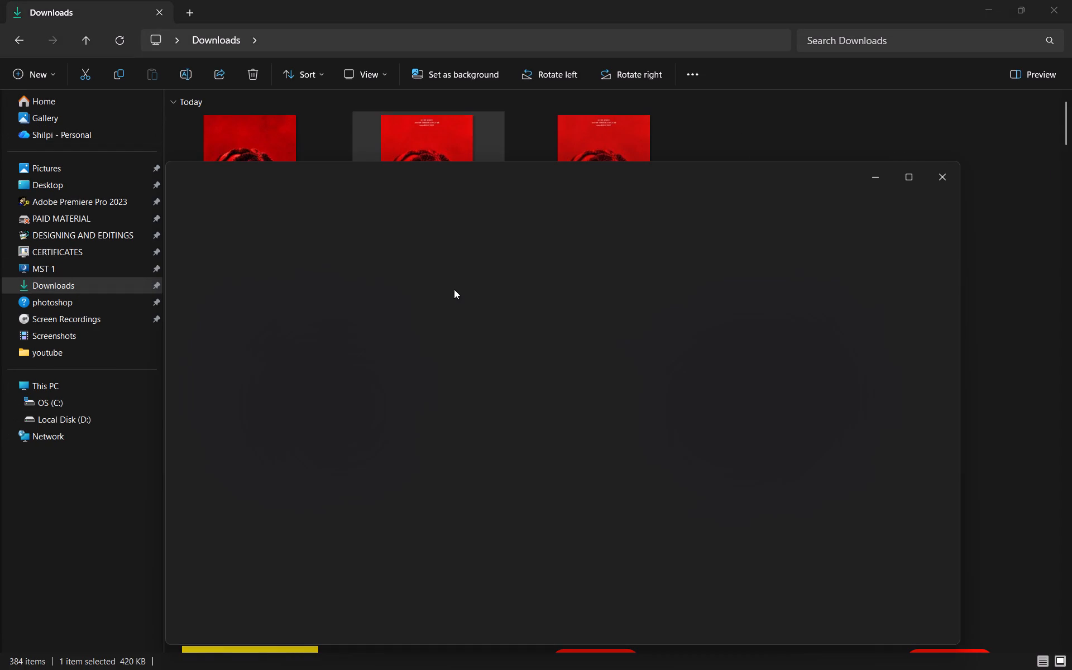
scroll(535, 239, "up", 10)
scroll(534, 252, "down", 13)
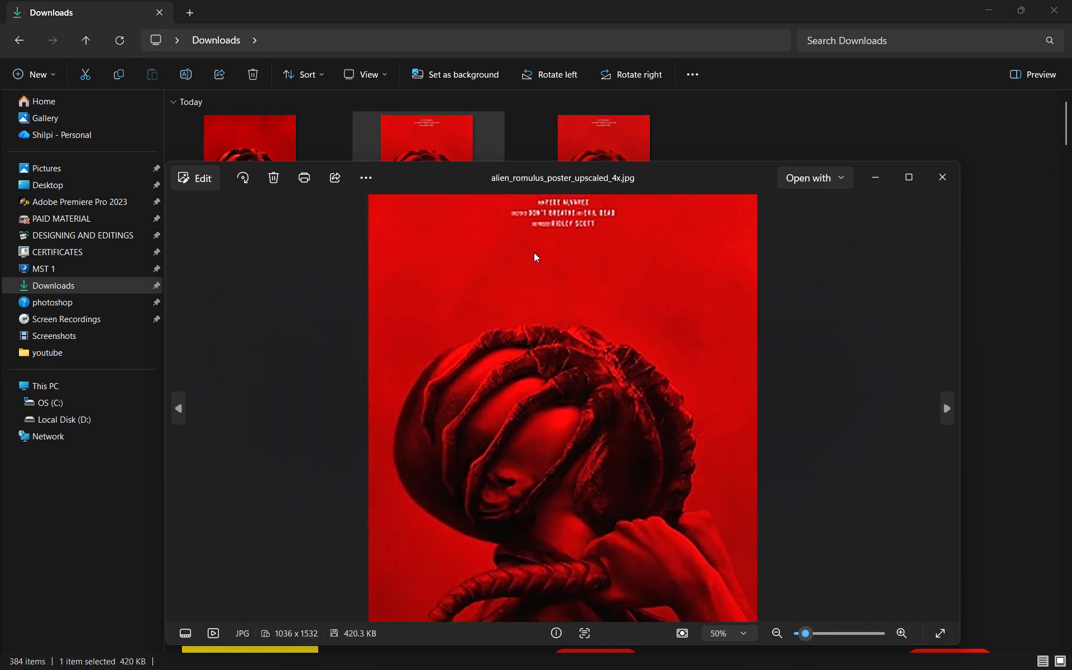
scroll(571, 514, "up", 5)
left_click_drag(570, 526, 582, 271)
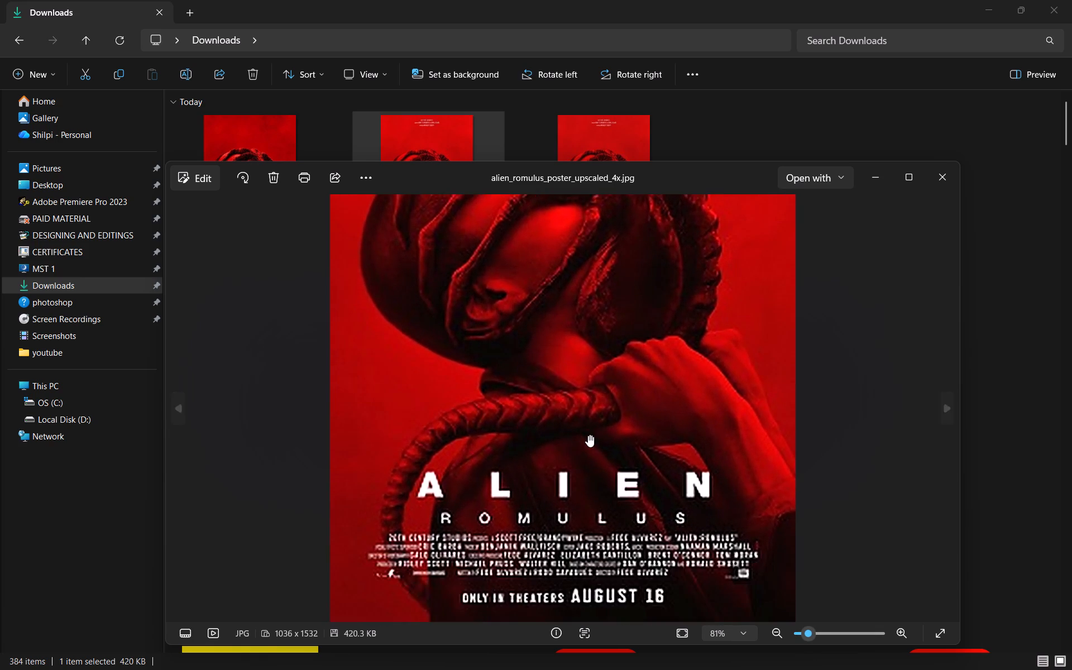
scroll(588, 435, "up", 5)
left_click_drag(581, 538, 554, 315)
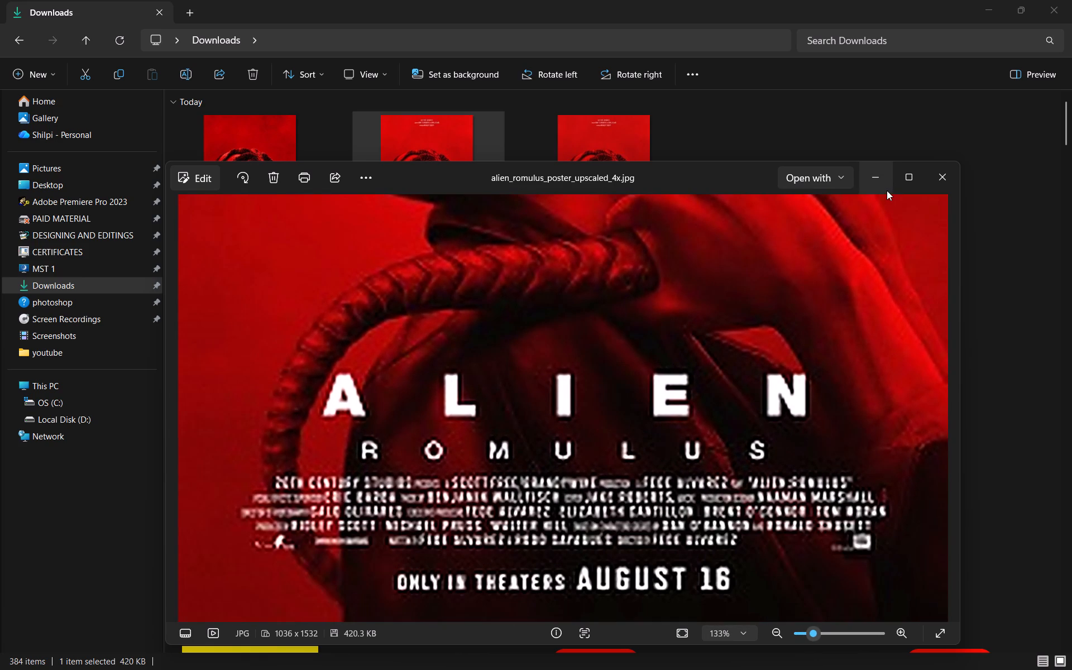
left_click(887, 190)
left_click(984, 4)
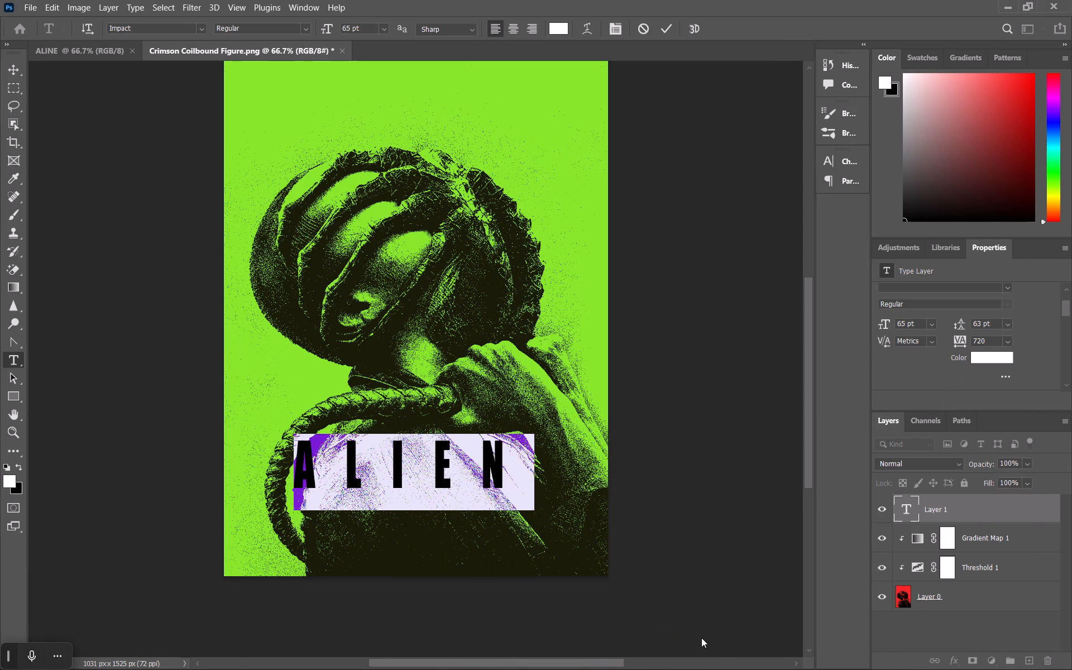
Bring the original poster image over the Photoshop canvas and compare its title lettering with the ALIEN text.
left_click(759, 661)
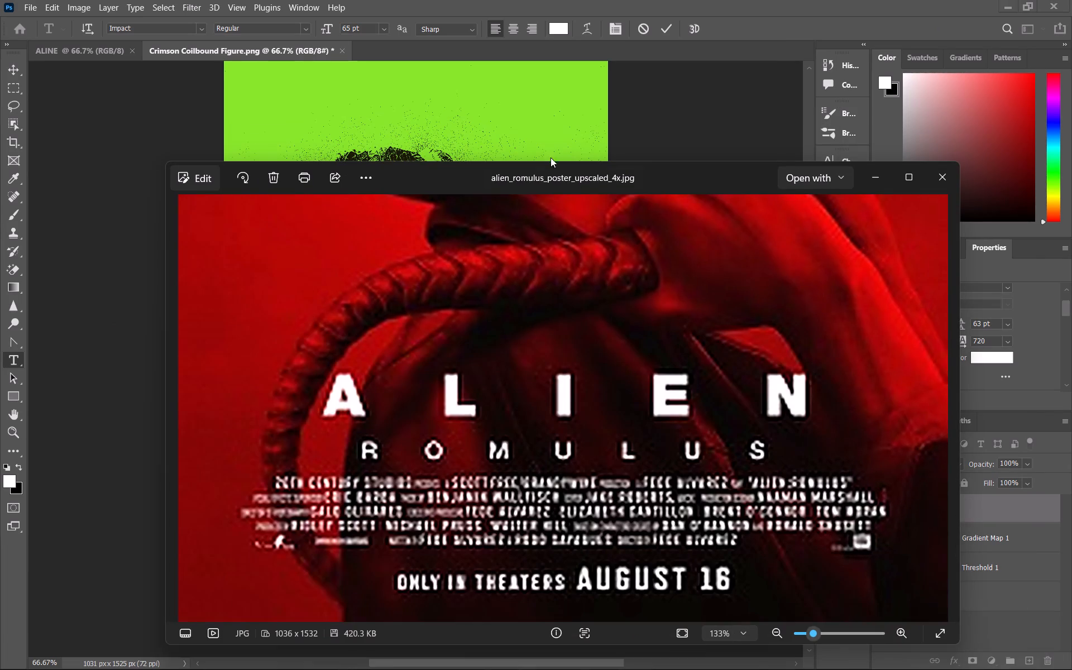
left_click_drag(559, 171, 641, 80)
left_click_drag(618, 554, 631, 420)
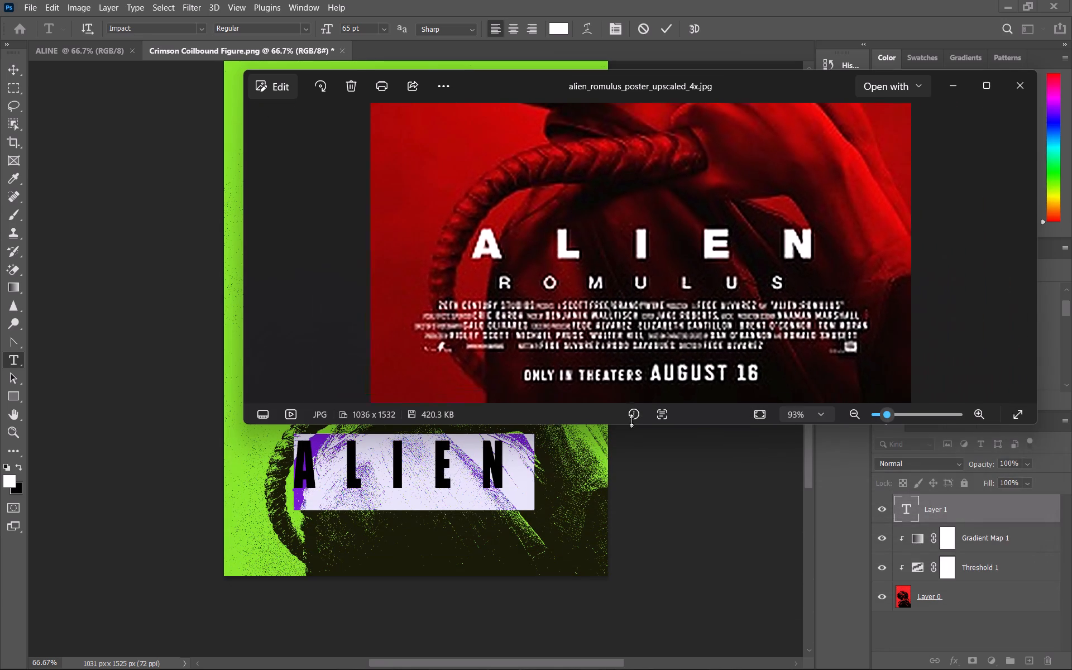
left_click_drag(631, 420, 627, 307)
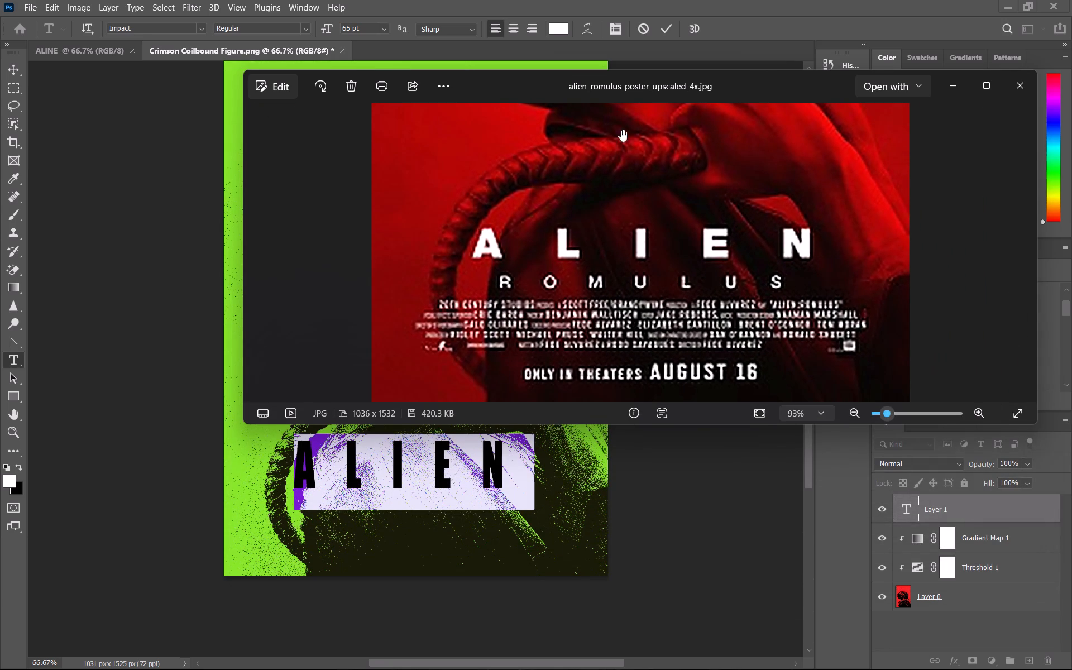
left_click(945, 82)
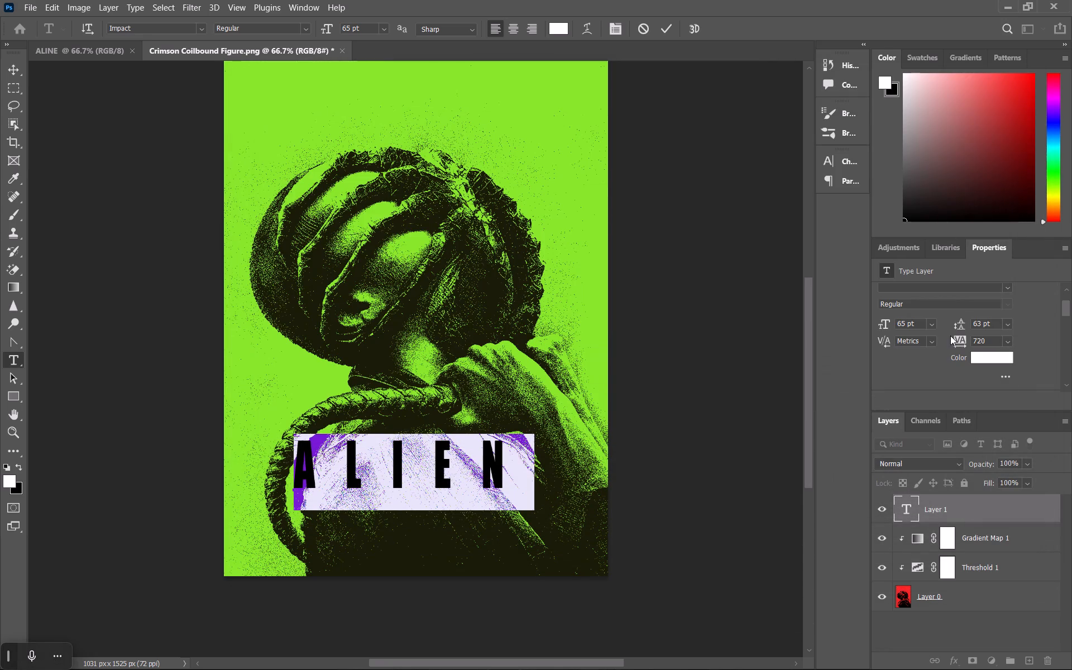
Widen the ALIEN letters to a horizontal scale of 294% and commit the text.
scroll(956, 336, "down", 3)
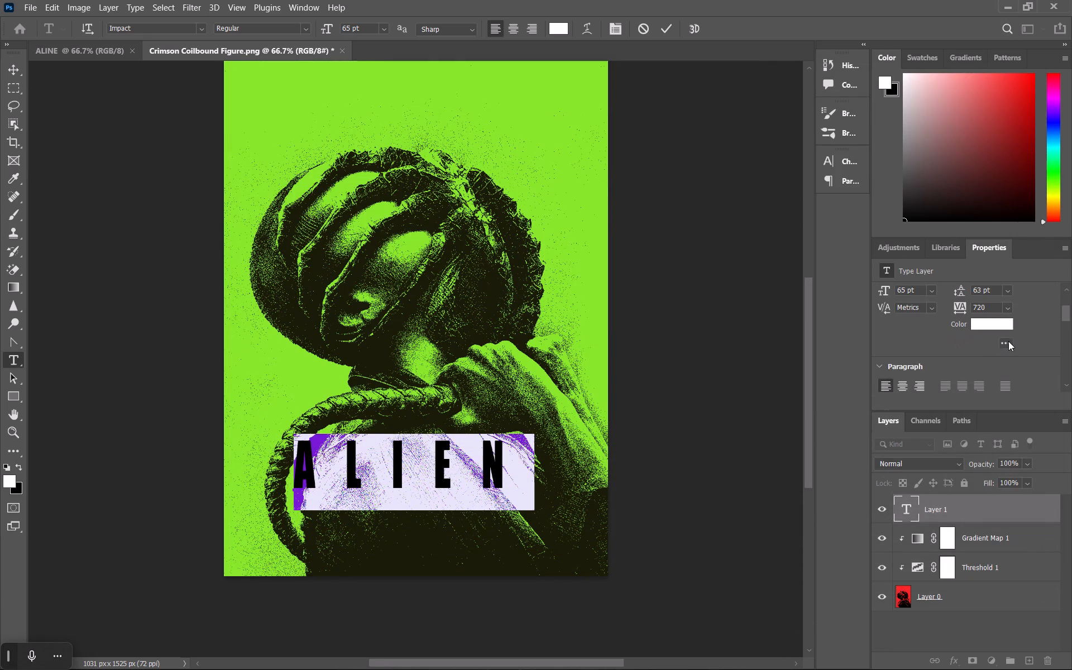
left_click(1008, 341)
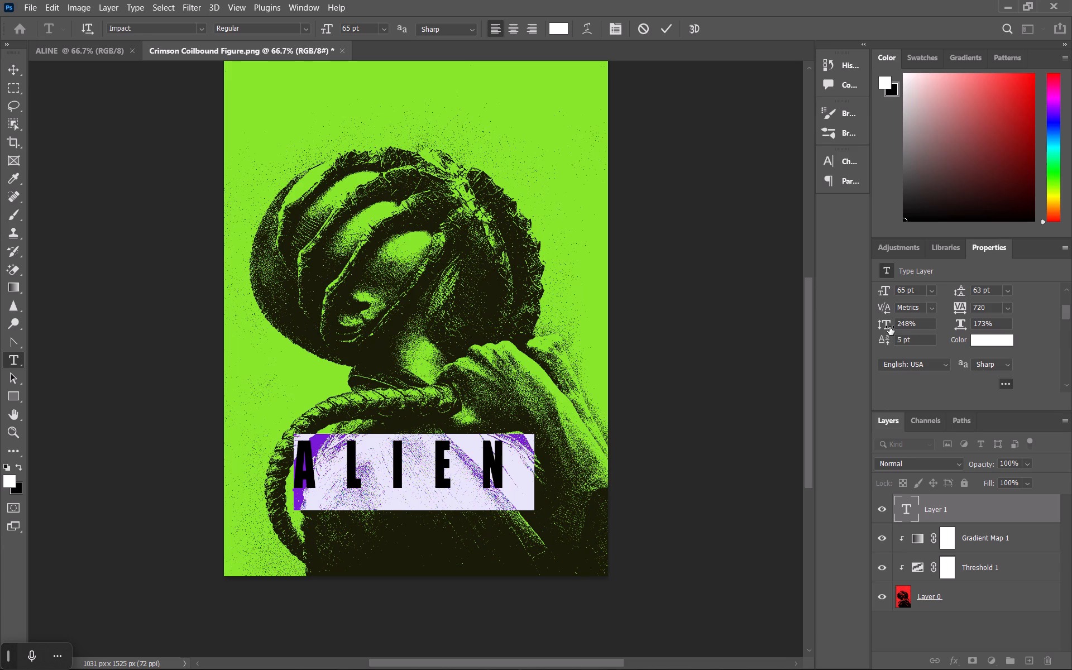
left_click_drag(959, 322, 971, 324)
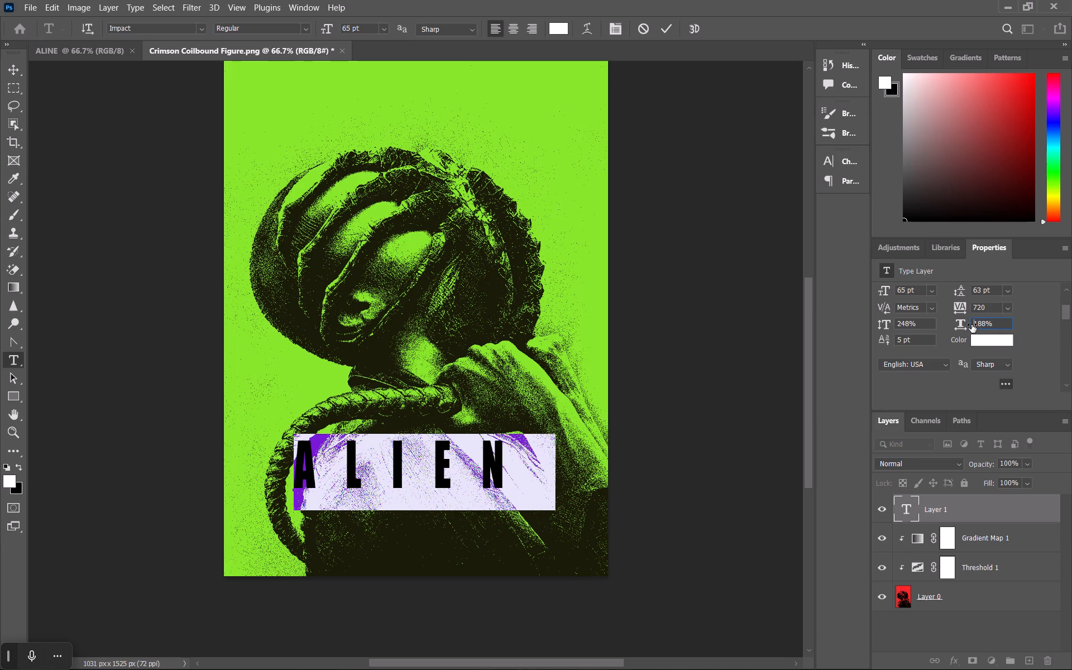
left_click_drag(971, 324, 973, 325)
left_click_drag(963, 325, 973, 327)
left_click_drag(945, 327, 966, 328)
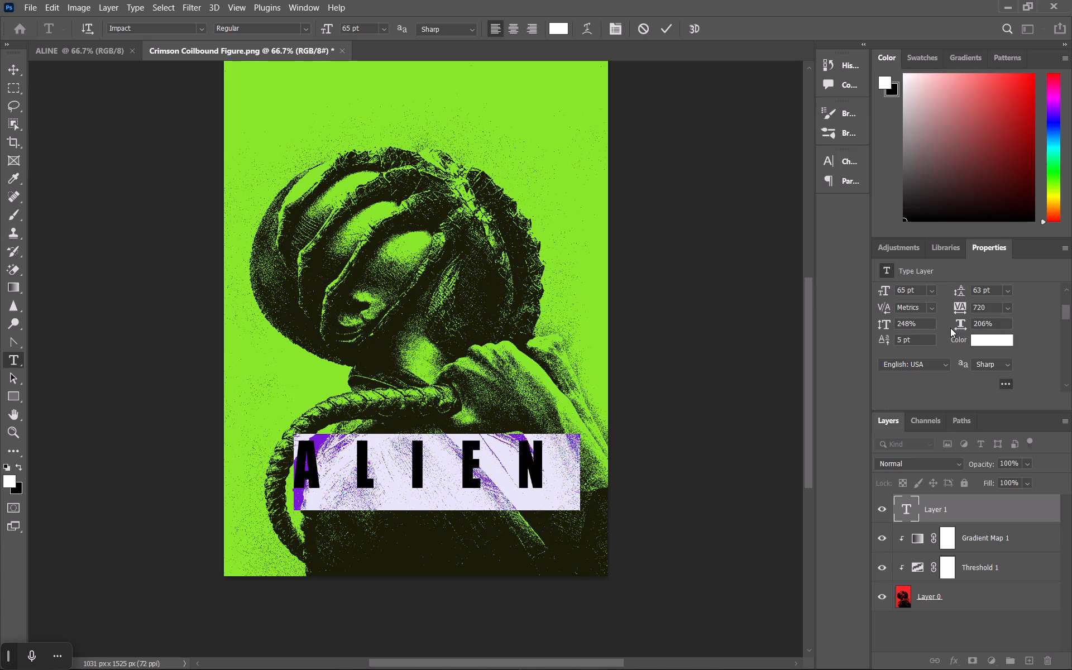
left_click_drag(950, 328, 958, 328)
left_click_drag(959, 327, 978, 328)
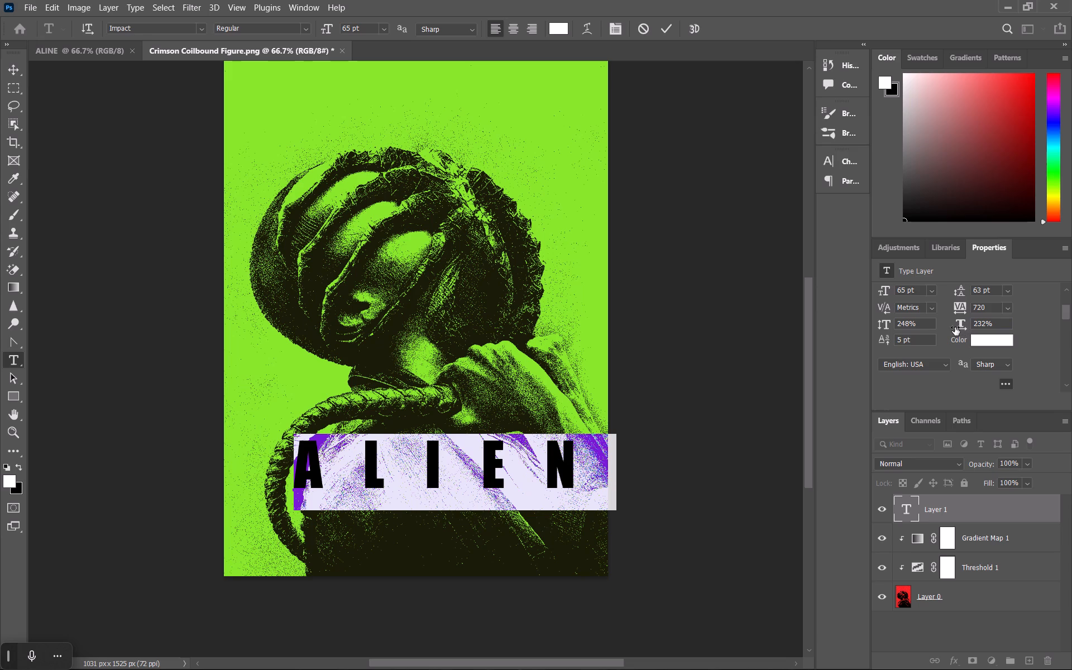
left_click_drag(955, 327, 998, 330)
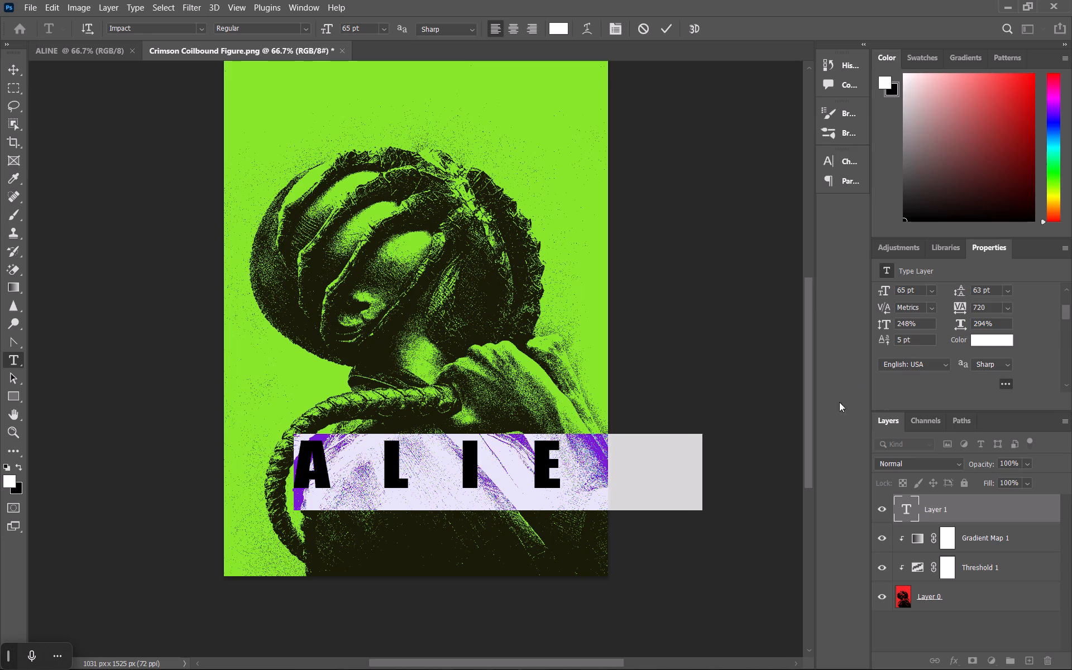
left_click_drag(717, 591, 678, 582)
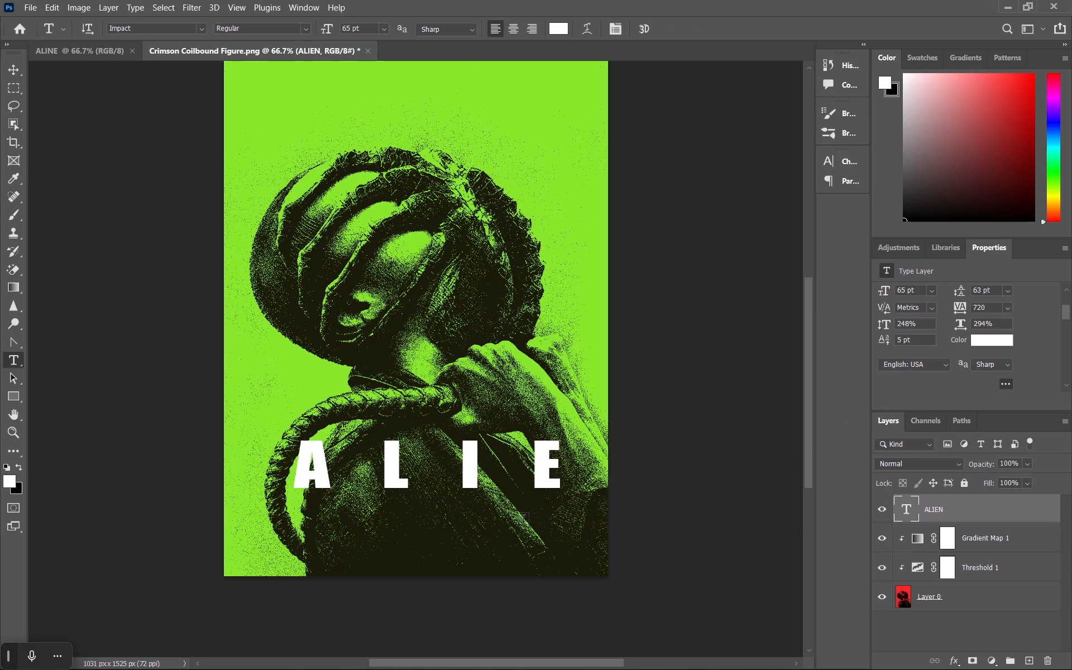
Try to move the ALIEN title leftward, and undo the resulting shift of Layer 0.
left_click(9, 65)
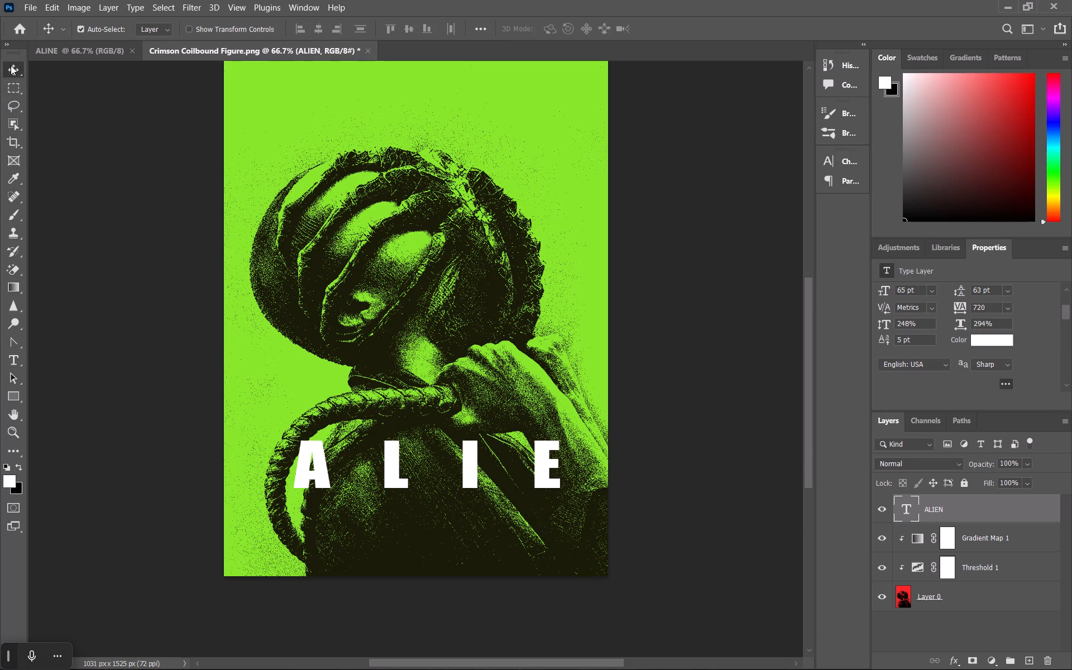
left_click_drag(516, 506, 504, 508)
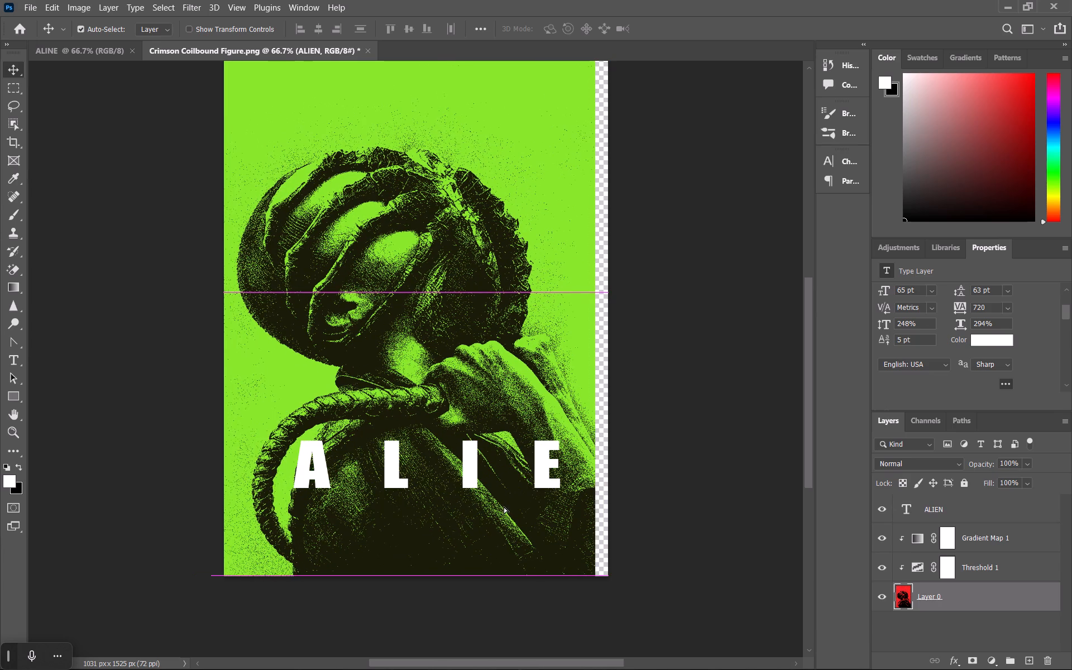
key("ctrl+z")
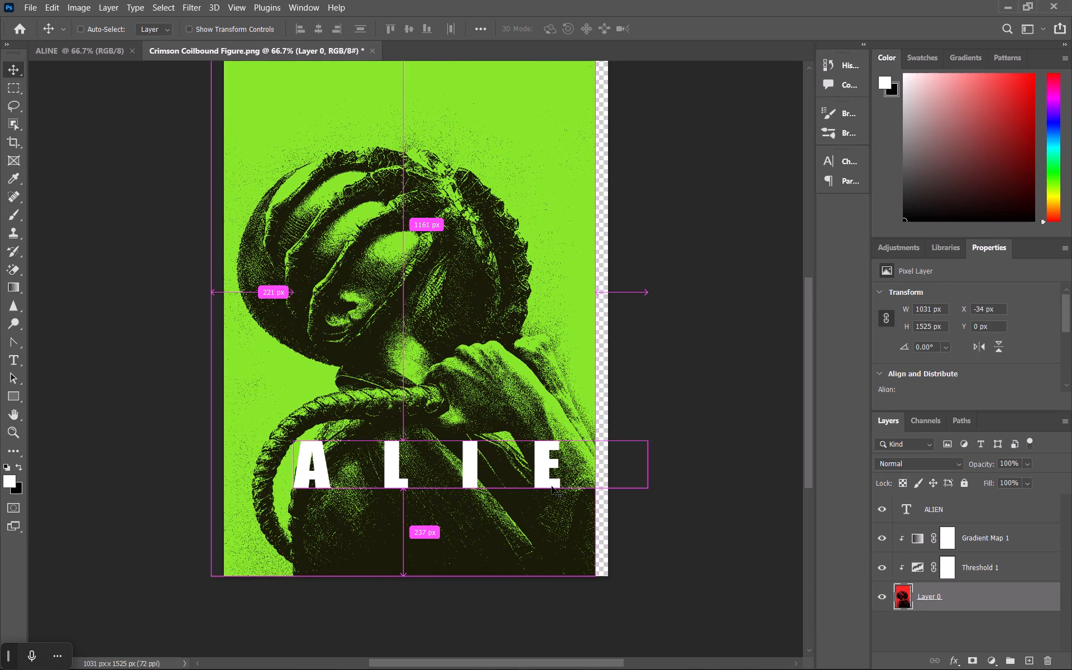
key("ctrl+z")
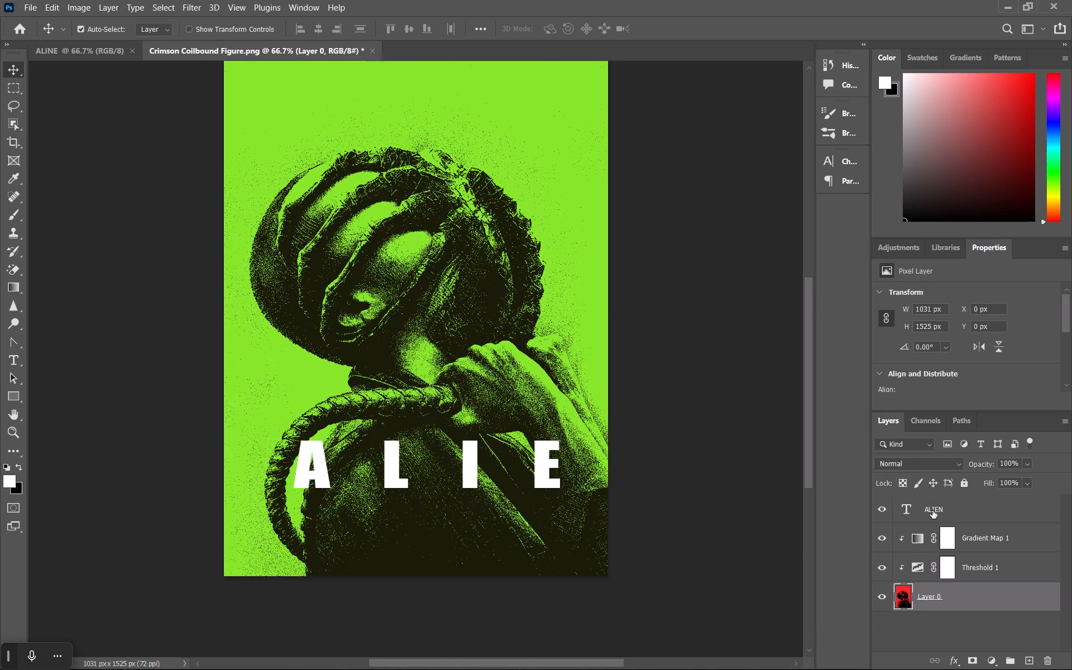
Shift the Layer 0 image down to Y 15 px at X 0 px.
left_click(932, 510)
left_click_drag(501, 520, 530, 526)
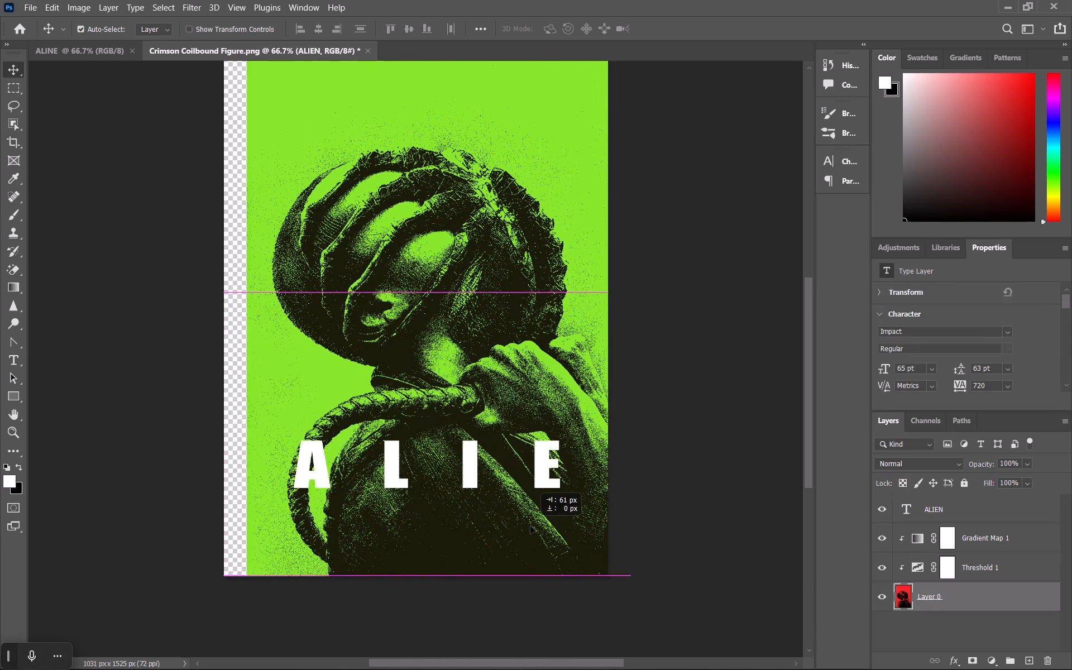
left_click_drag(530, 526, 505, 526)
left_click(527, 488)
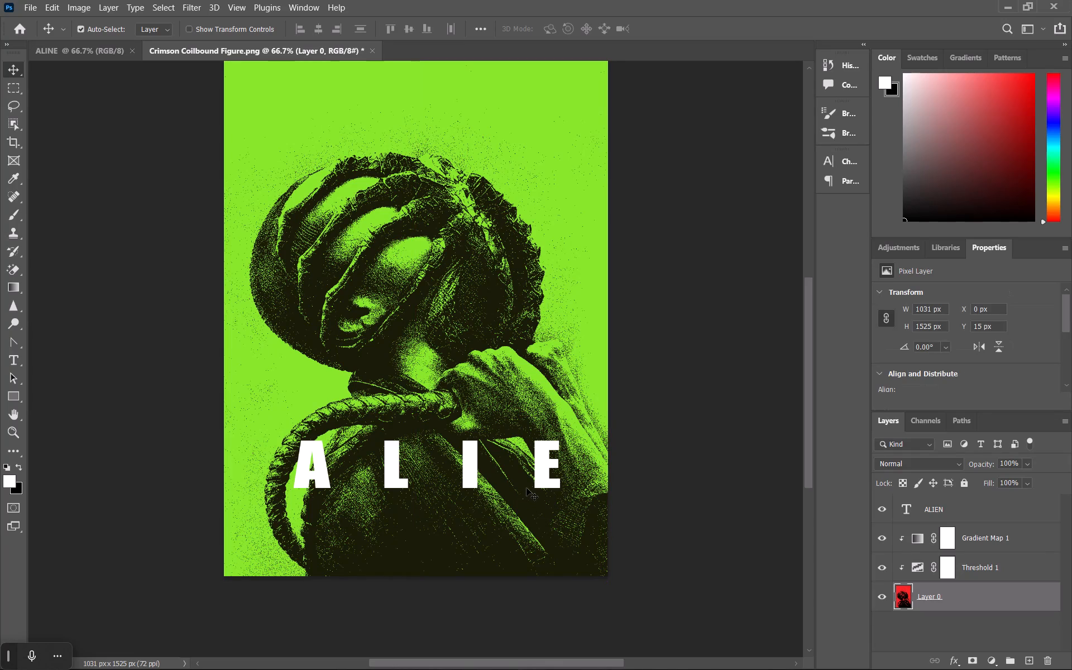
Move the ALIEN title leftward so all five letters span the poster's width across the coiled tail, and commit it.
double_click(529, 487)
left_click_drag(528, 514, 461, 511)
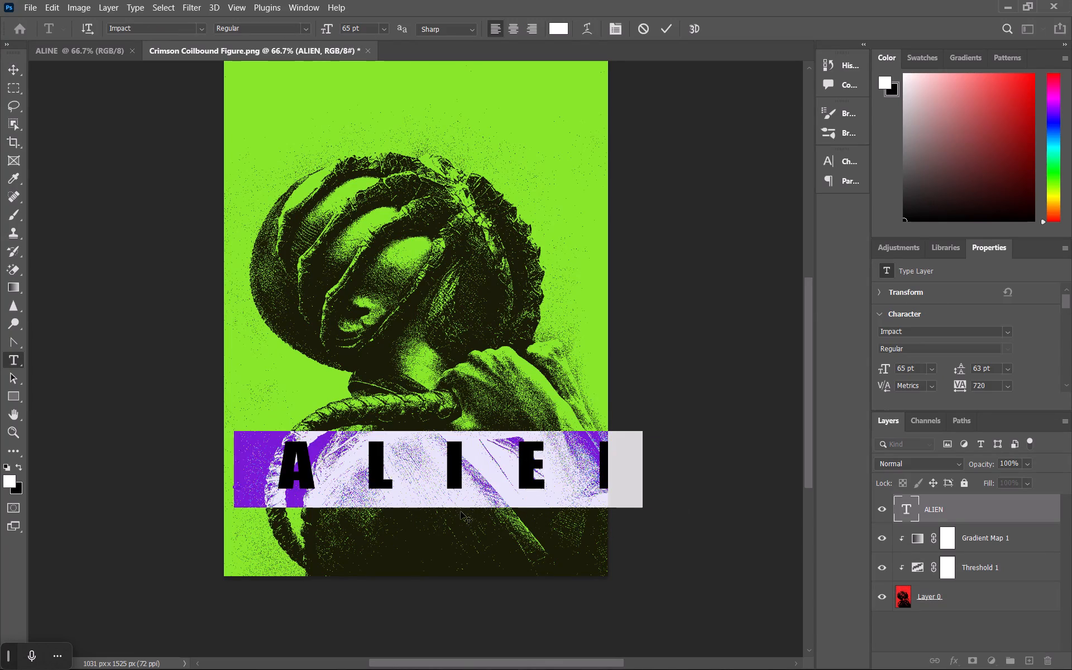
left_click_drag(461, 511, 470, 516)
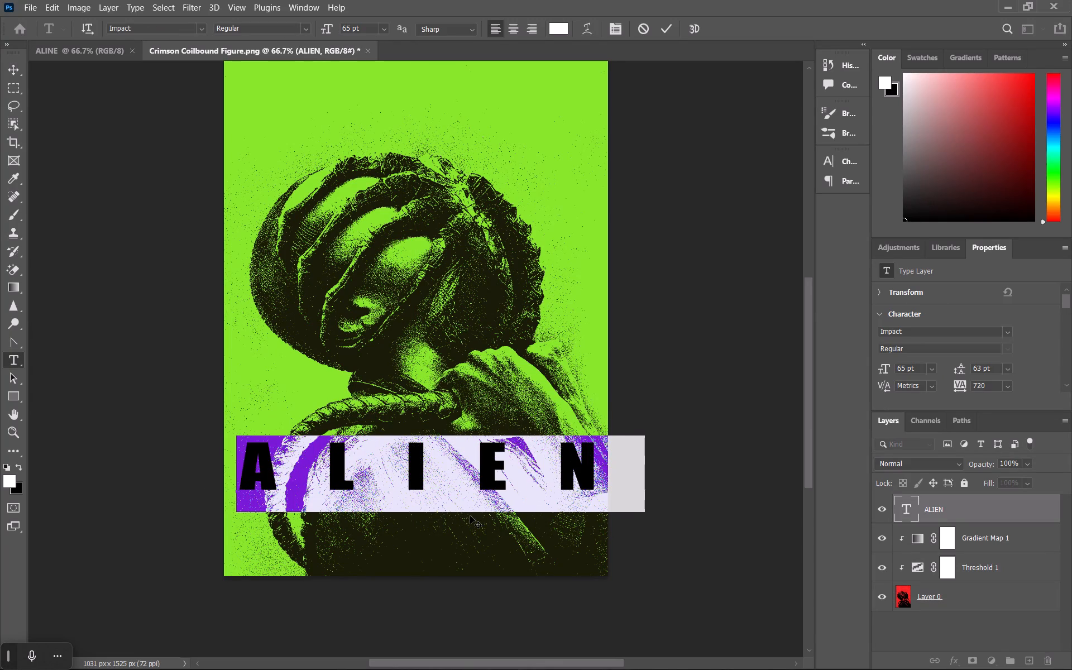
left_click_drag(470, 516, 474, 508)
left_click(762, 267)
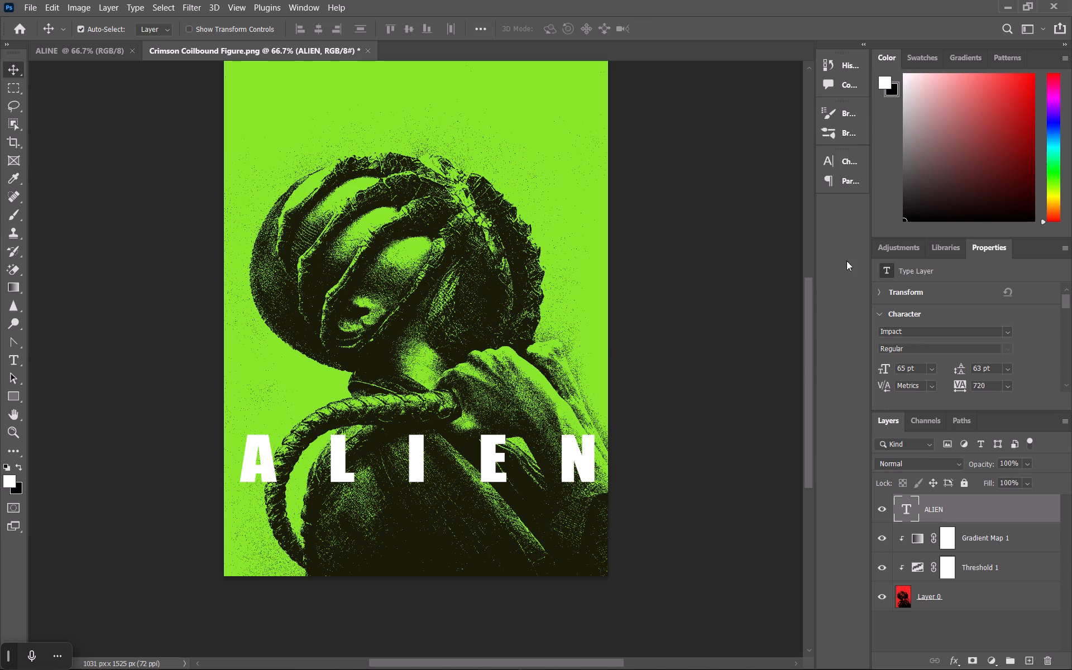
Tighten the letter spacing of the ALIEN title to a tracking of 380.
scroll(949, 363, "down", 1)
left_click_drag(956, 379, 953, 379)
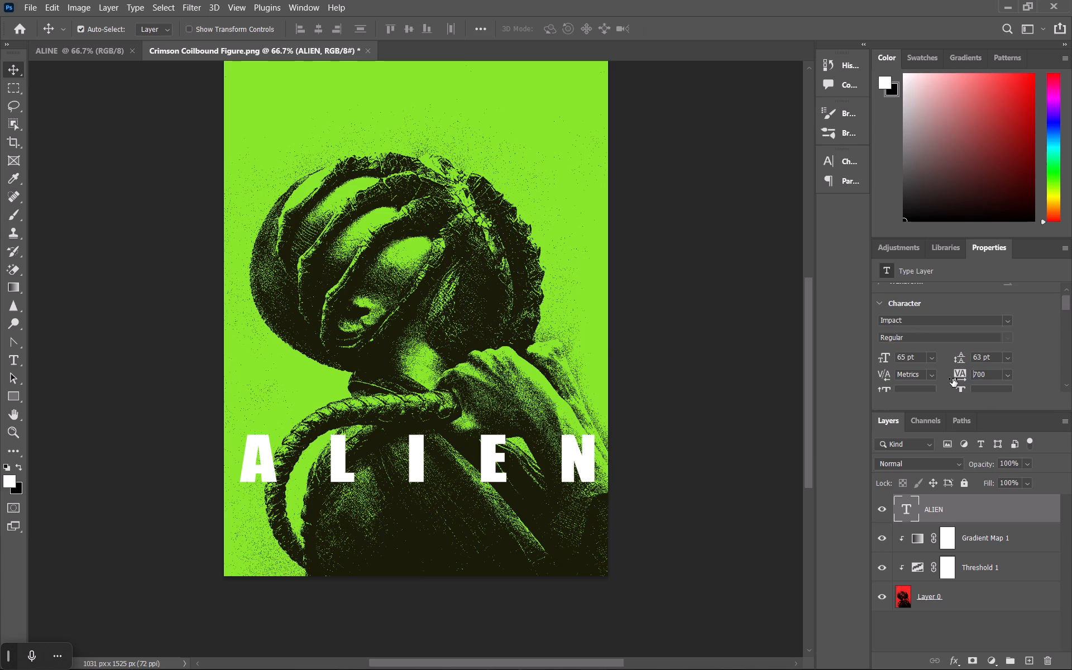
left_click_drag(953, 379, 944, 379)
Move the ALIEN title rightward to the poster's horizontal centre and nudge it slightly upward.
left_click(418, 544)
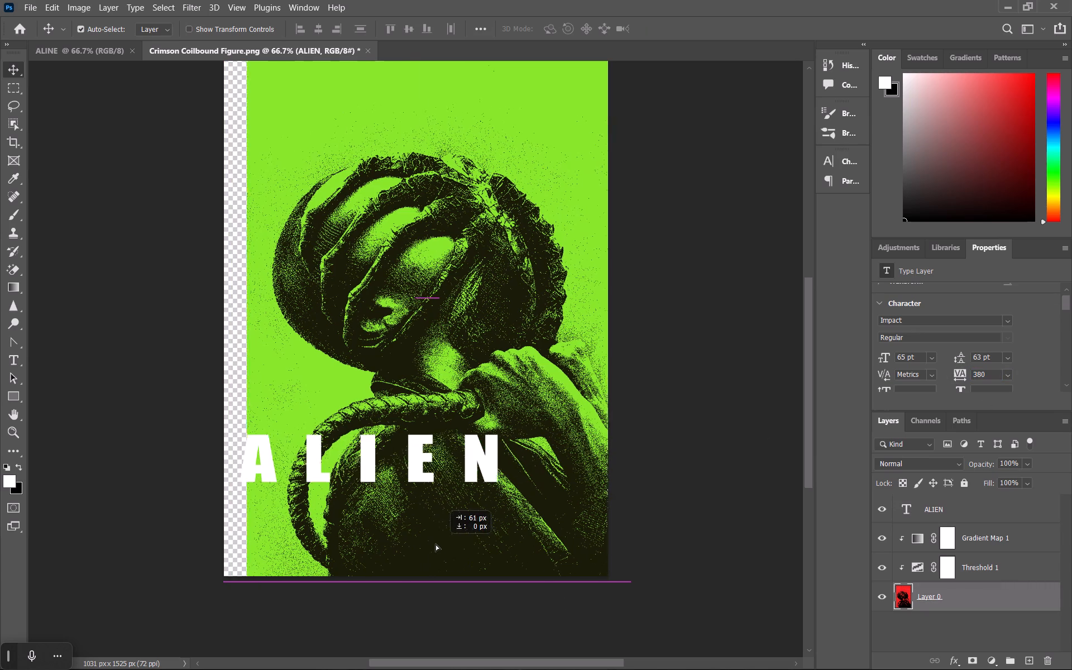
left_click_drag(420, 470, 446, 470)
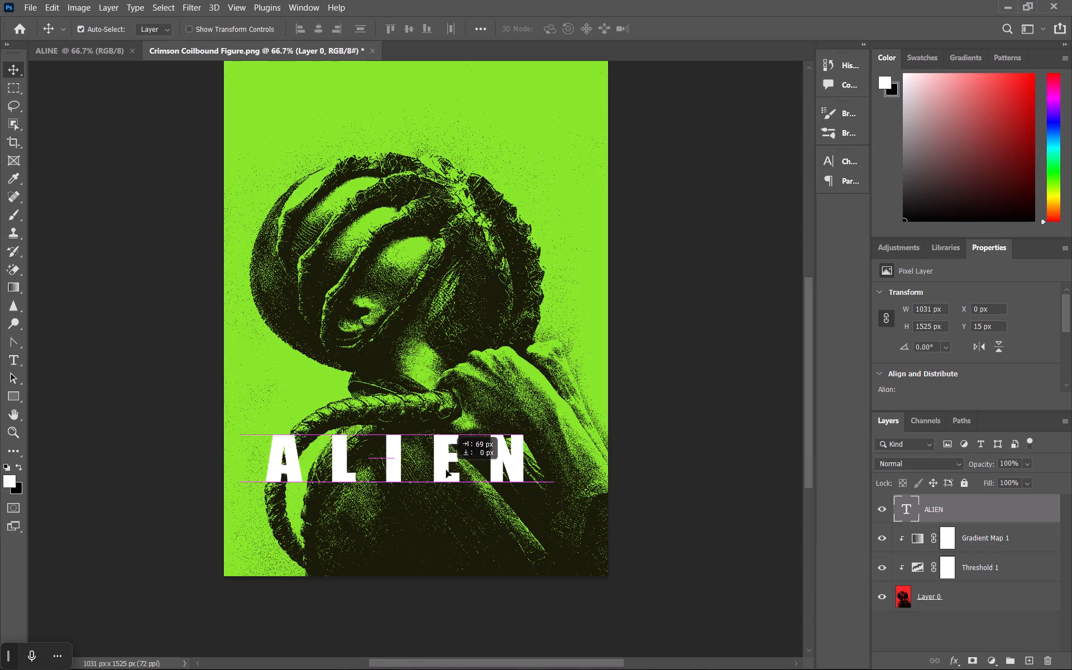
left_click_drag(446, 470, 471, 471)
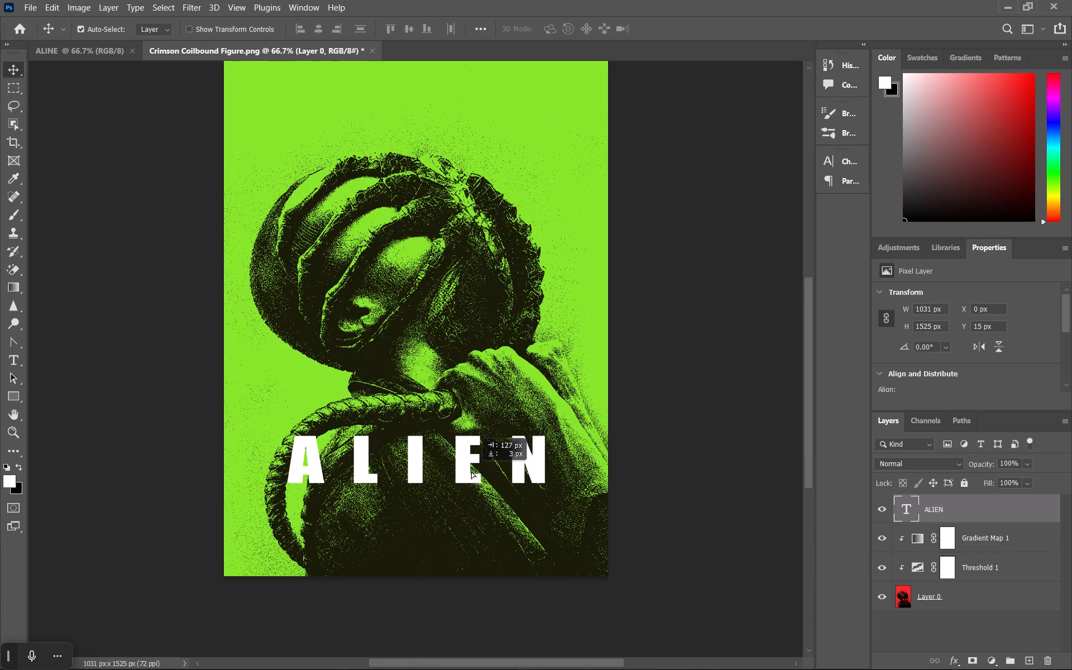
left_click_drag(471, 471, 470, 465)
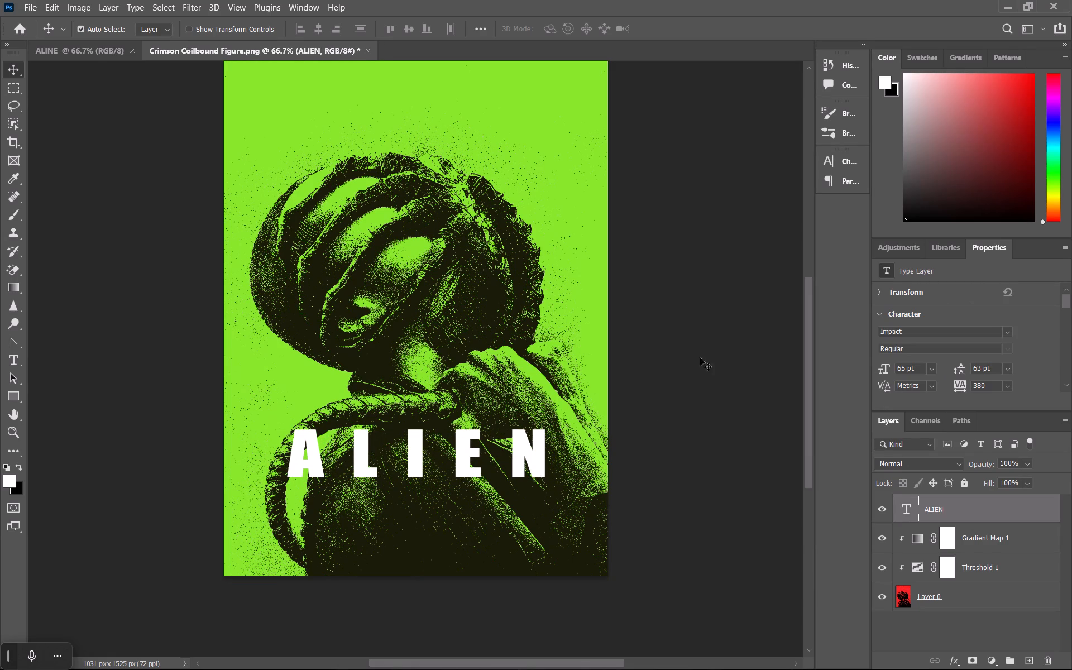
Apply the All Caps type option to the ALIEN title.
scroll(915, 365, "down", 13)
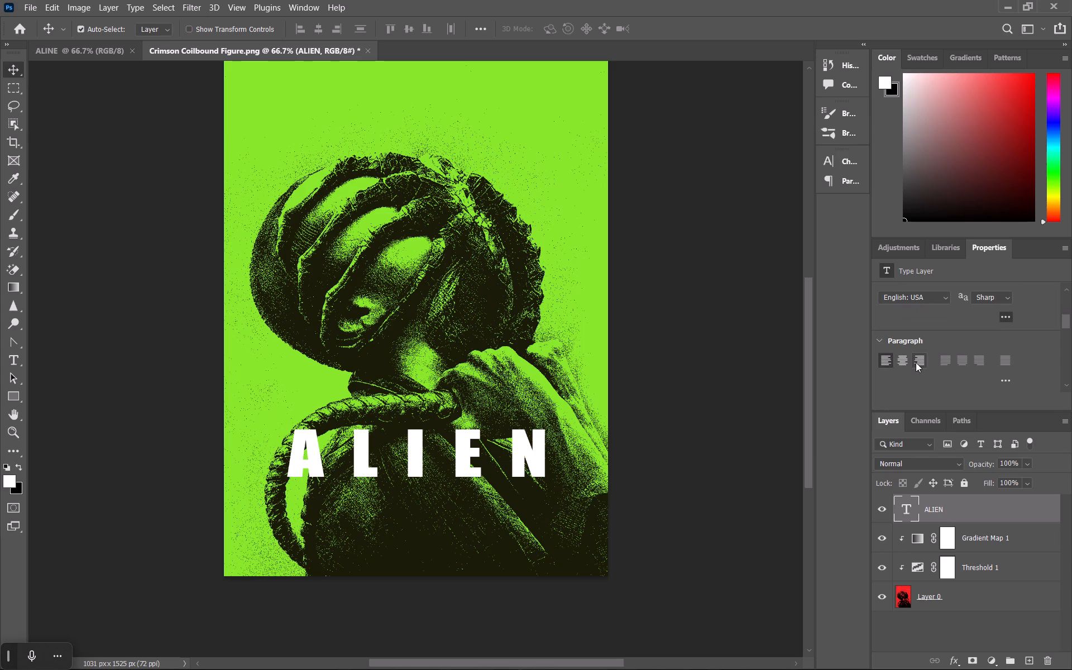
scroll(916, 367, "down", 6)
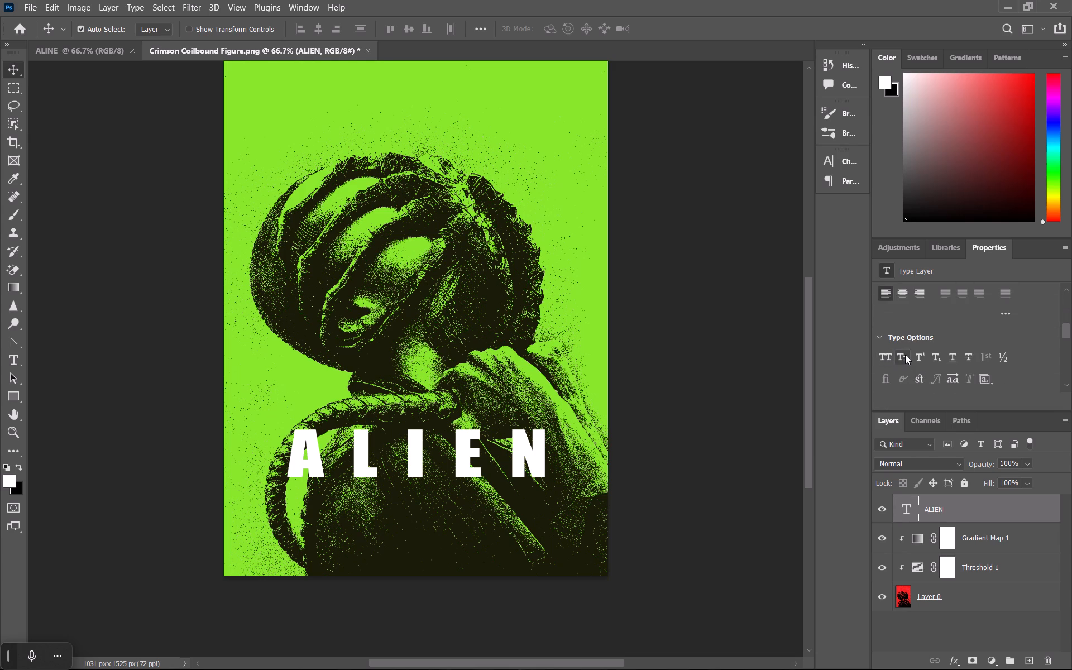
left_click(882, 356)
scroll(978, 346, "down", 4)
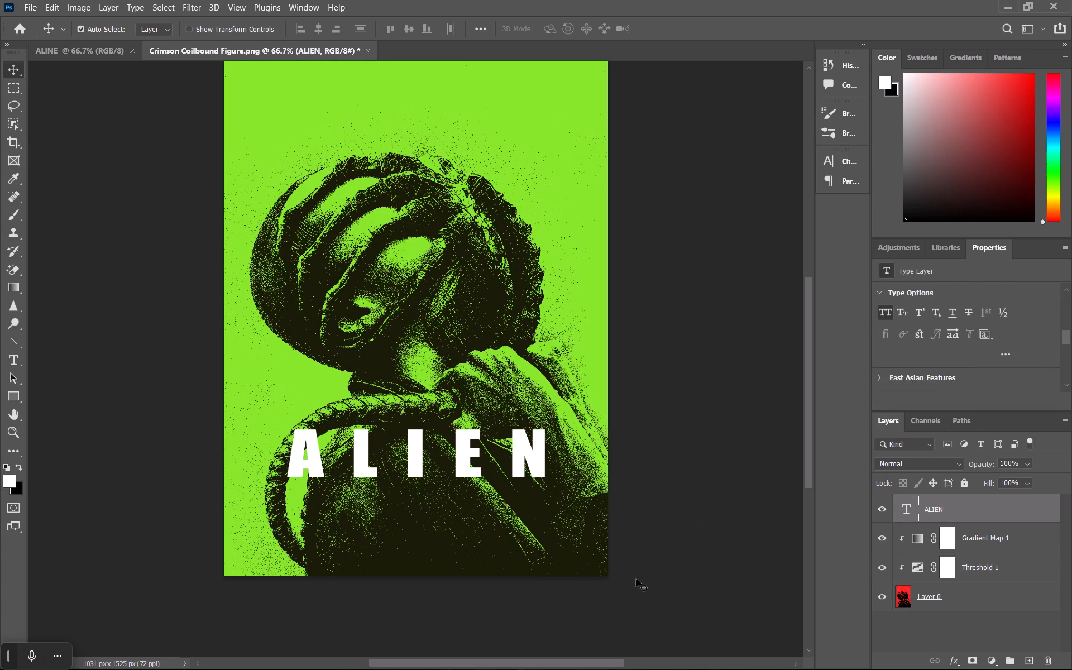
Start a new text line below the ALIEN title with a horizontal scale of 84% and tracking of 440.
scroll(497, 502, "down", 3)
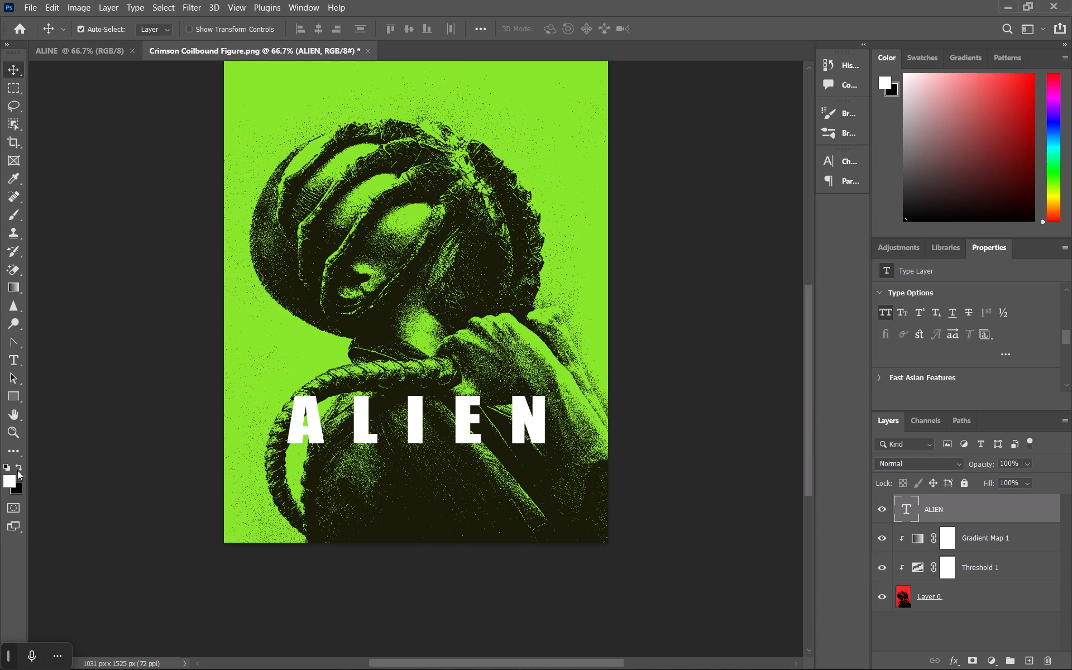
left_click(8, 358)
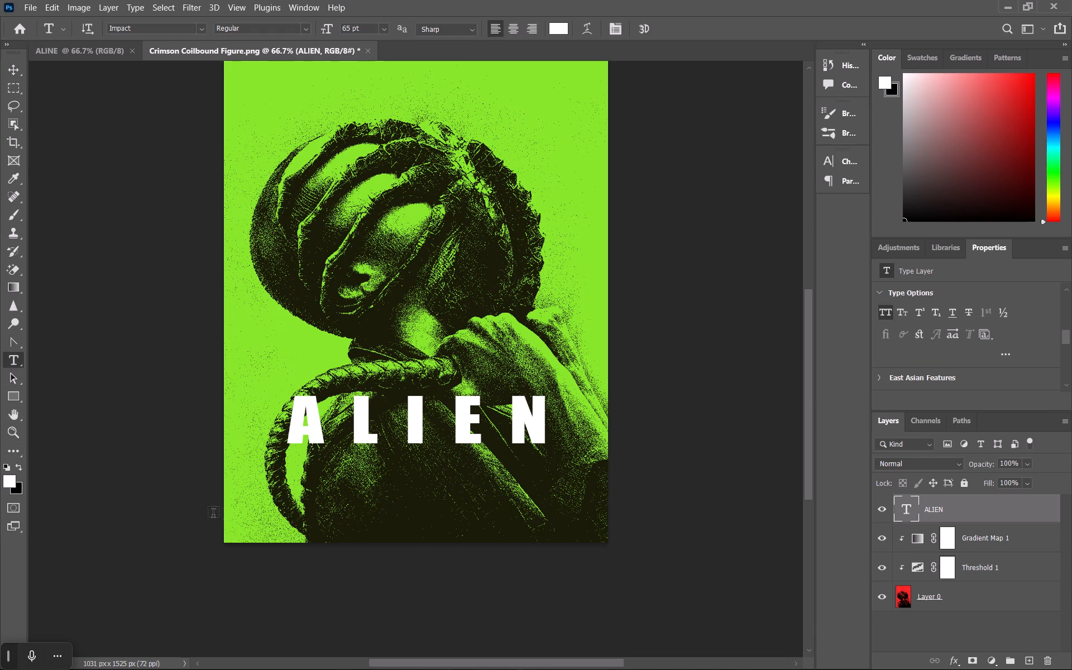
left_click(330, 491)
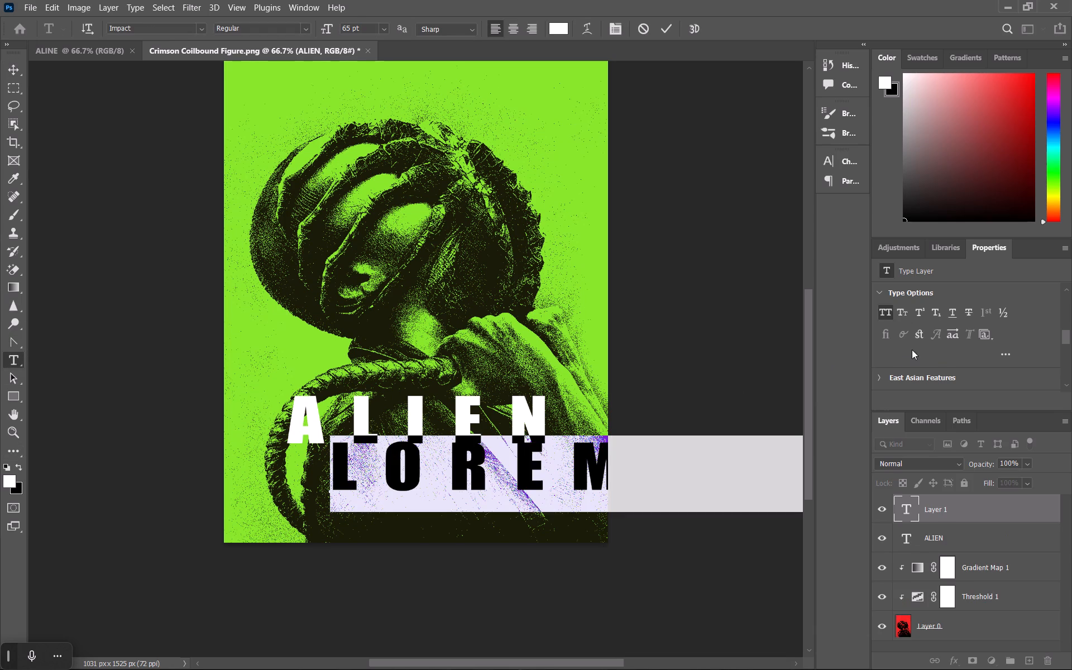
scroll(912, 349, "up", 18)
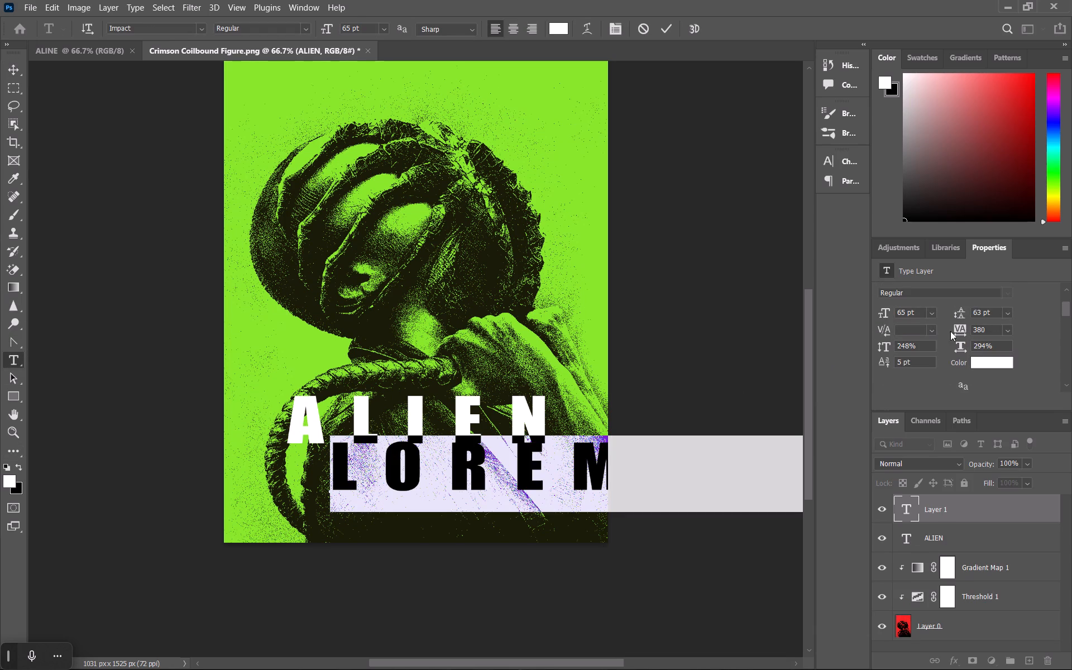
left_click_drag(958, 345, 824, 348)
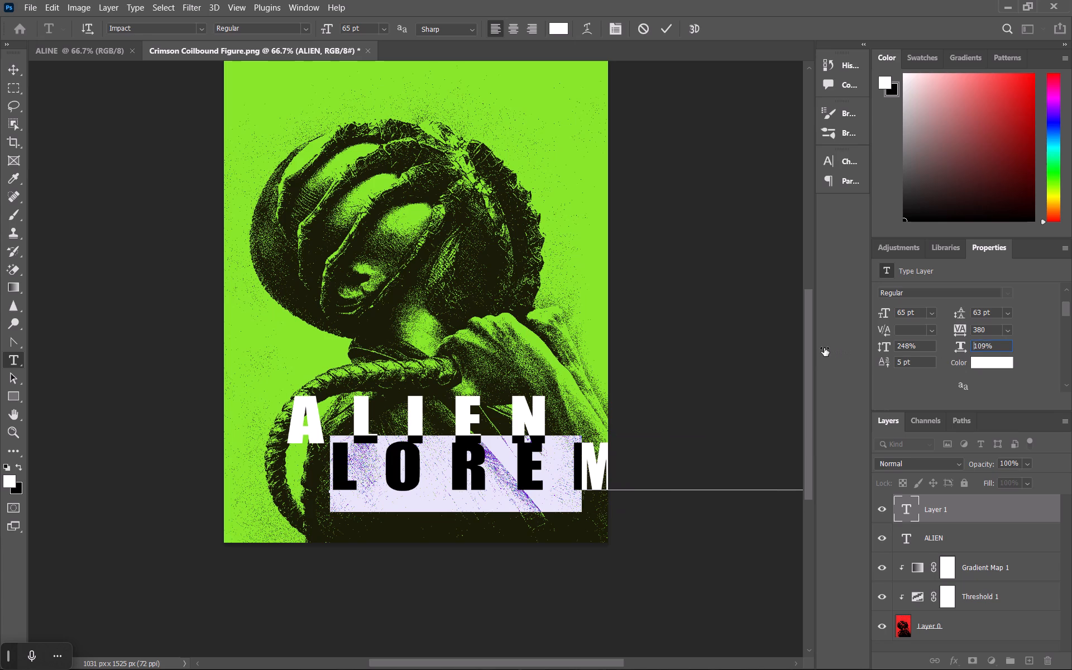
left_click_drag(824, 348, 810, 351)
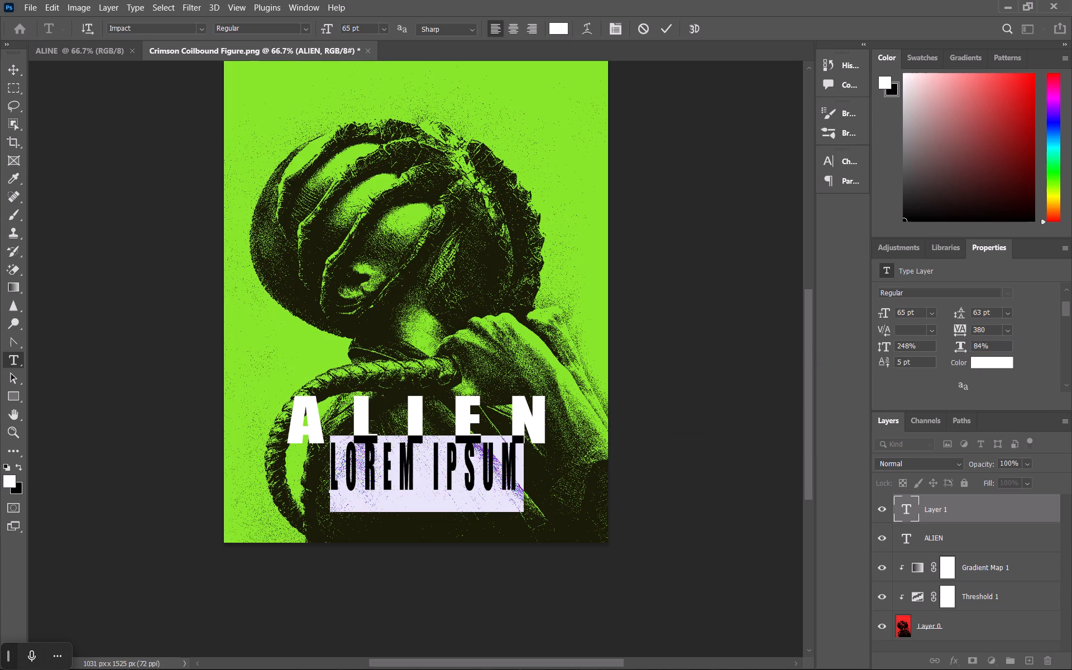
left_click_drag(958, 326, 905, 332)
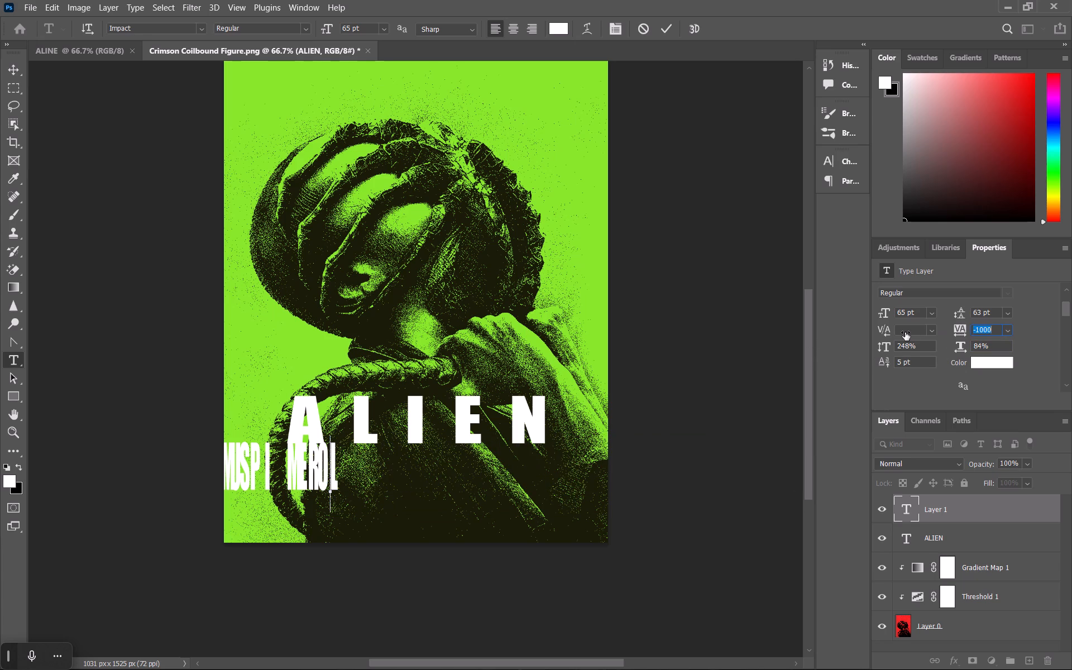
left_click_drag(905, 332, 955, 337)
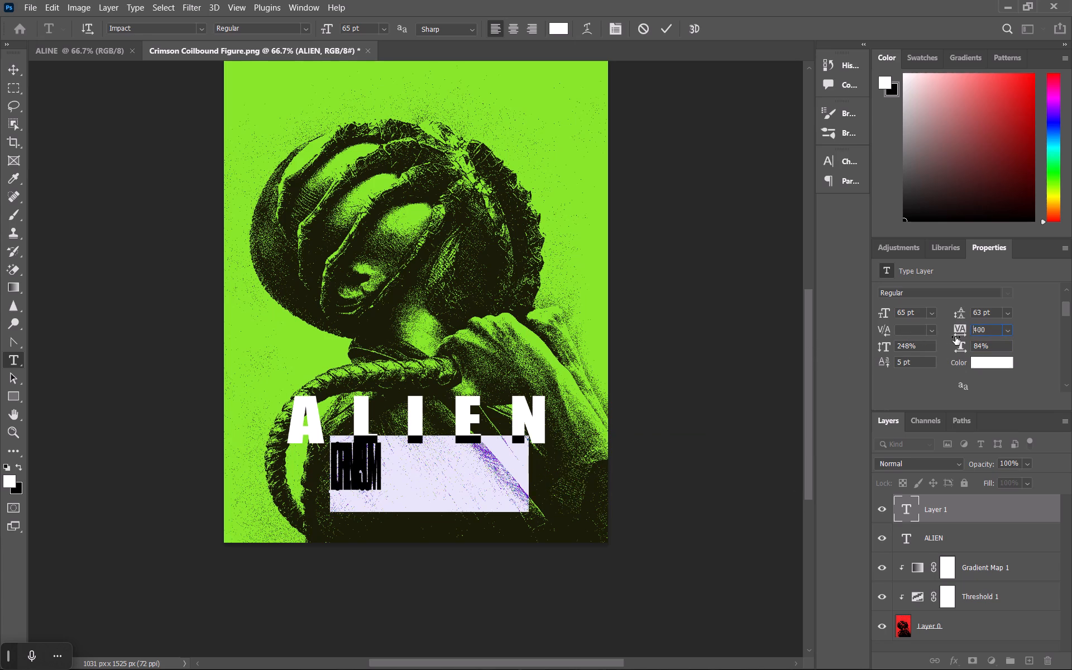
left_click_drag(955, 337, 956, 337)
Set the new text line's font size to 48 pt and its vertical scale to 153%.
left_click_drag(884, 313, 877, 315)
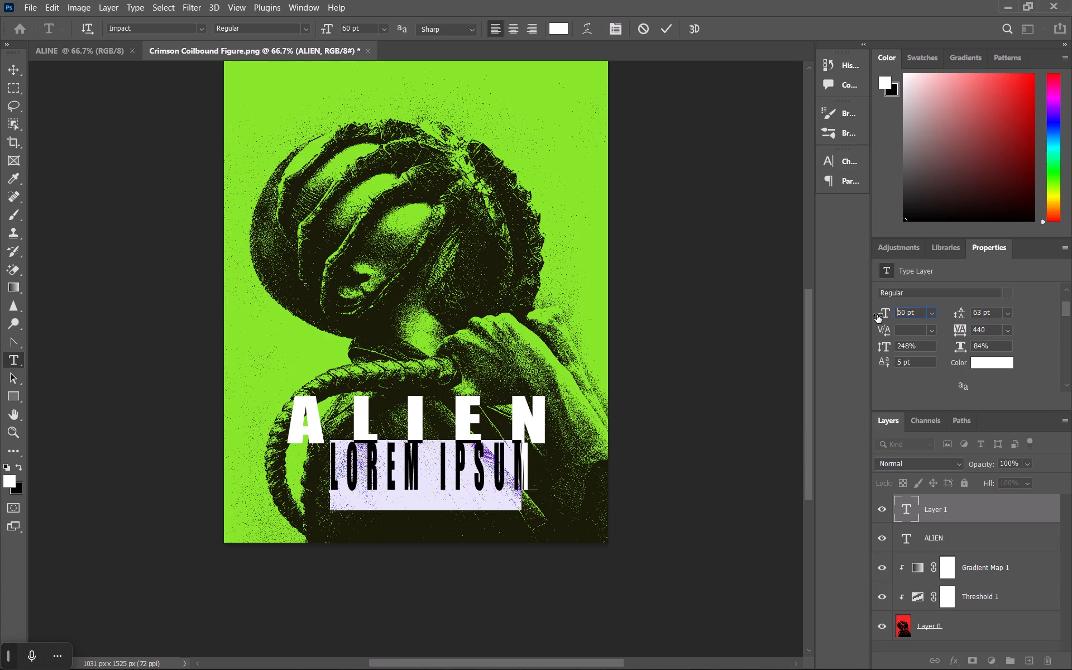
left_click_drag(877, 315, 860, 315)
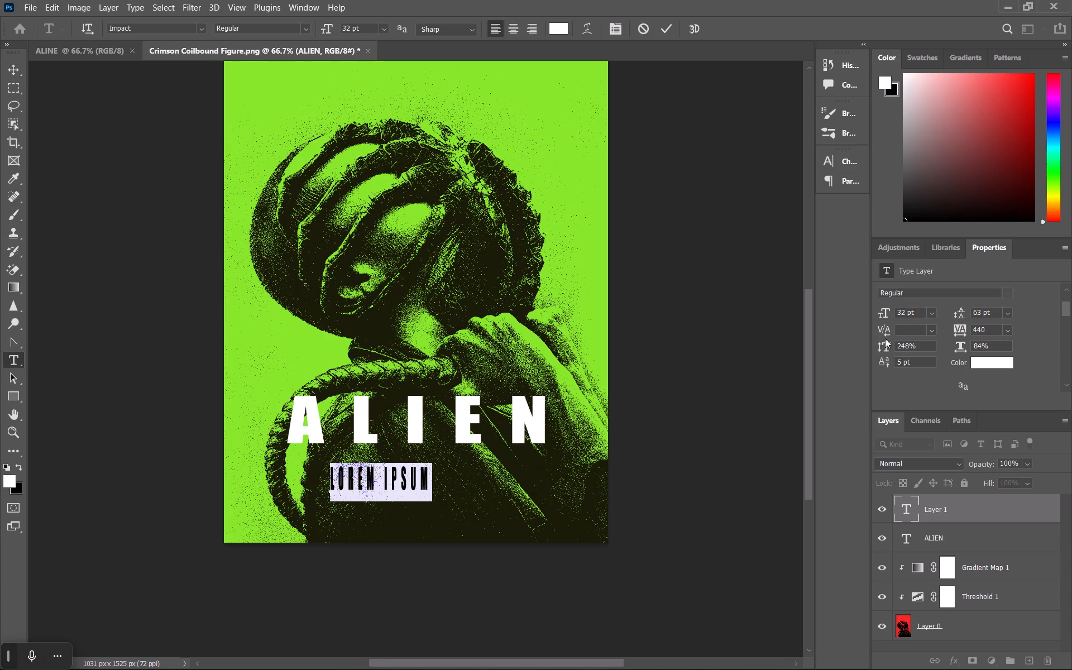
left_click_drag(882, 347, 858, 347)
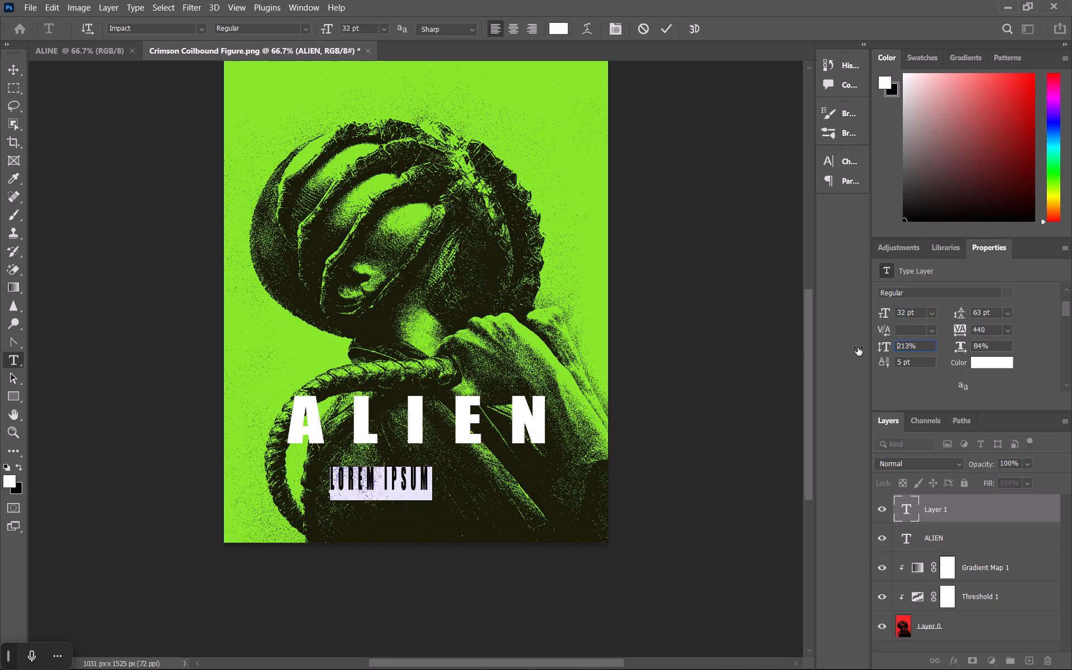
left_click_drag(858, 347, 816, 347)
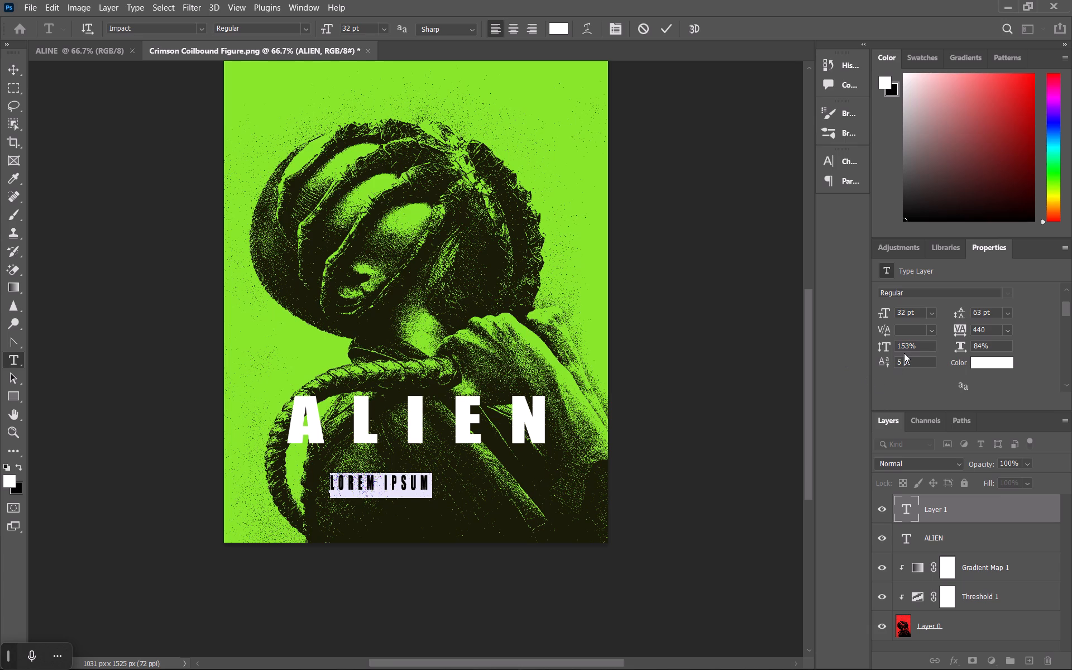
left_click_drag(875, 314, 886, 314)
left_click_drag(886, 314, 906, 315)
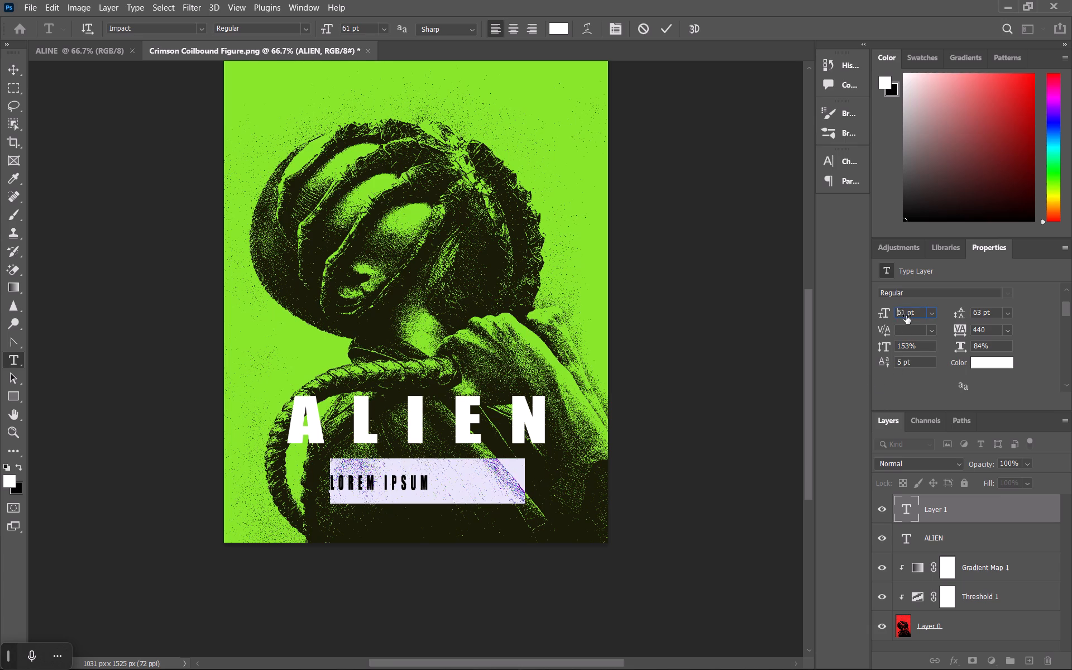
left_click_drag(906, 315, 897, 315)
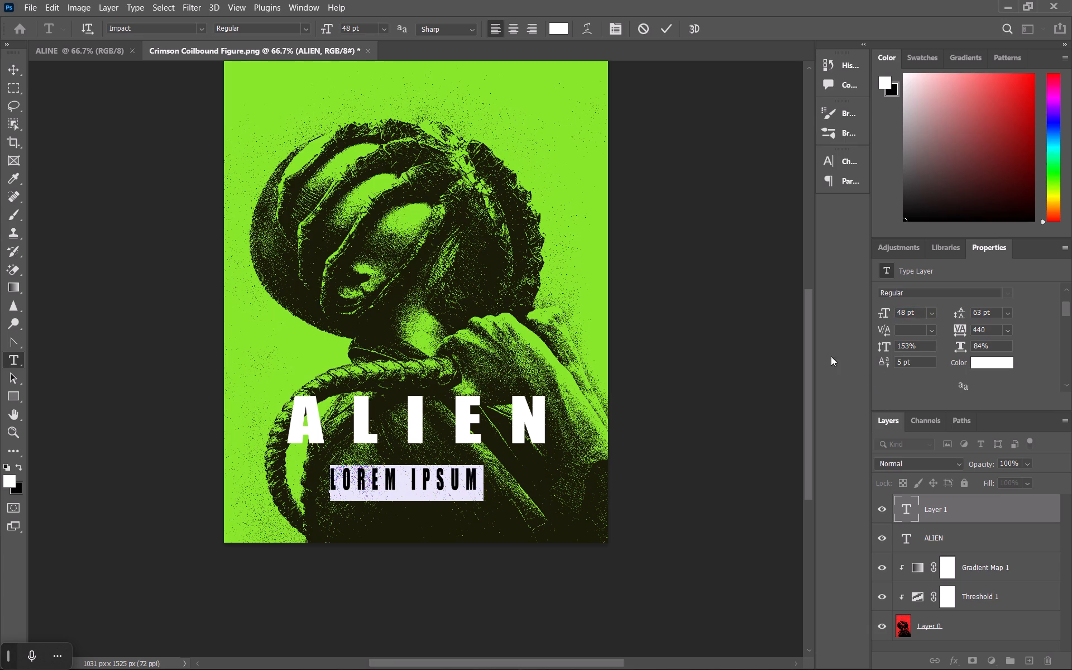
Enter ROMULUS as the new line's text, checking the subtitle against the original poster in Photos.
type("Formulas")
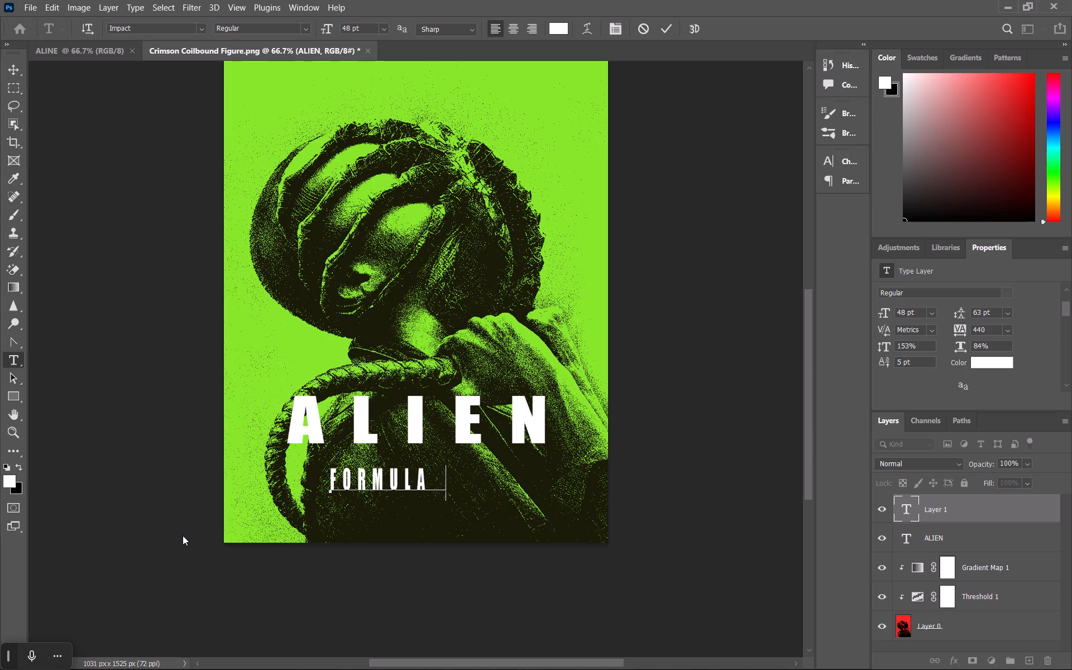
key("alt+Tab")
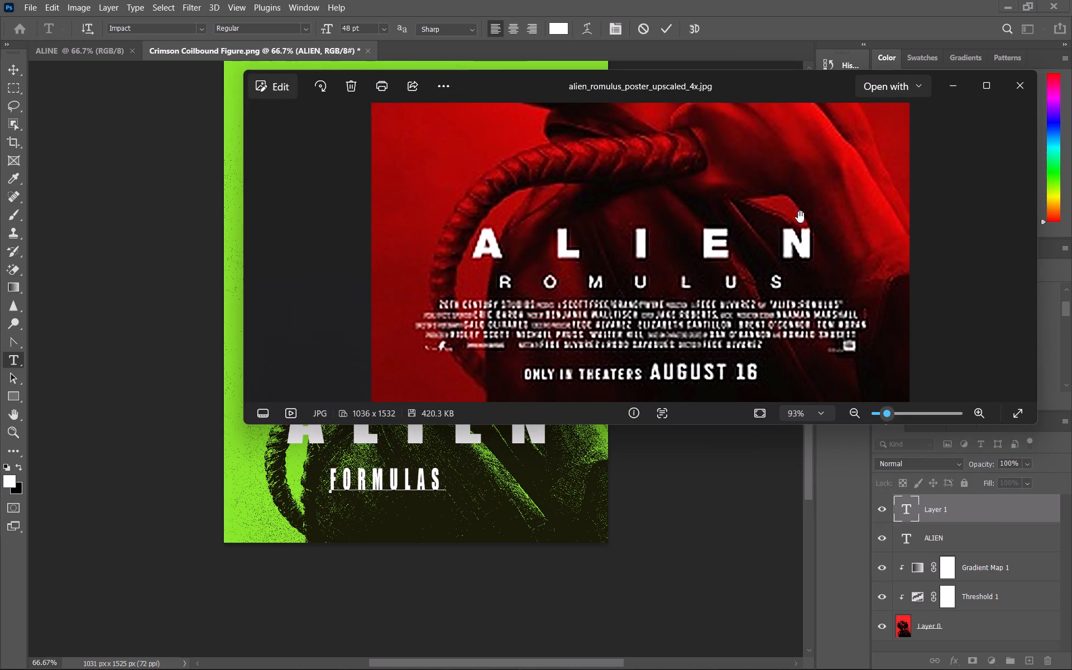
left_click(960, 79)
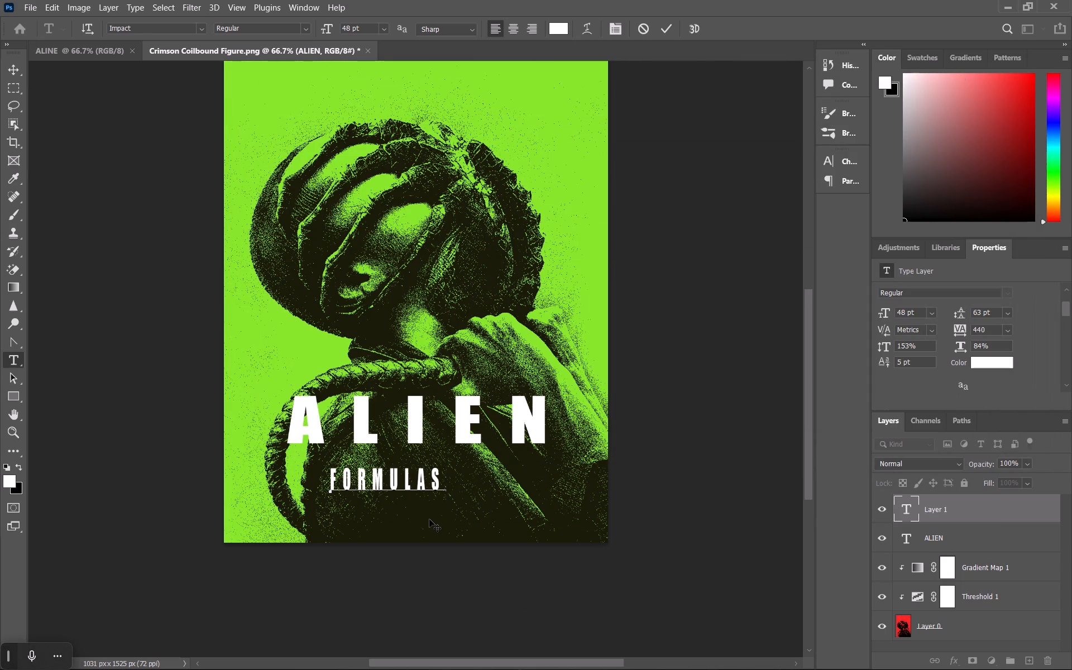
key("ctrl+a")
type("ROM")
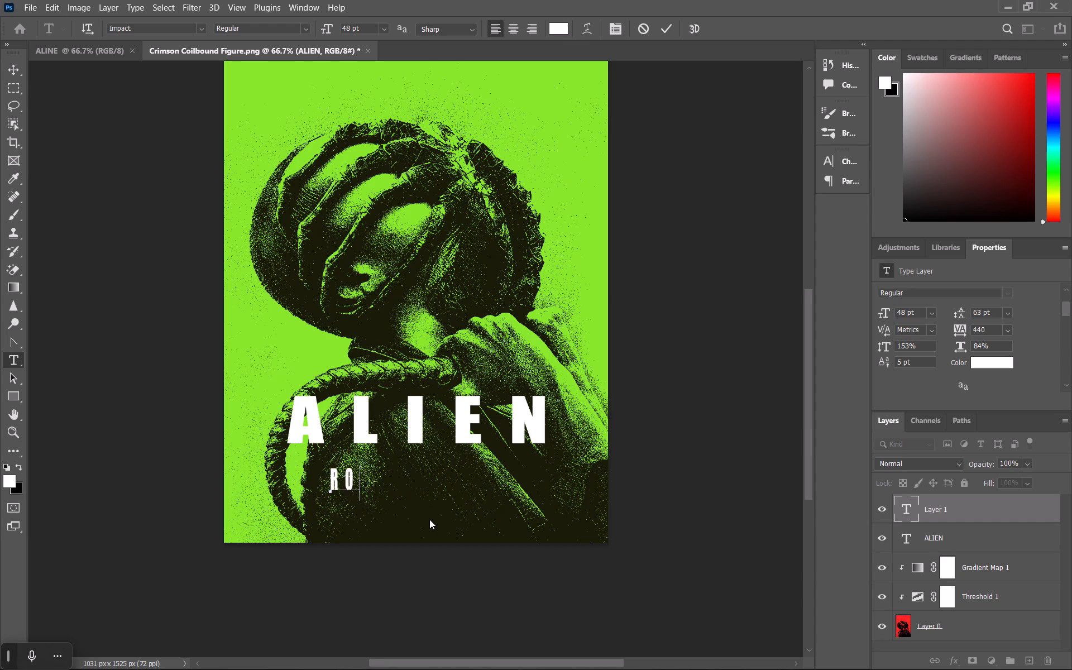
type("ULUS")
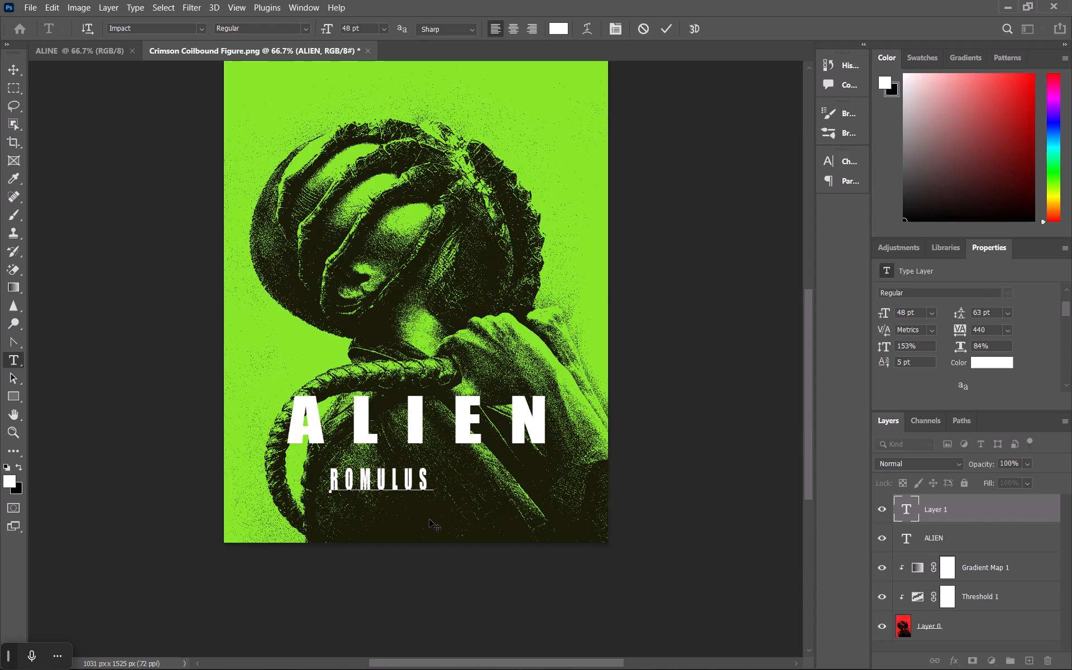
key("alt+Tab")
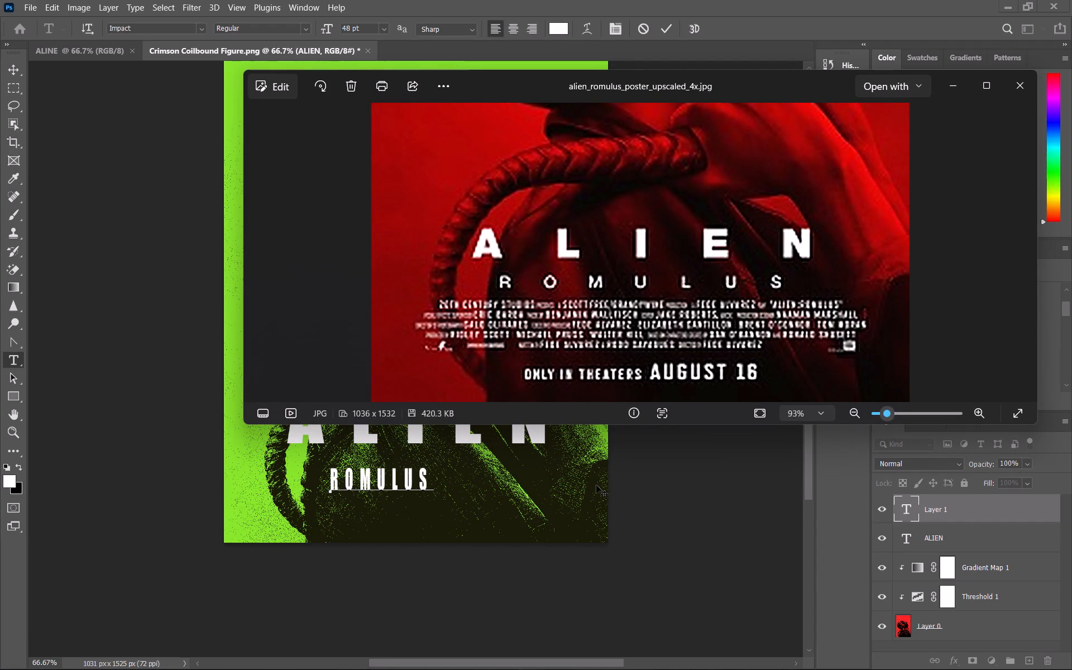
left_click(494, 482)
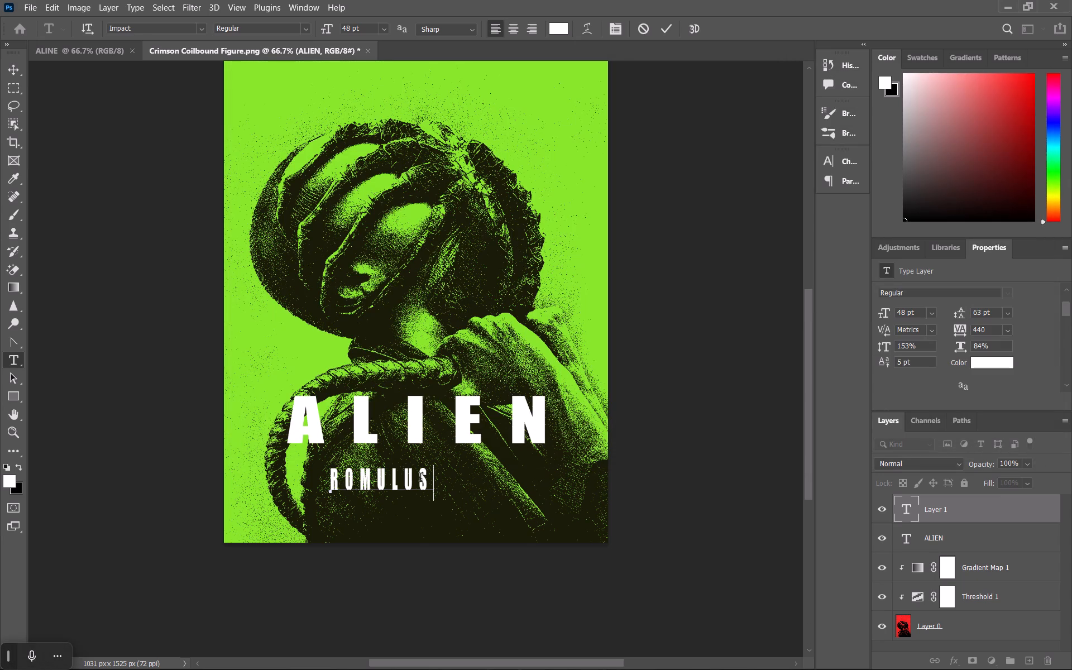
Change the font of the whole ROMULUS subtitle to Arial.
left_click_drag(432, 481, 291, 485)
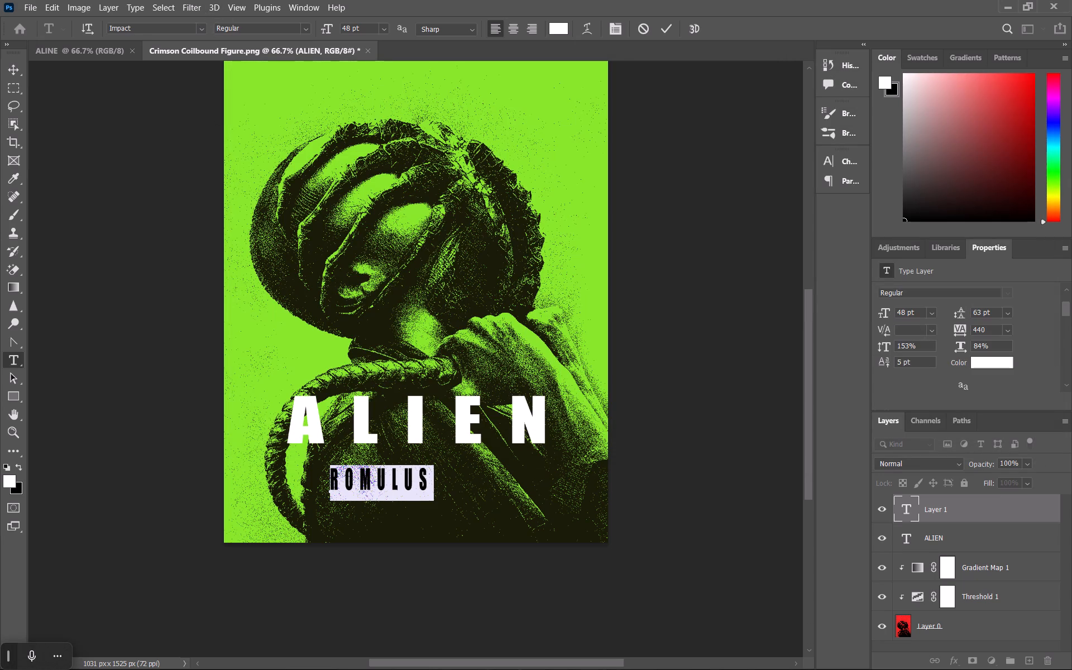
left_click(184, 29)
left_click(203, 30)
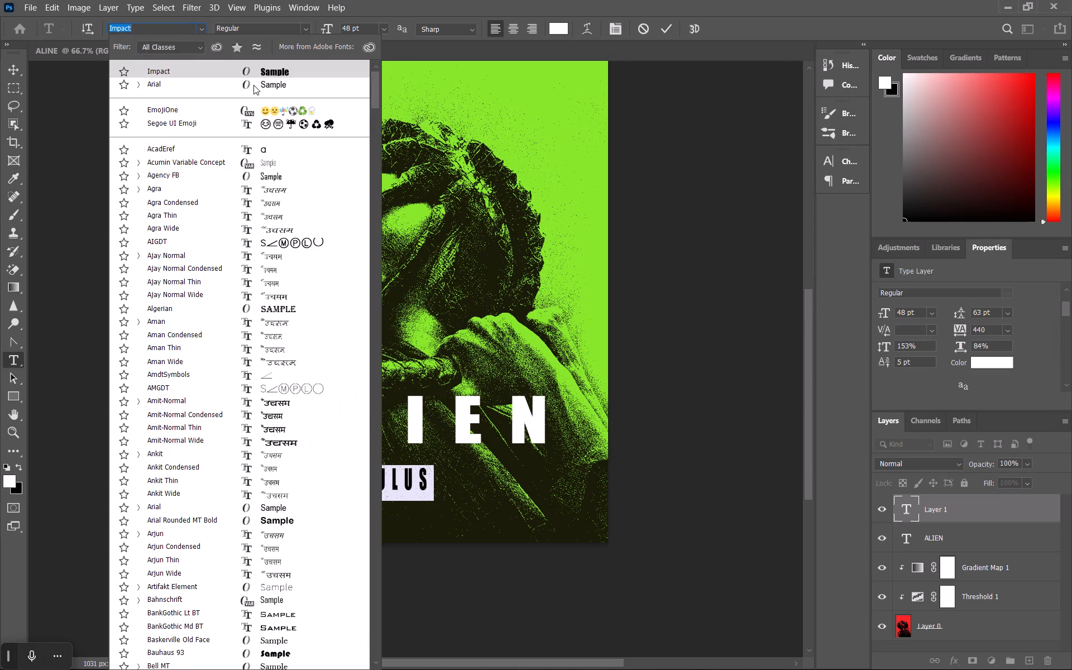
left_click(258, 85)
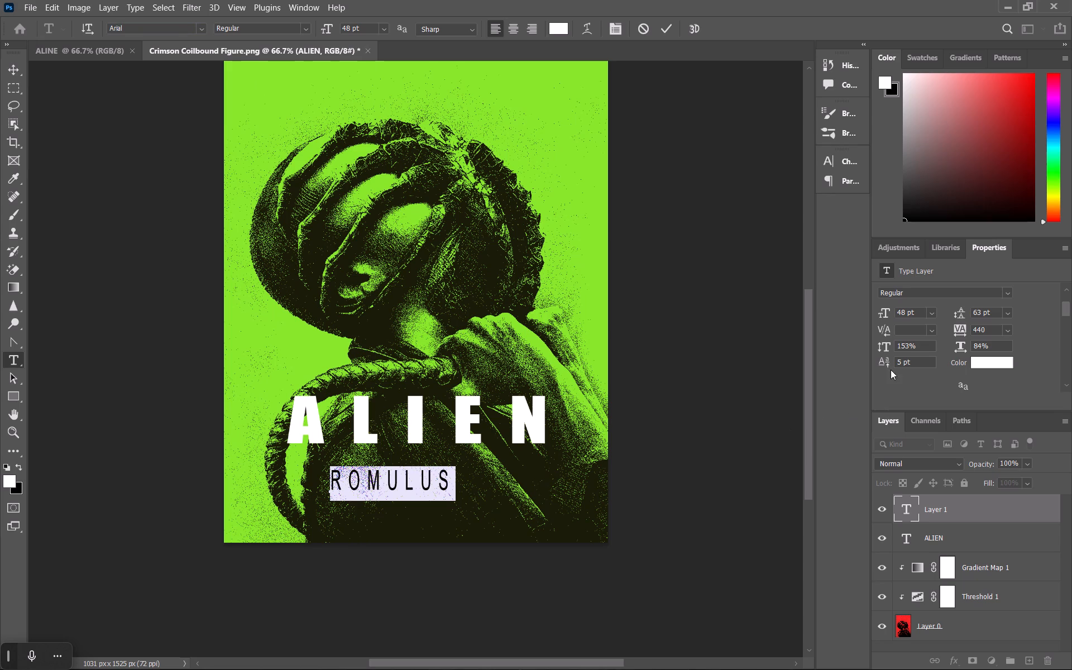
Set the ROMULUS subtitle's horizontal scale to 125%, its font size to 39 pt and its tracking to 720.
left_click_drag(958, 350, 982, 353)
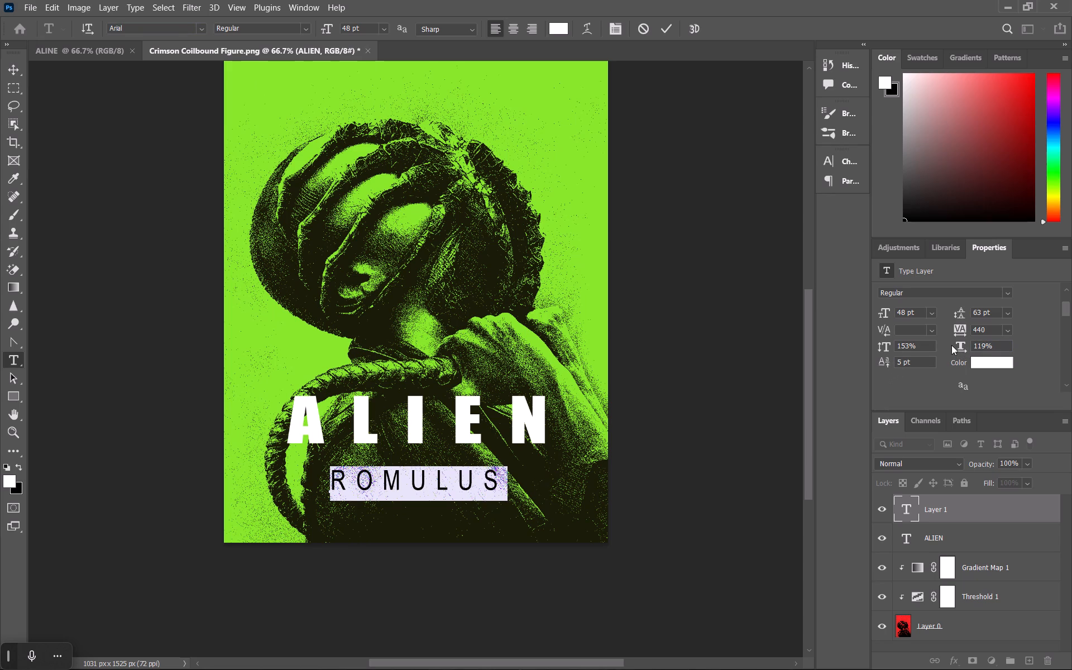
left_click(958, 345)
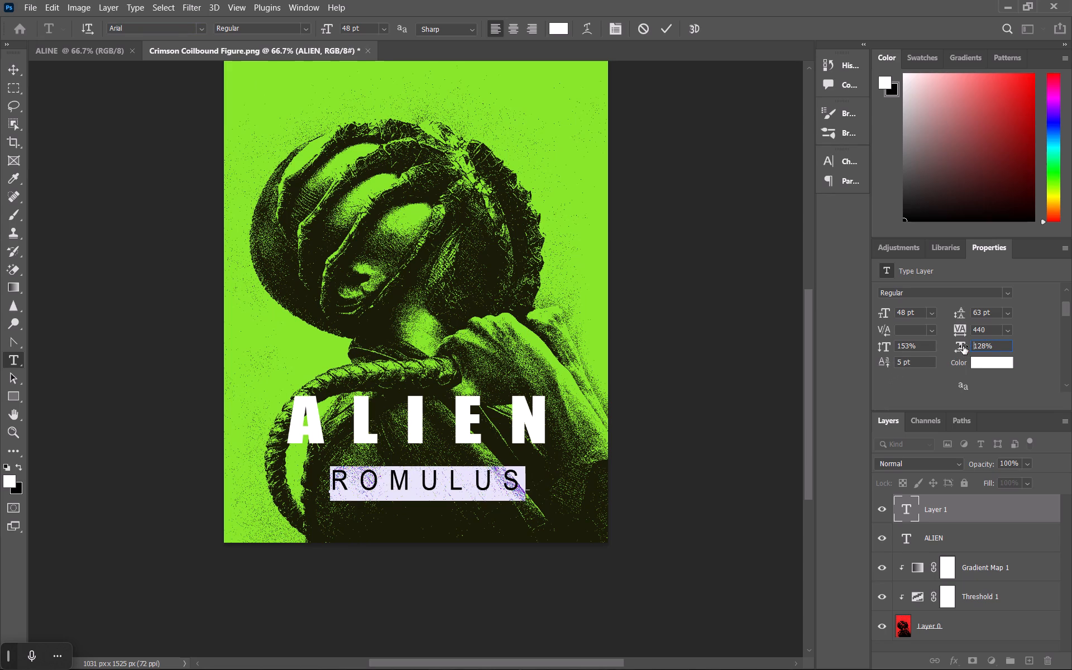
left_click_drag(884, 312, 873, 314)
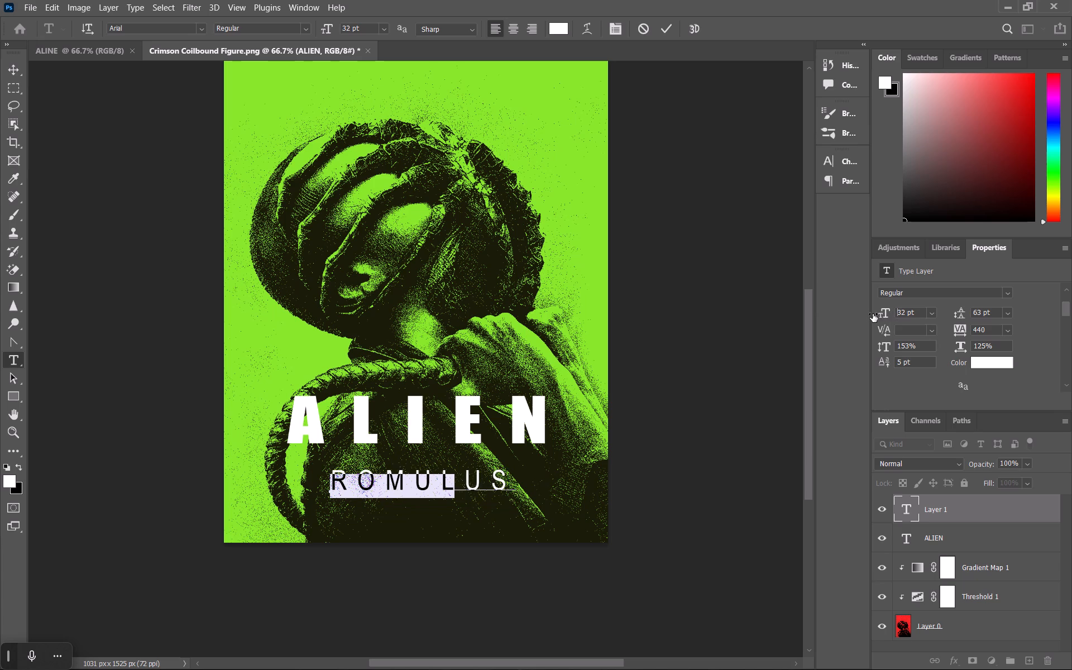
left_click_drag(873, 314, 878, 319)
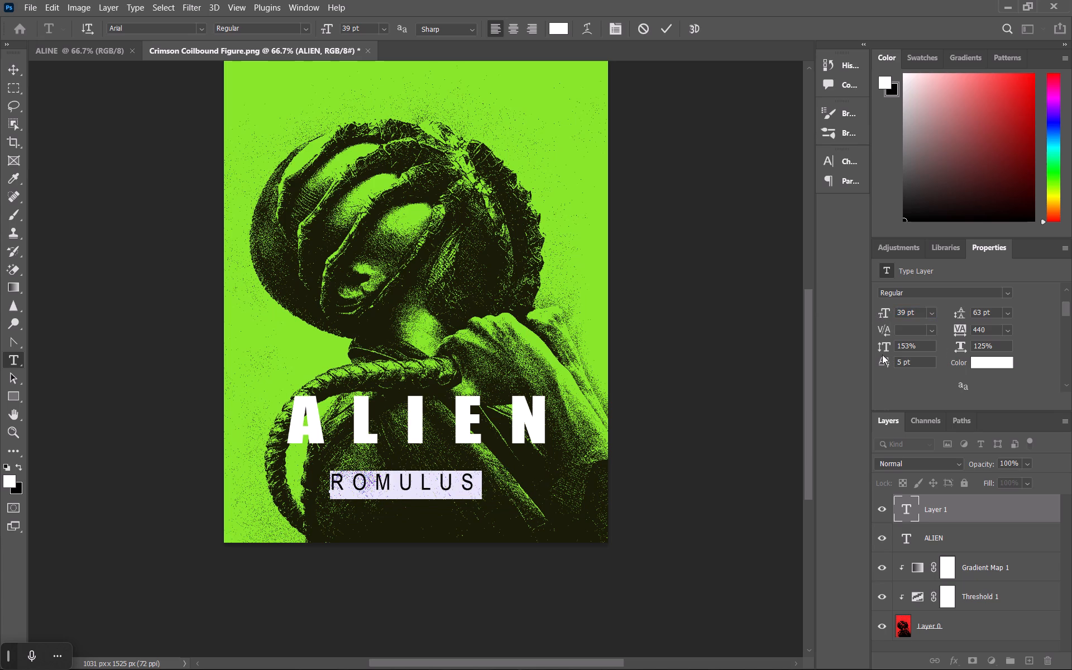
left_click_drag(961, 337, 970, 337)
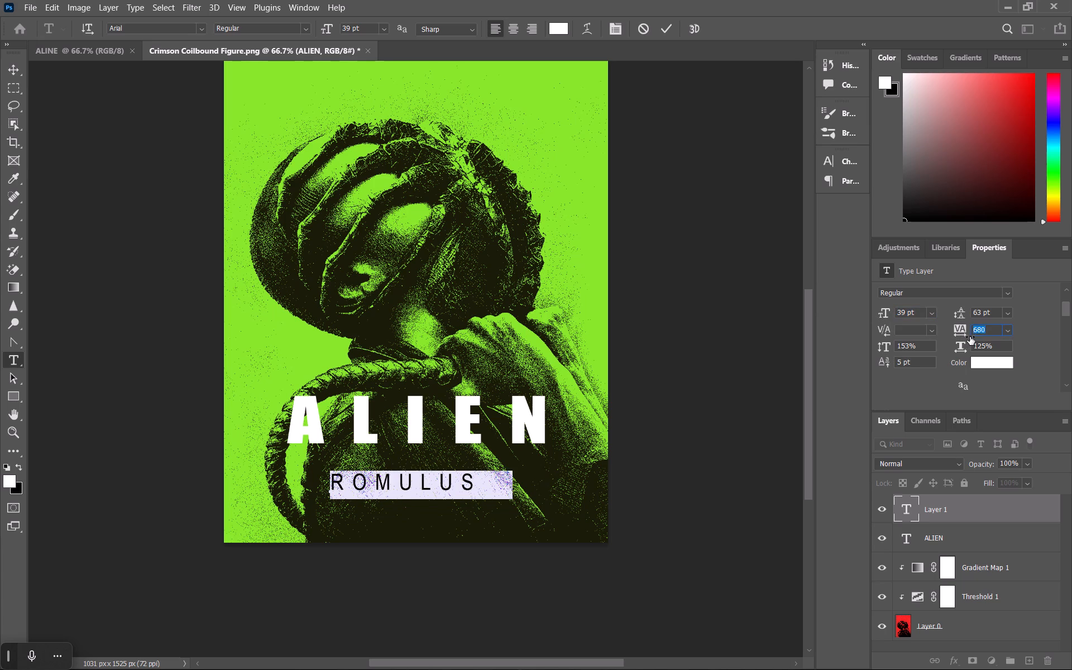
left_click_drag(970, 337, 971, 337)
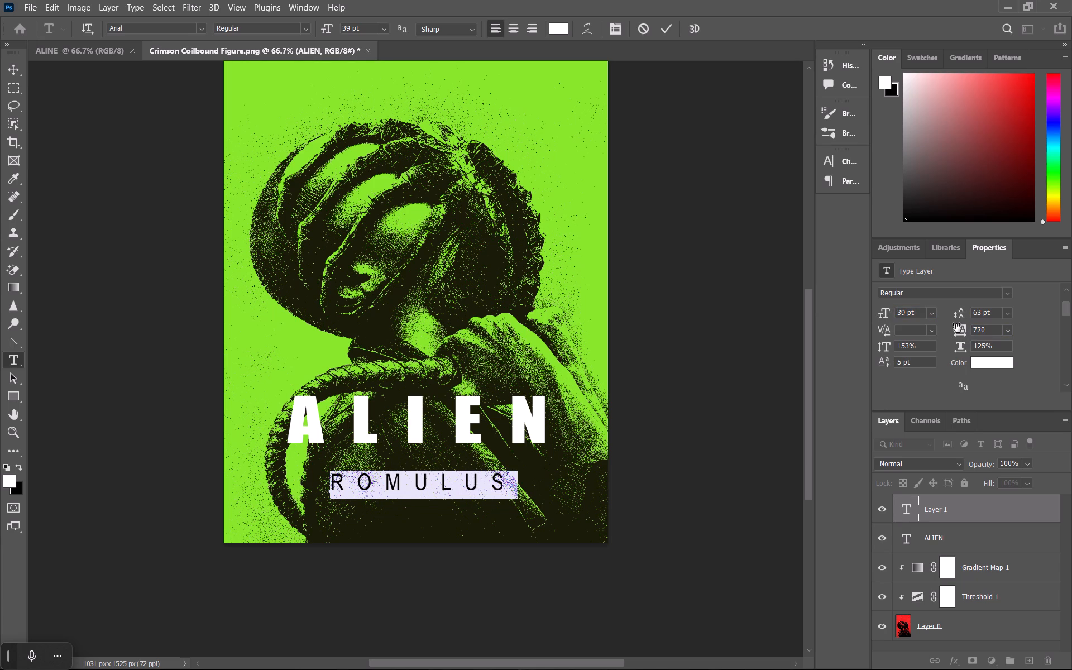
Turn off the All Caps type option for the ROMULUS subtitle.
scroll(954, 344, "down", 5)
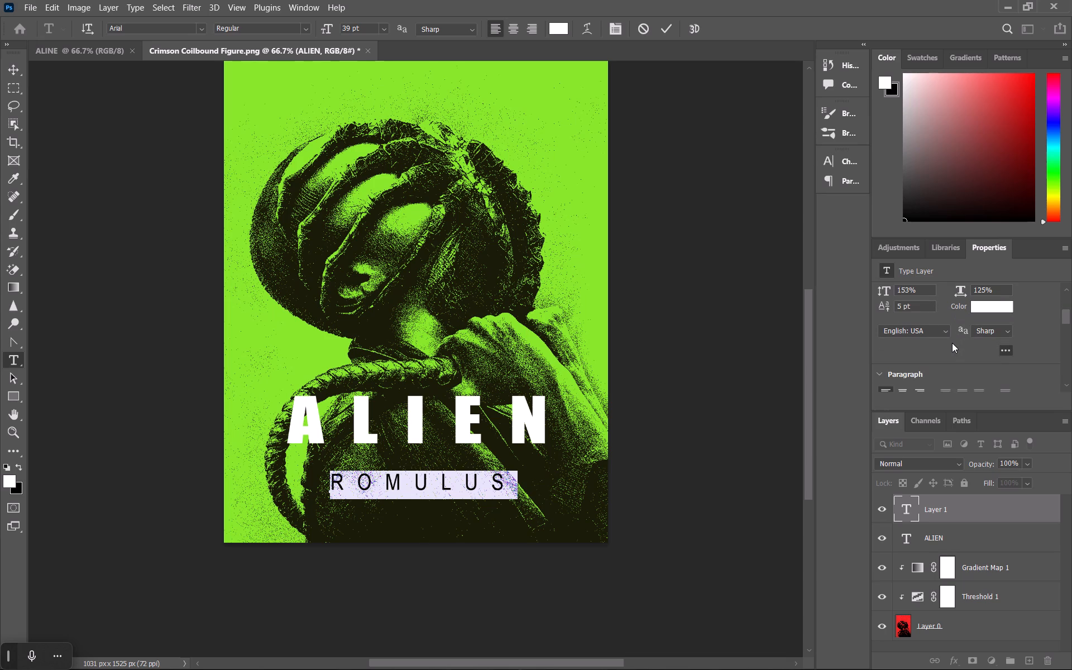
scroll(949, 339, "down", 9)
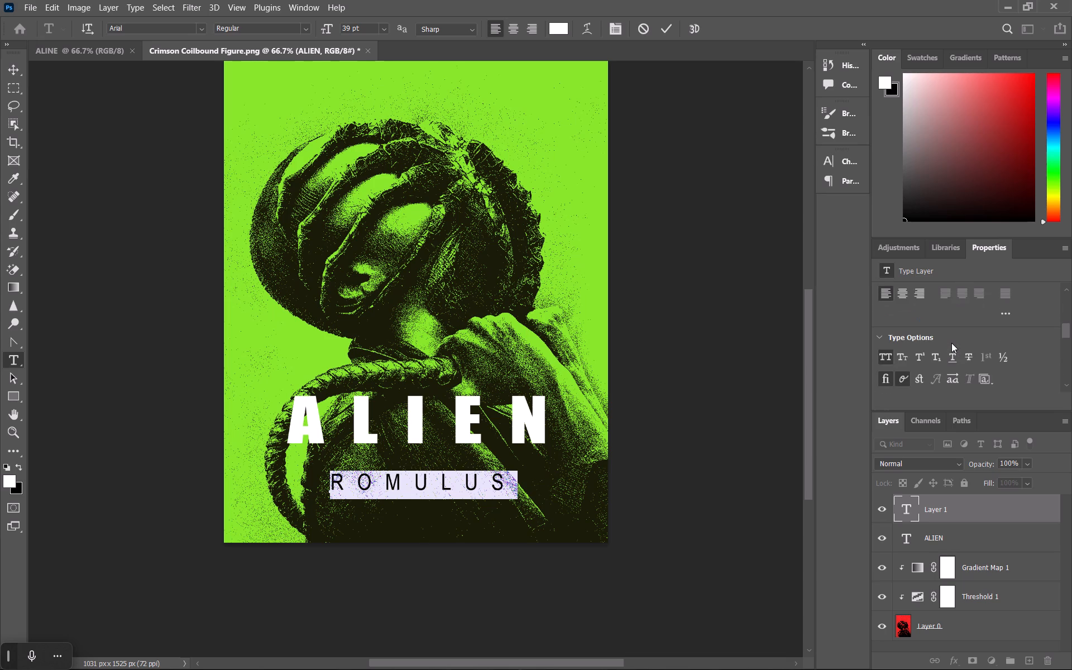
scroll(951, 343, "down", 1)
left_click(888, 347)
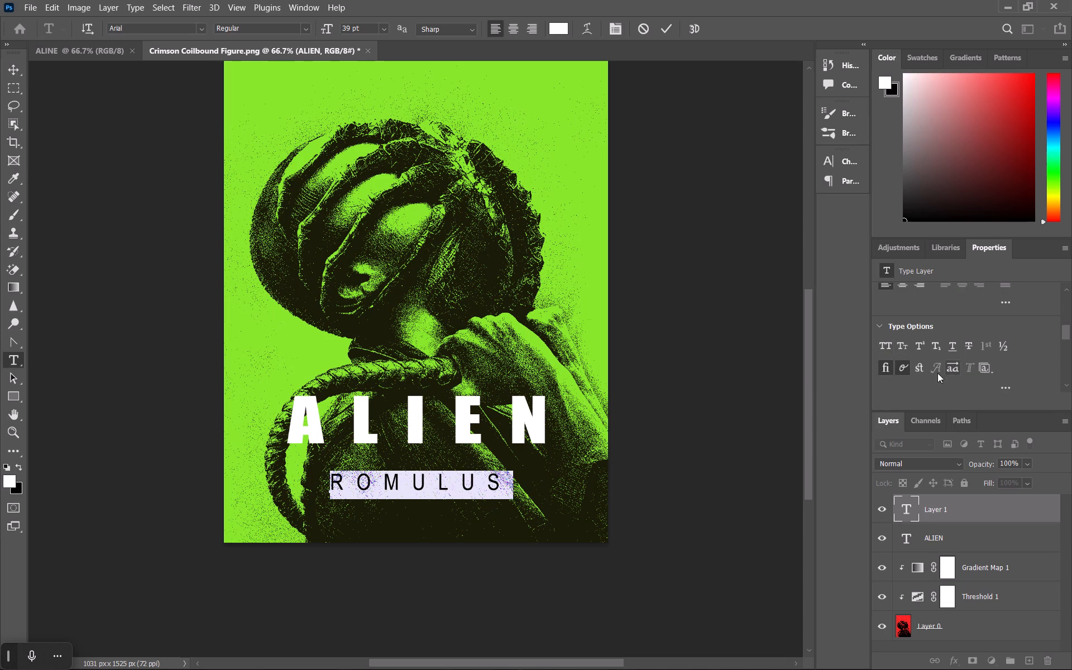
scroll(969, 323, "up", 13)
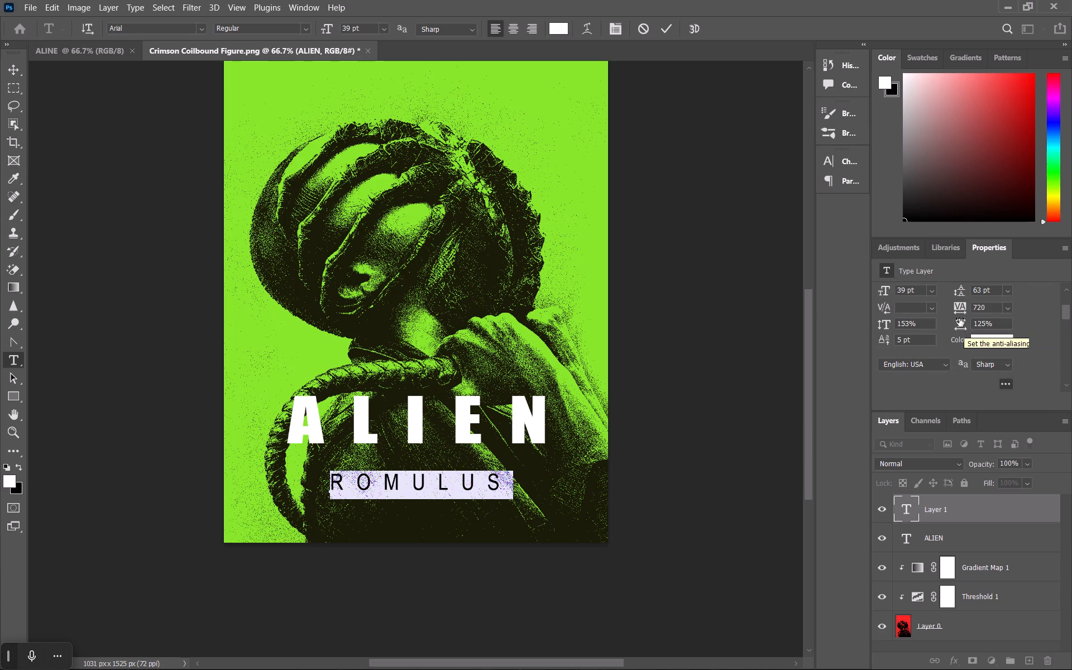
Move the ROMULUS subtitle up so it sits close beneath the ALIEN title, and commit the text.
left_click_drag(494, 523, 488, 505)
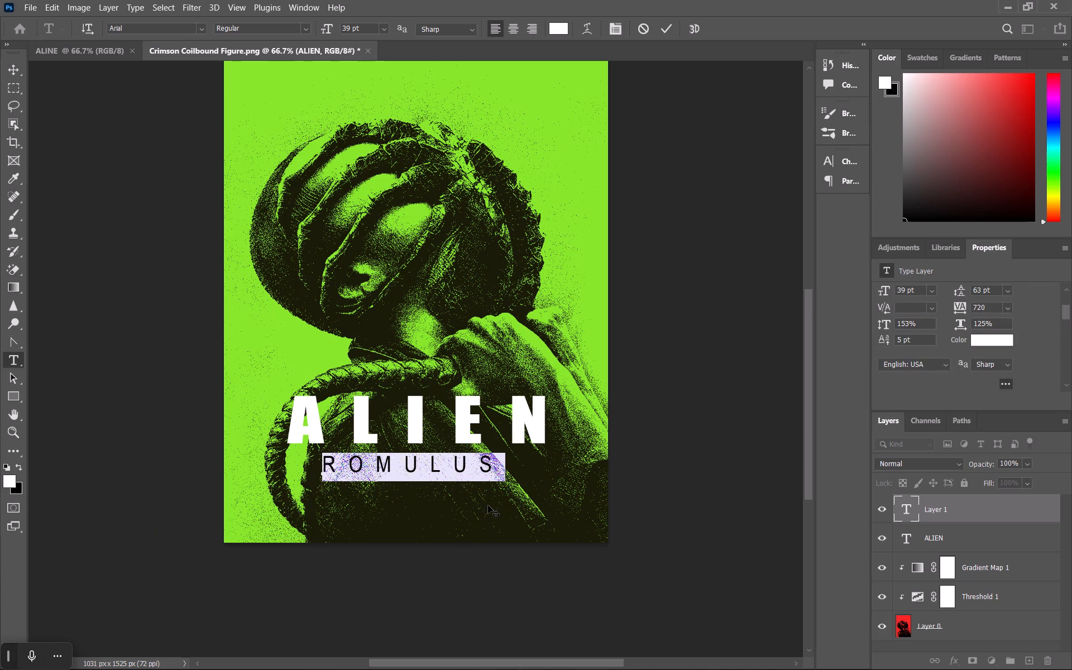
left_click_drag(488, 505, 491, 505)
left_click(496, 515)
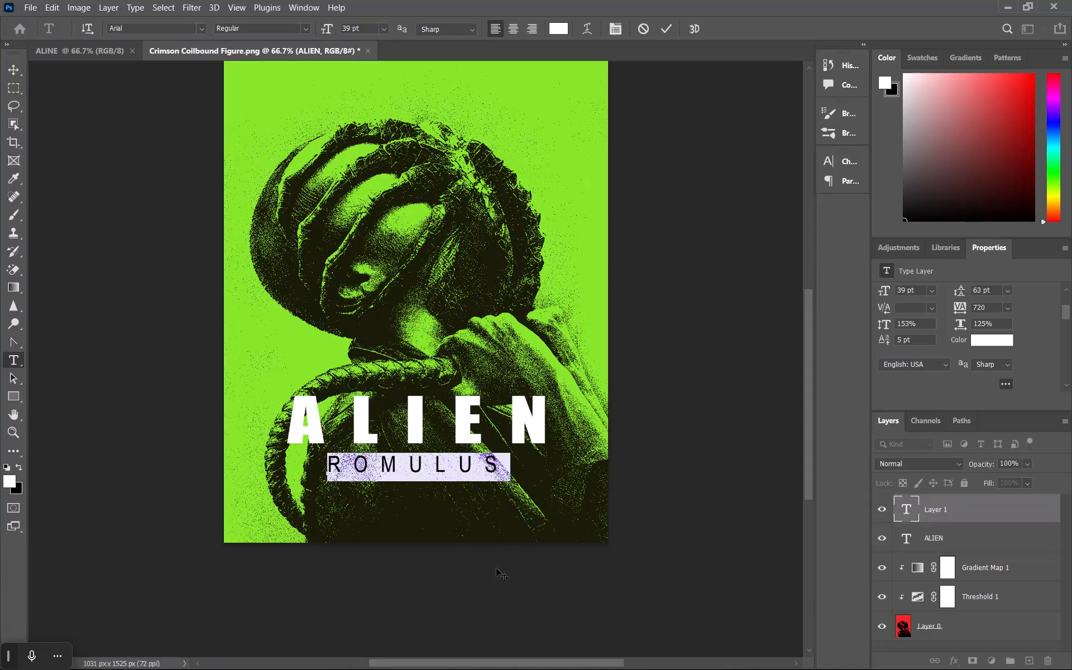
left_click(495, 588)
left_click(13, 75)
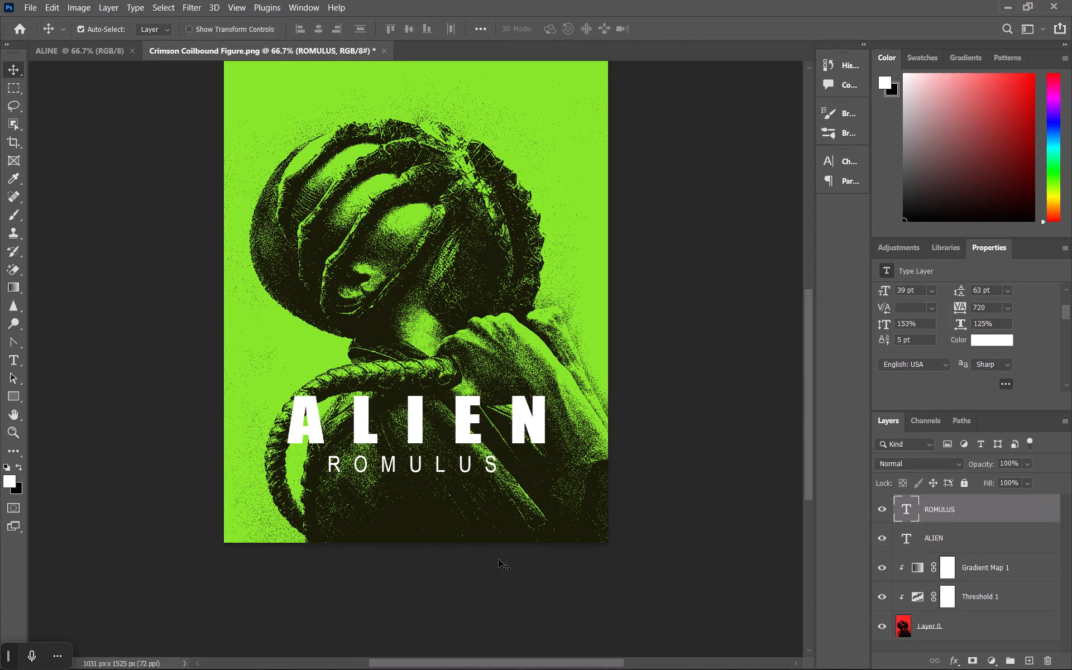
Move the background image layer up to align with the canvas edges, covering the transparent strip along the top.
scroll(478, 472, "up", 3)
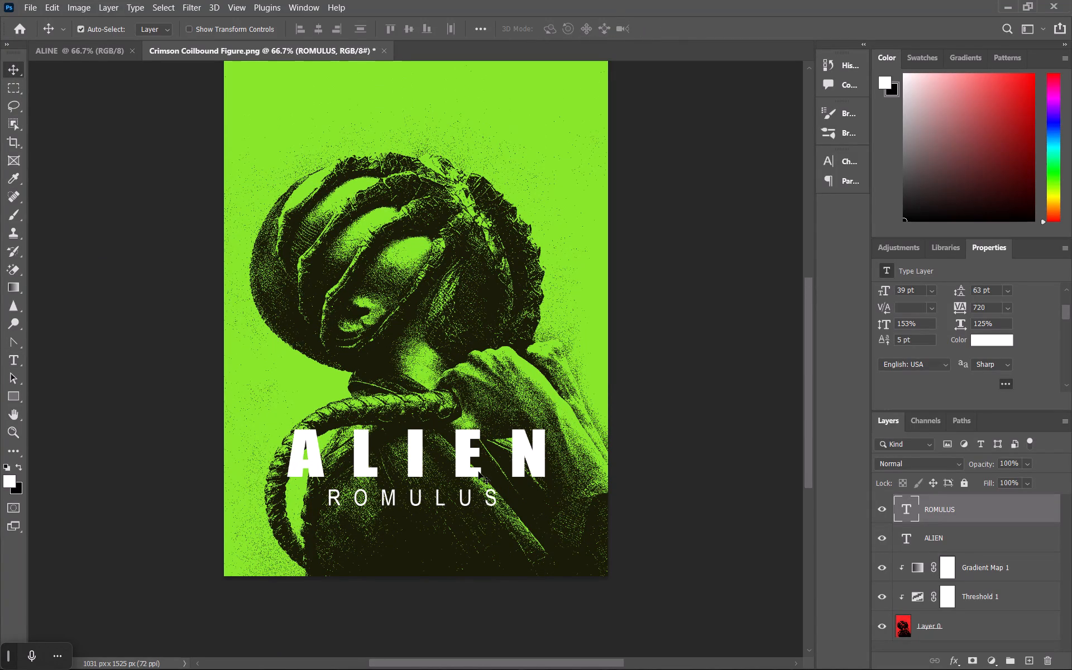
scroll(478, 472, "up", 13)
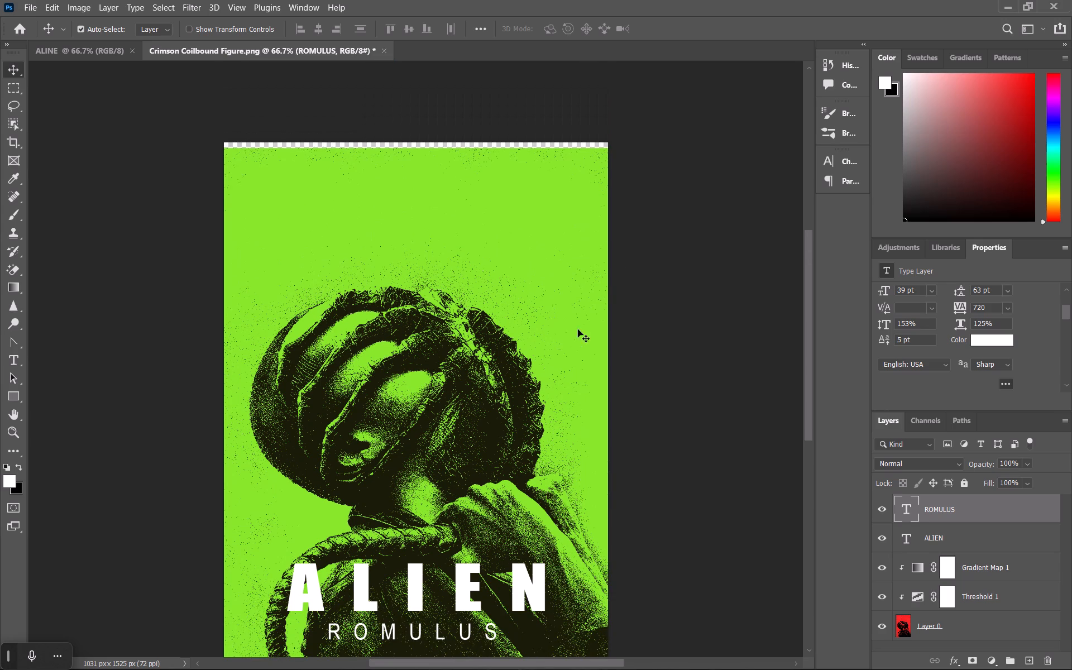
left_click(619, 265)
left_click(575, 284)
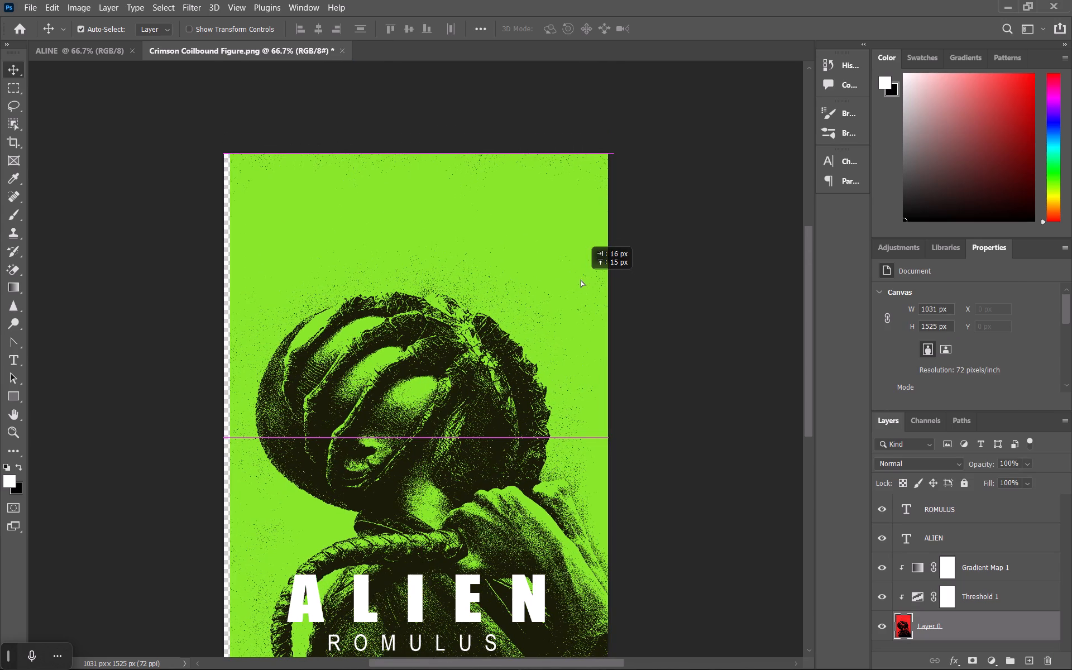
Reduce the ROMULUS subtitle's font size to 30 pt and reposition it roughly centred beneath the ALIEN title.
scroll(575, 290, "down", 6)
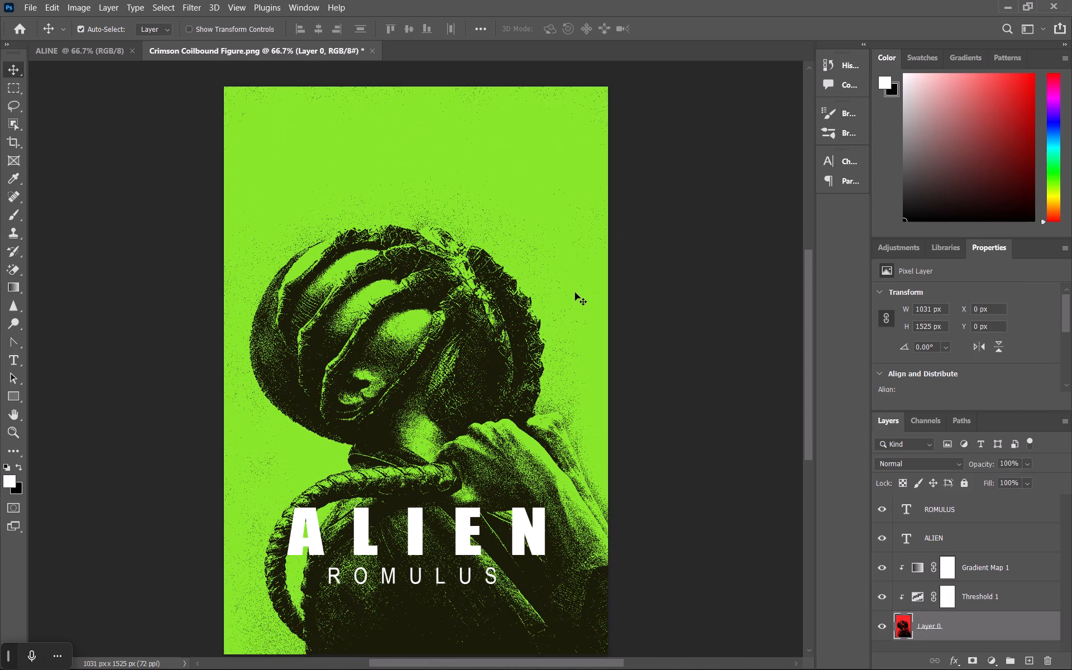
scroll(575, 293, "down", 7)
scroll(616, 382, "up", 10)
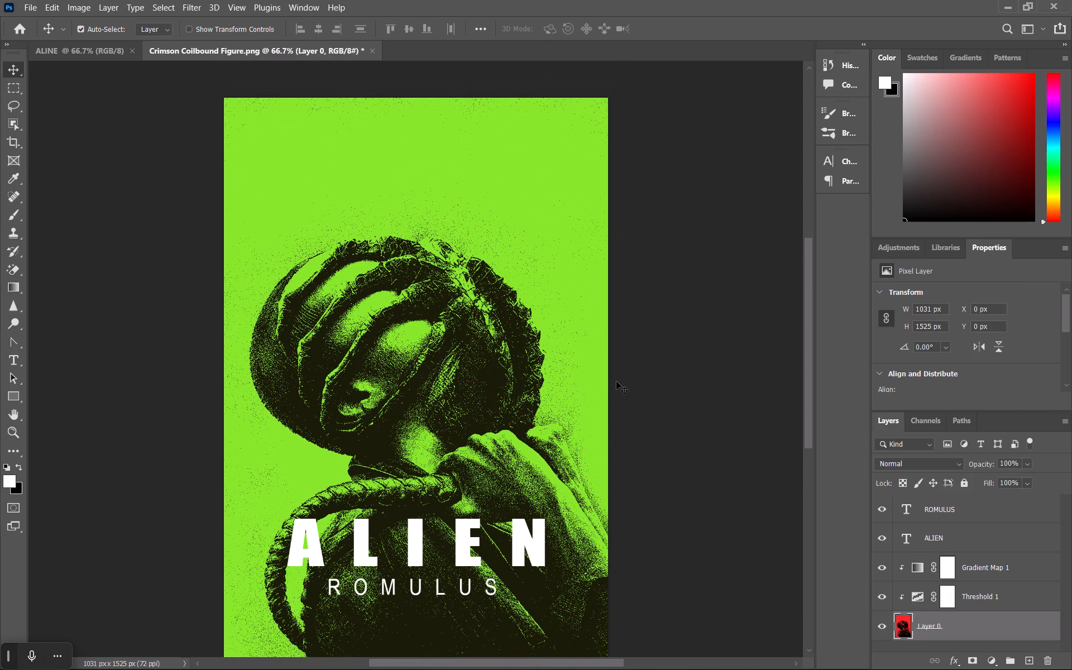
scroll(616, 381, "up", 6)
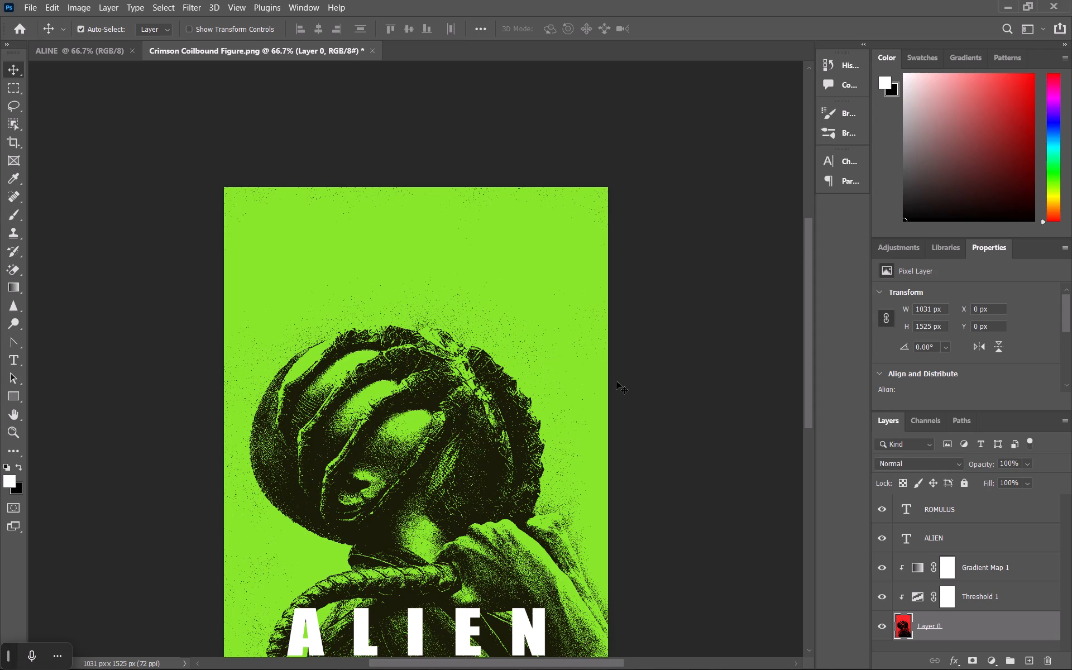
scroll(616, 381, "down", 6)
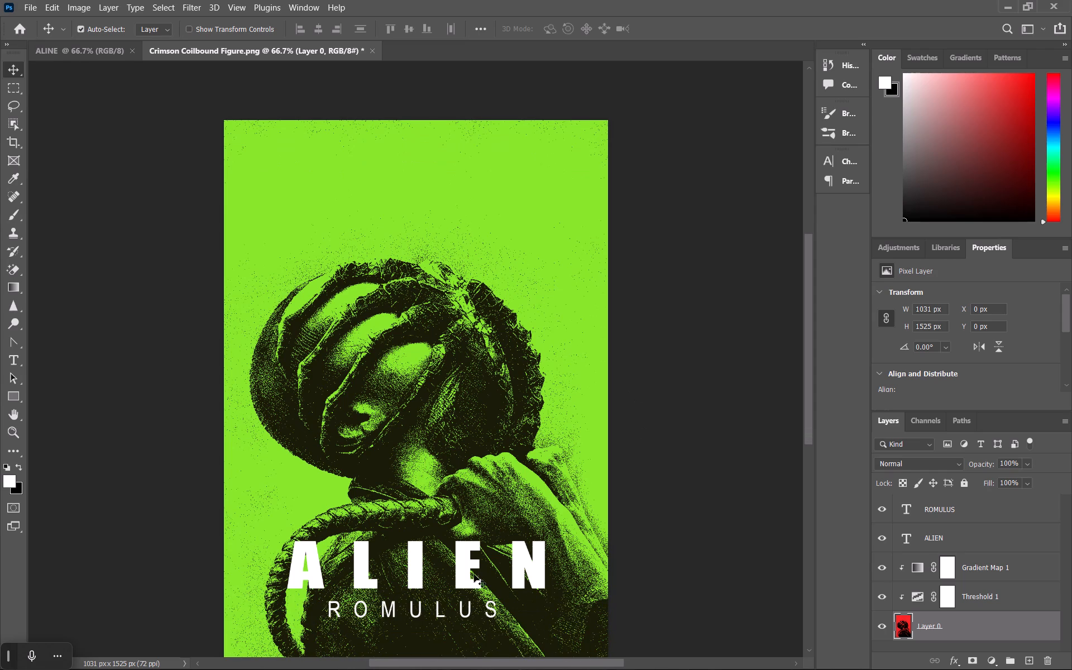
double_click(423, 612)
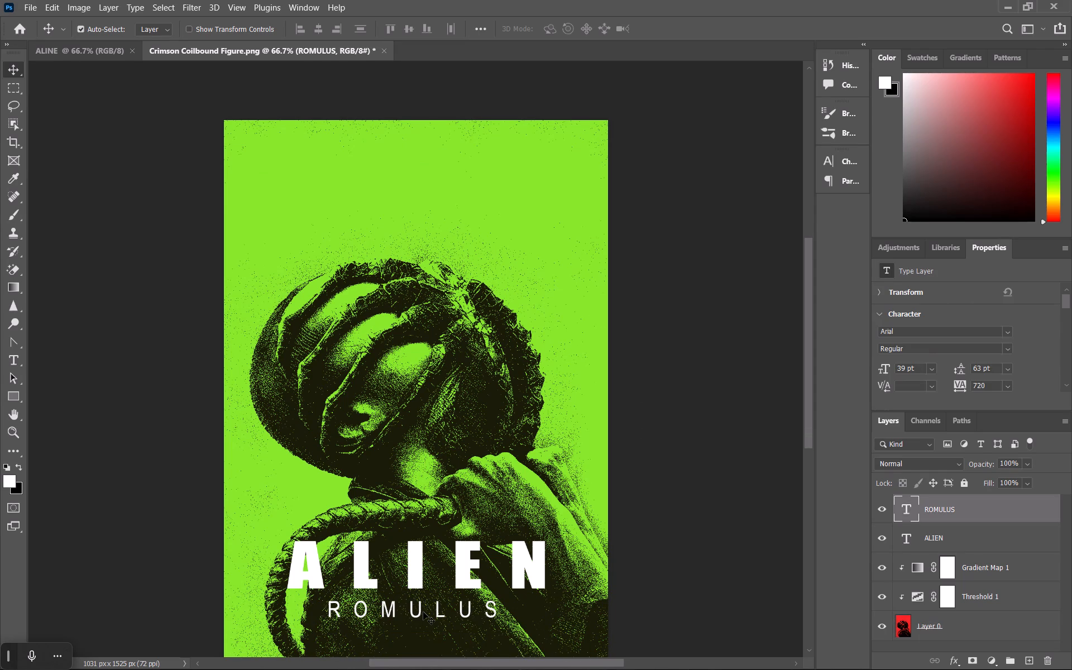
double_click(423, 612)
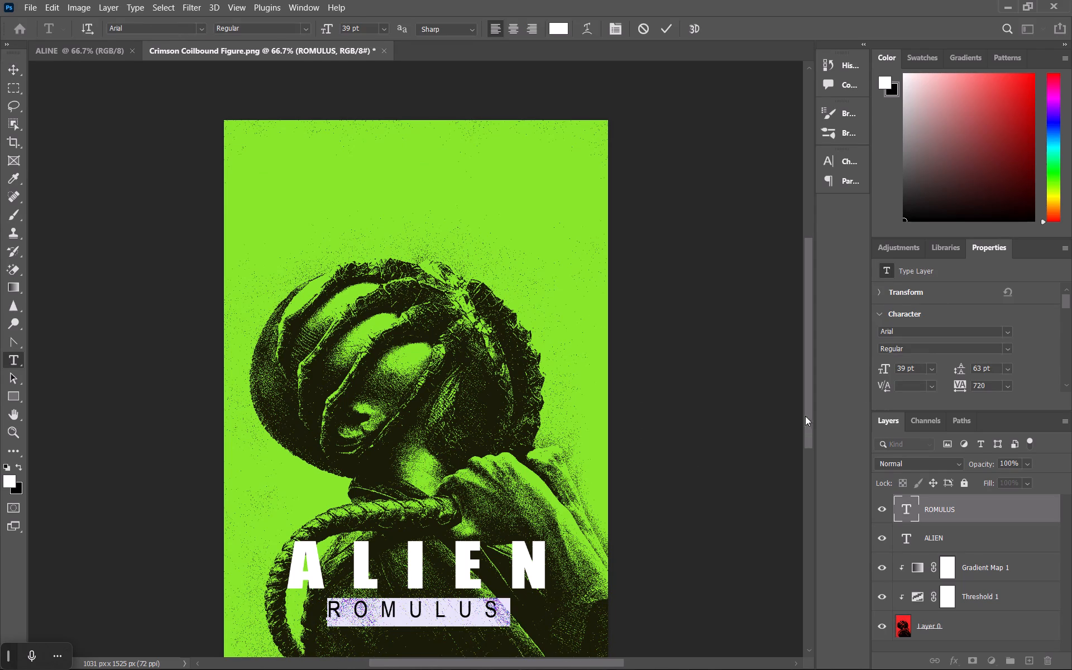
scroll(946, 362, "down", 2)
left_click_drag(886, 350, 880, 350)
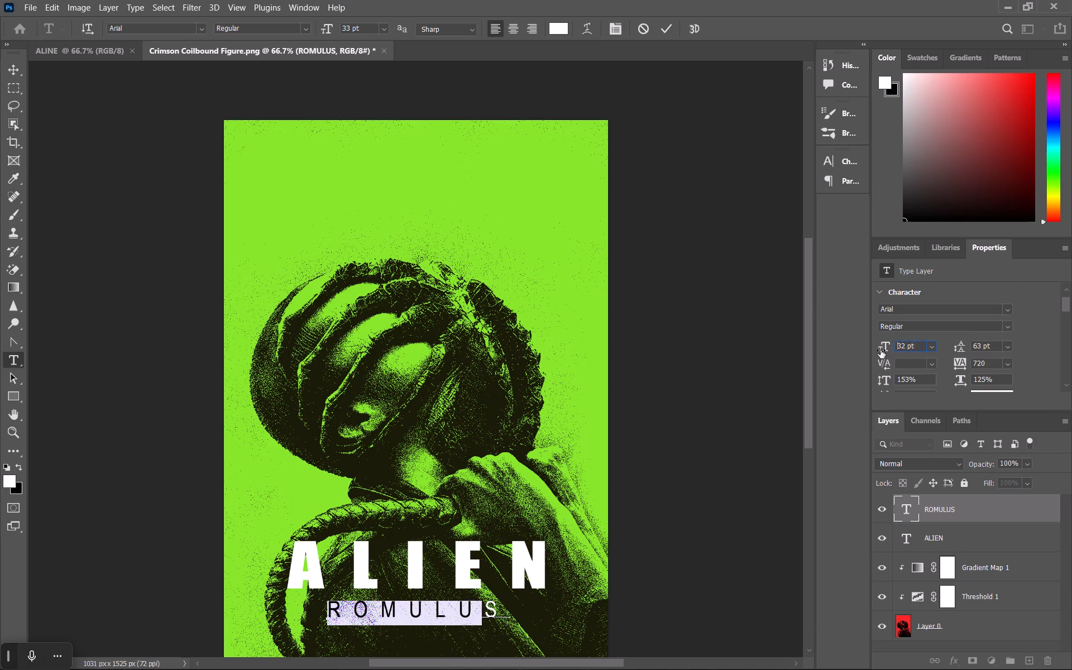
left_click_drag(880, 350, 879, 350)
left_click_drag(519, 621, 523, 619)
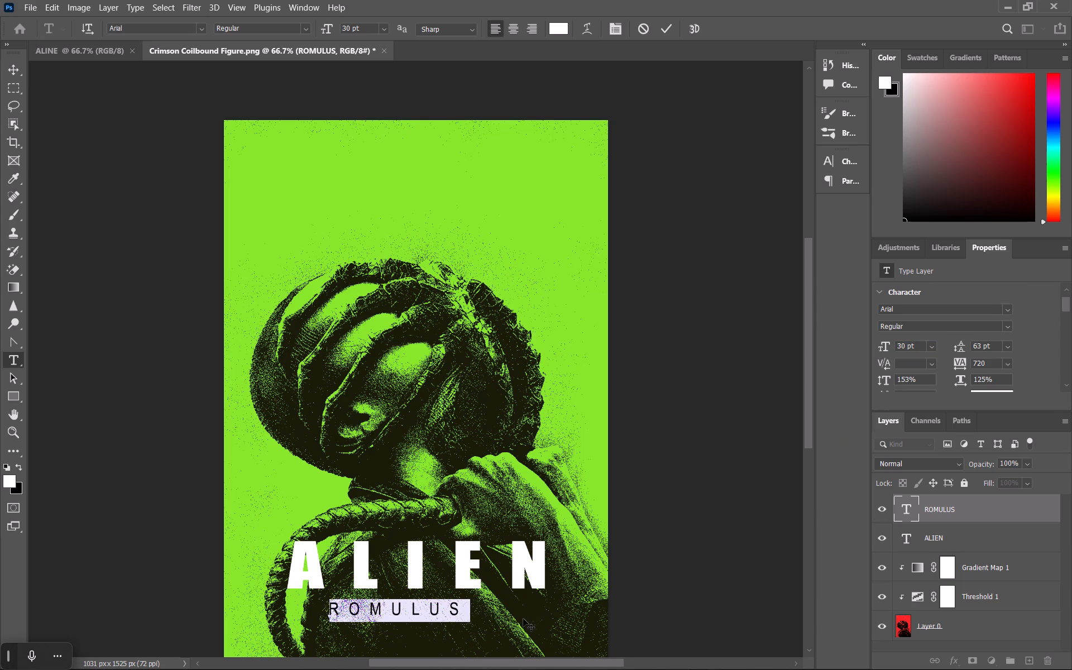
left_click_drag(523, 619, 535, 616)
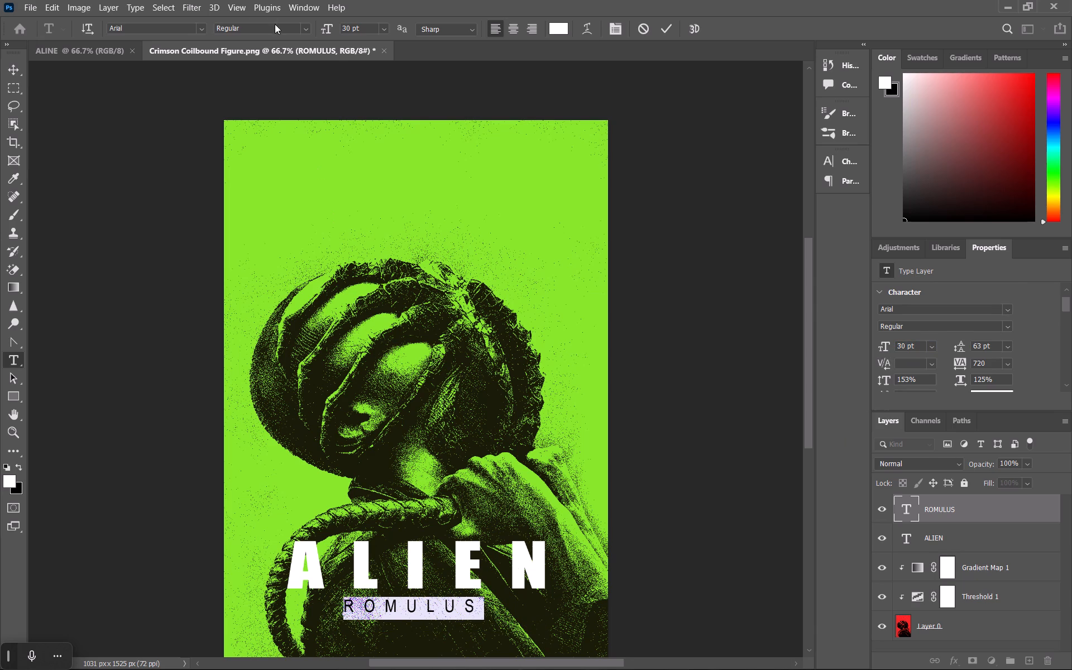
Change the ROMULUS subtitle's font style to Narrow Bold and commit the text.
left_click(304, 27)
left_click(303, 65)
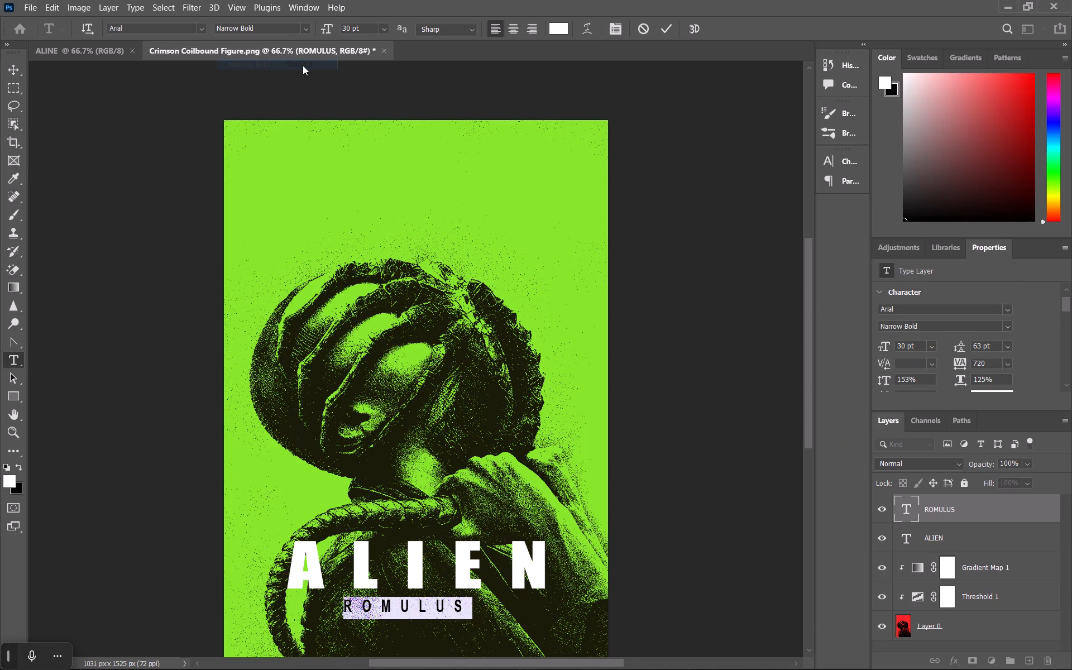
left_click(785, 452)
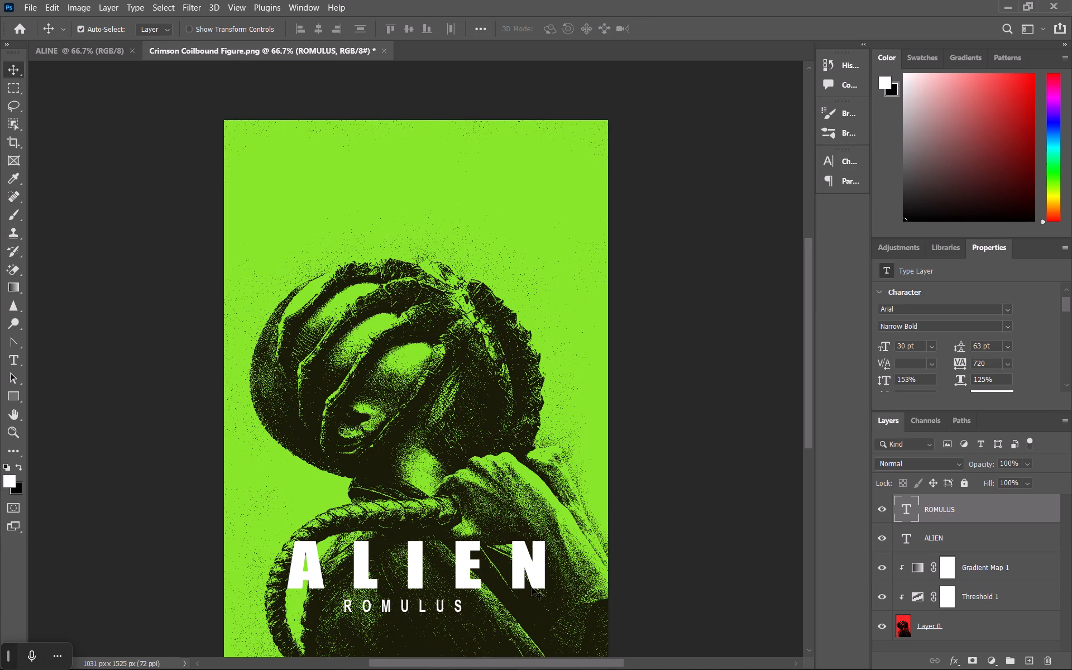
Start a new text line near the top of the poster, above the creature's head.
scroll(606, 452, "down", 6)
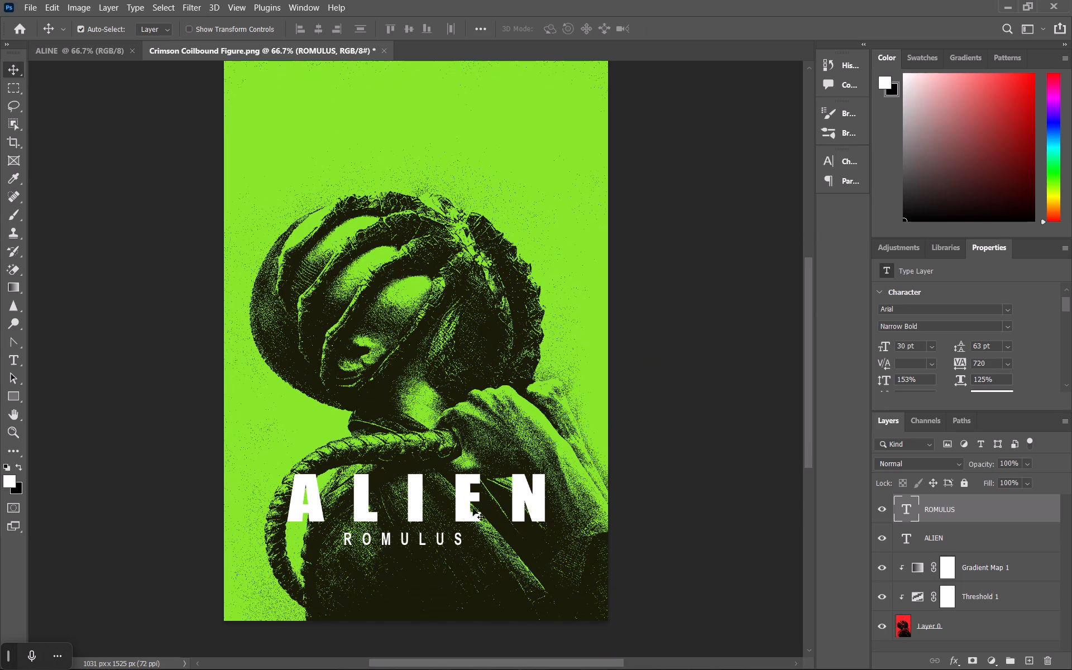
scroll(477, 137, "up", 10)
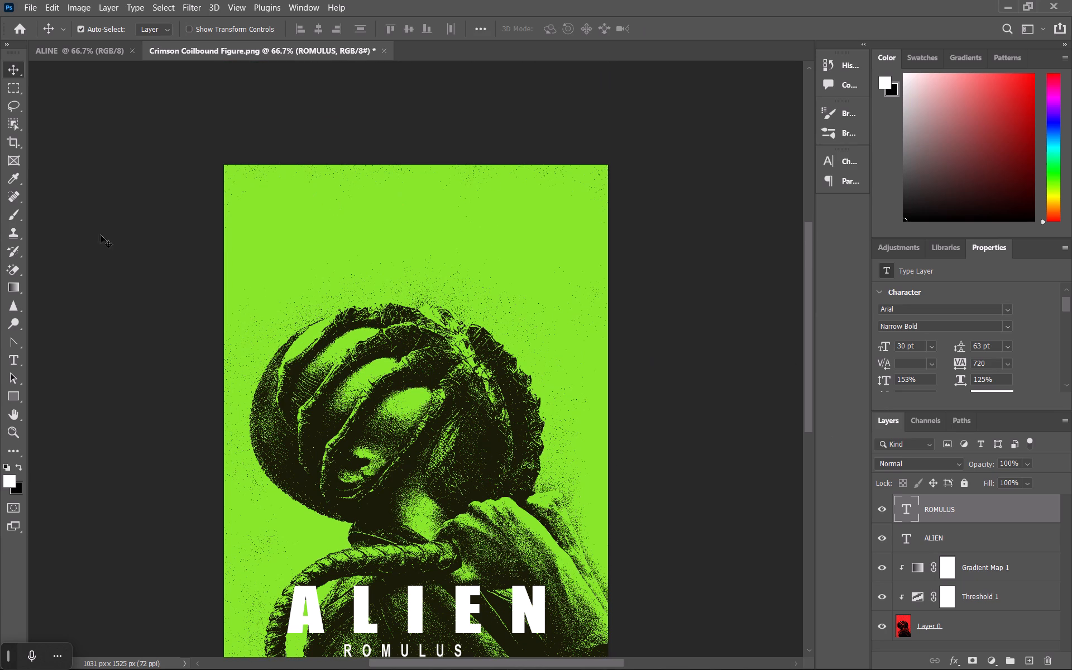
left_click(17, 355)
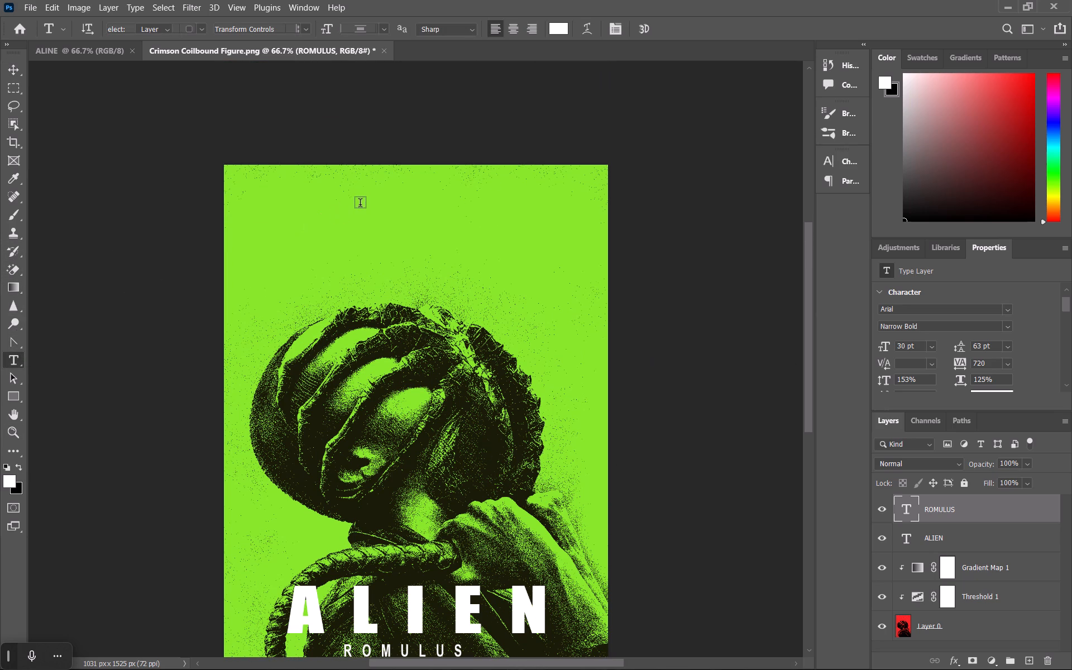
left_click(285, 204)
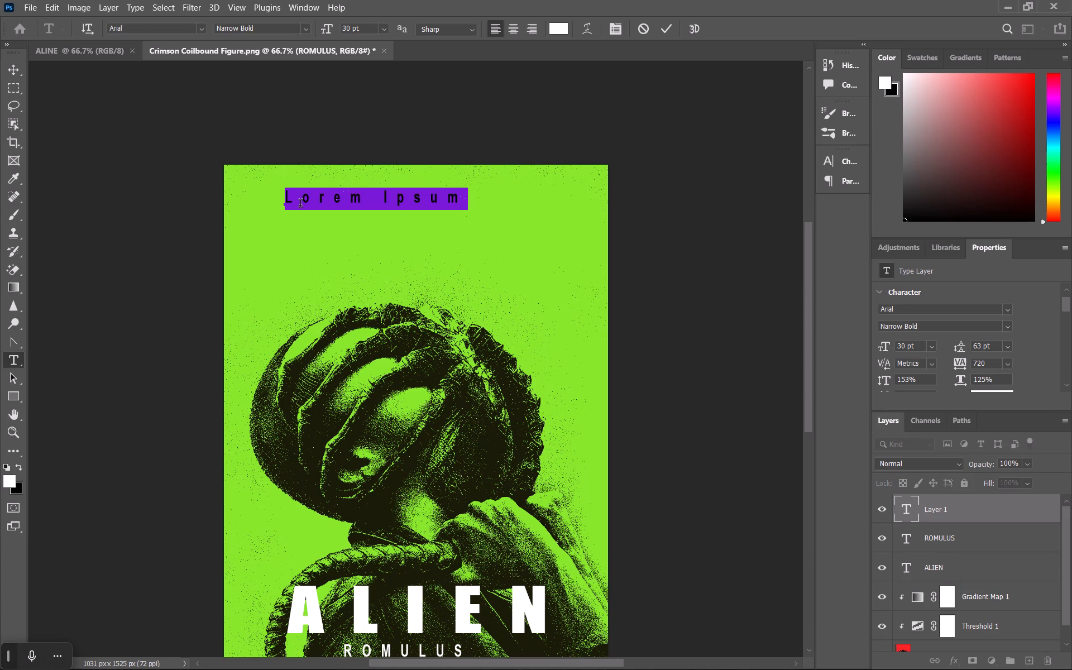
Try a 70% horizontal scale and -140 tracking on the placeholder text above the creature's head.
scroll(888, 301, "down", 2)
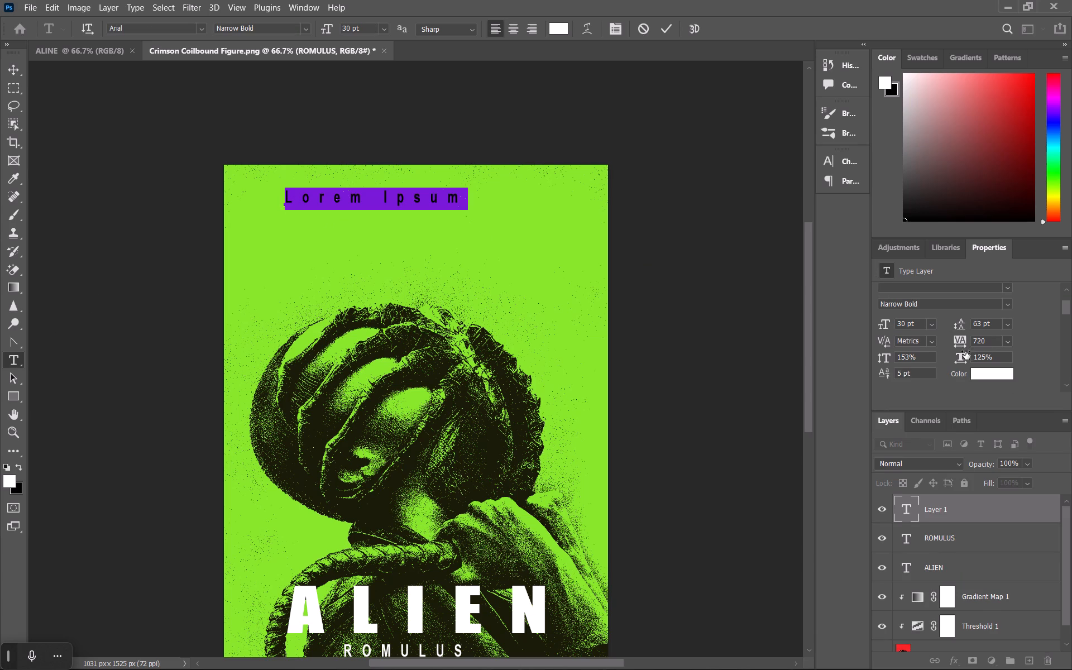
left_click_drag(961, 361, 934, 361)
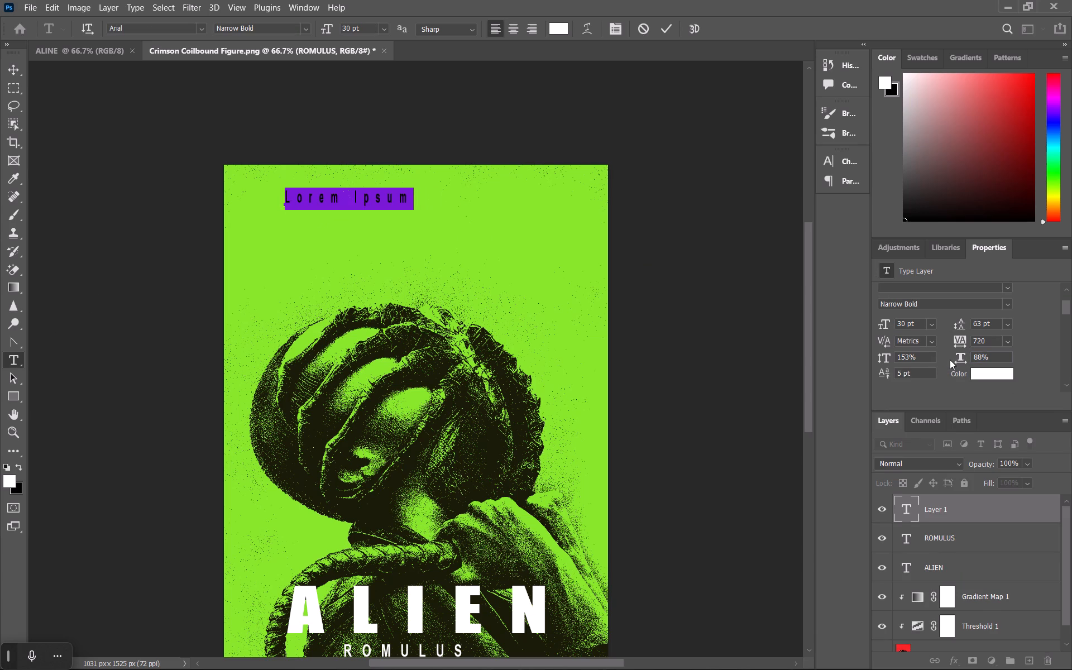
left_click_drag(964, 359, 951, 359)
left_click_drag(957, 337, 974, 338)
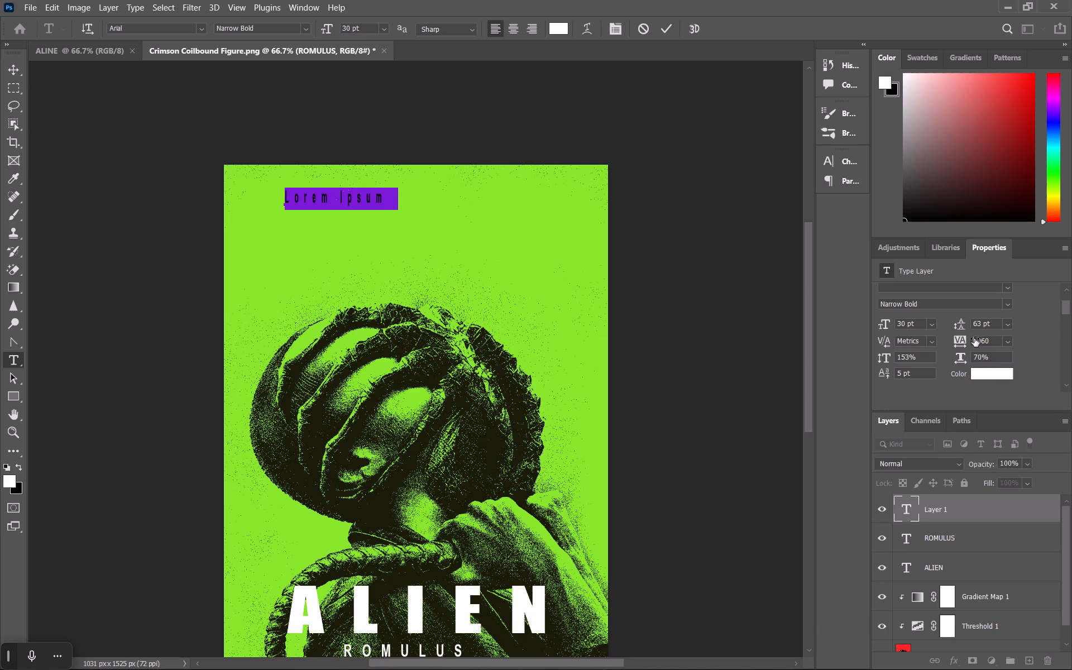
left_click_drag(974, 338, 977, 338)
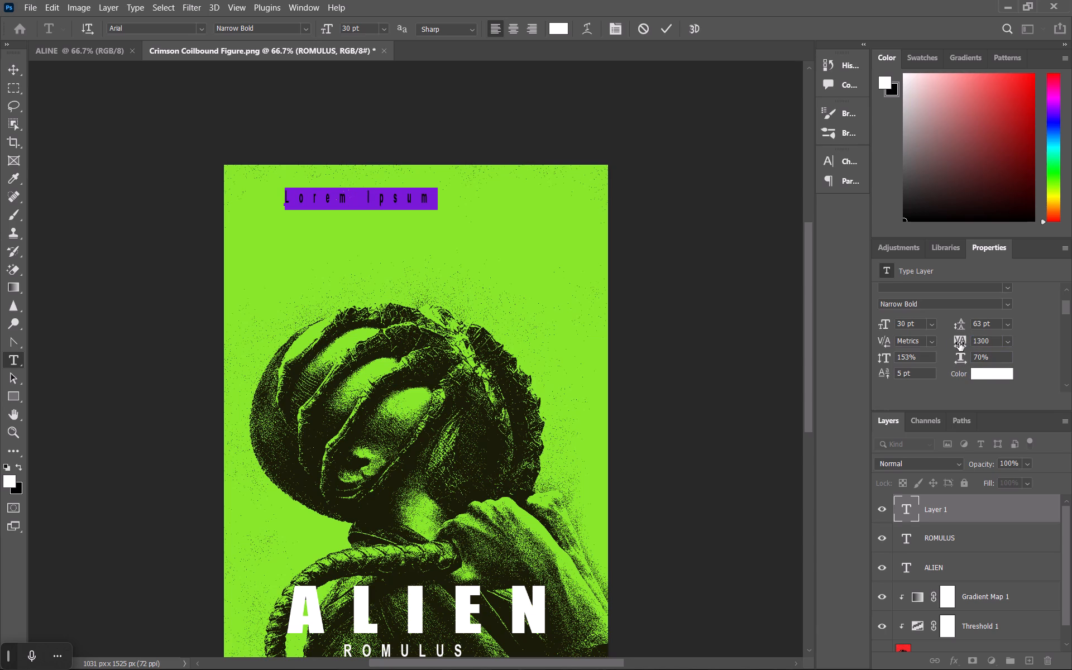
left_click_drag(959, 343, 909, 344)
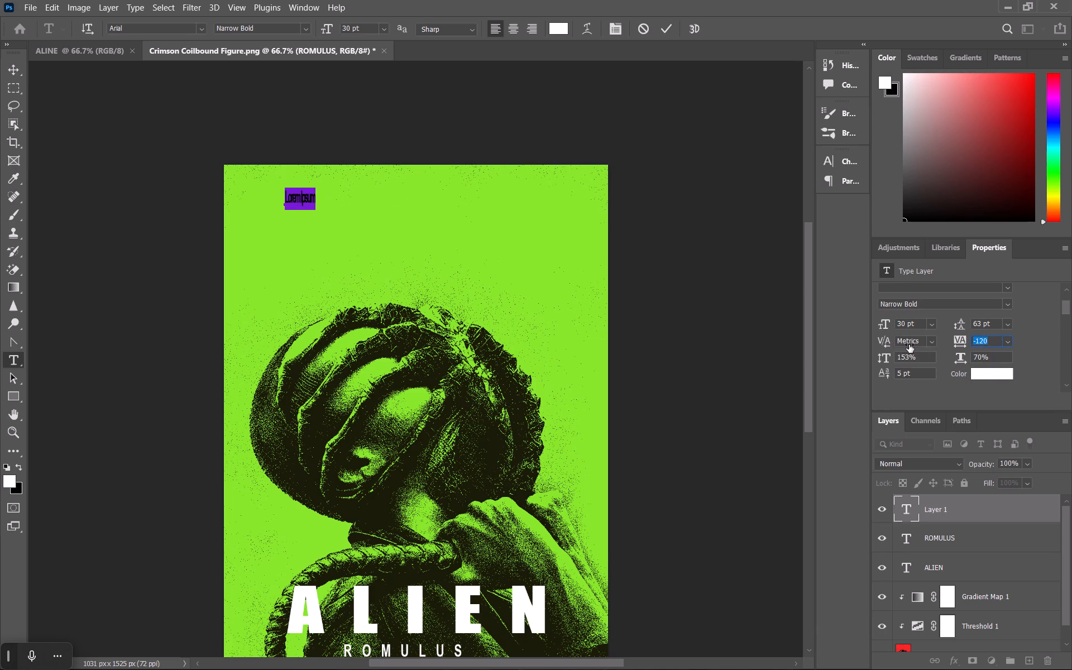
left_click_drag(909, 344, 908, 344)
Set the placeholder text's horizontal scale to 290% and its tracking to -20.
left_click_drag(962, 359, 1020, 362)
left_click_drag(955, 356, 980, 356)
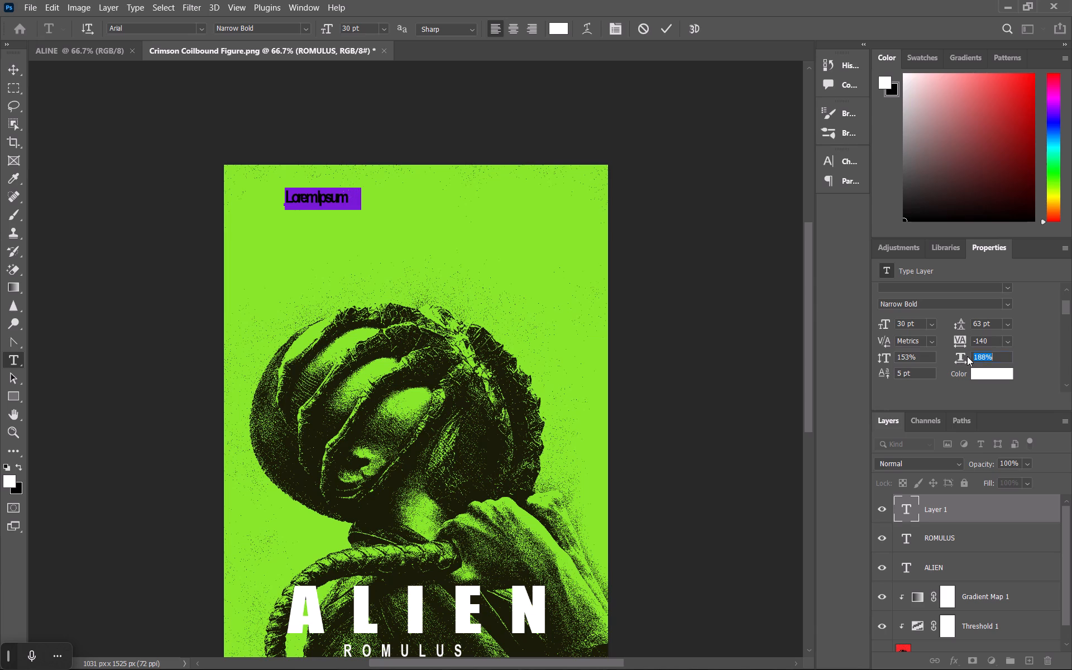
left_click_drag(950, 358, 978, 358)
left_click_drag(961, 363, 970, 363)
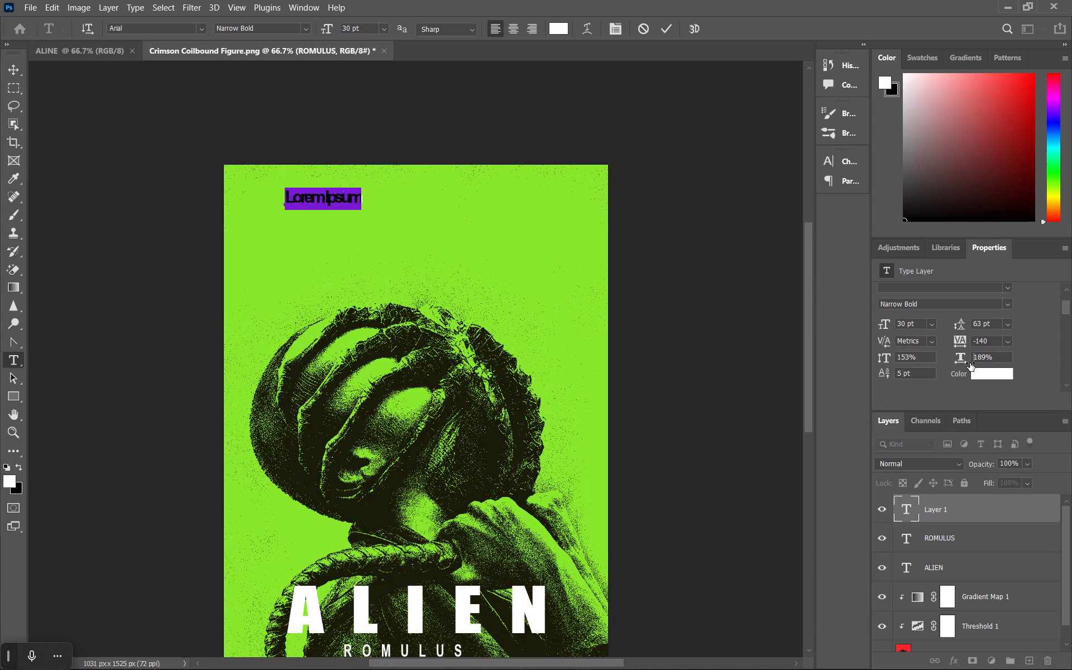
left_click_drag(970, 363, 1003, 362)
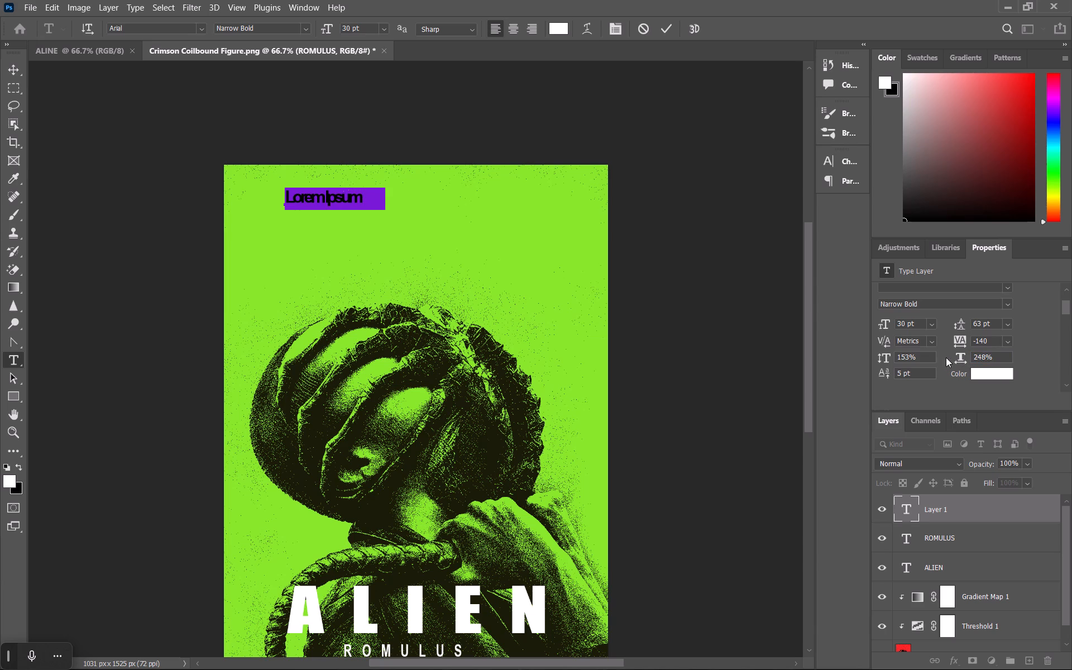
left_click_drag(964, 357, 994, 360)
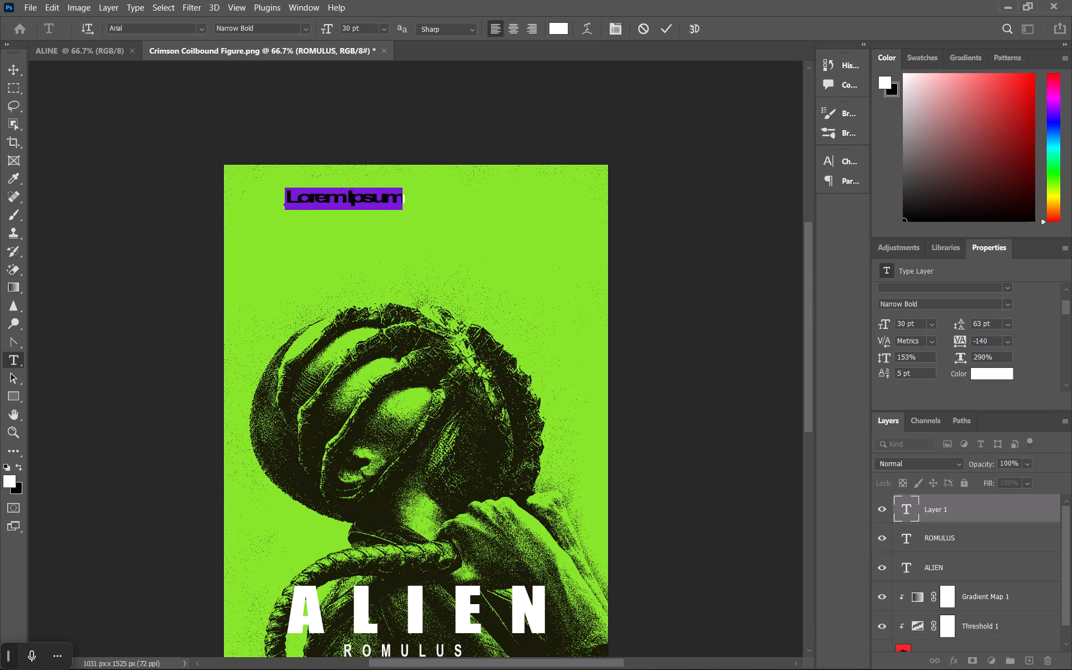
left_click(958, 342)
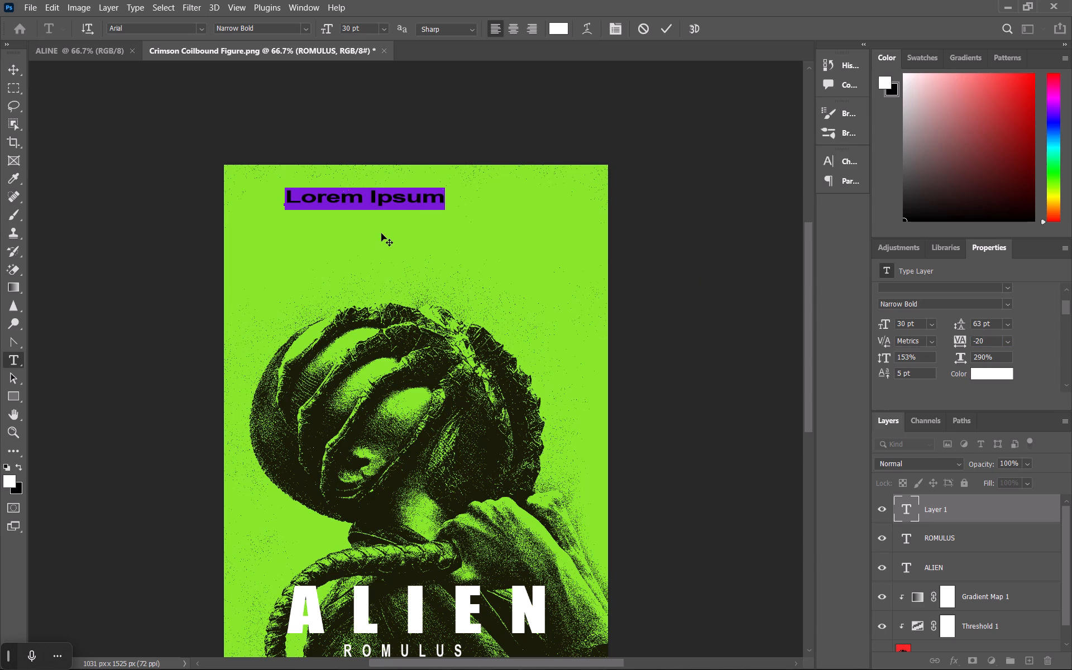
Replace the placeholder text at the top of the poster with THE HIDDEH QUEST.
key("shift+t")
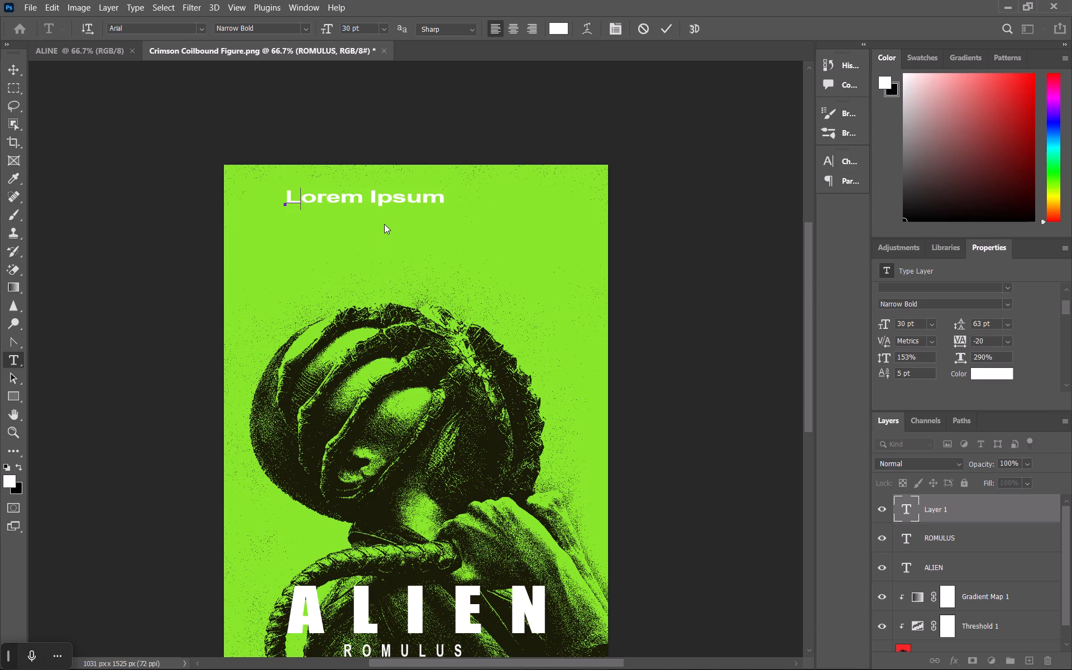
type("HE")
key("shift+space")
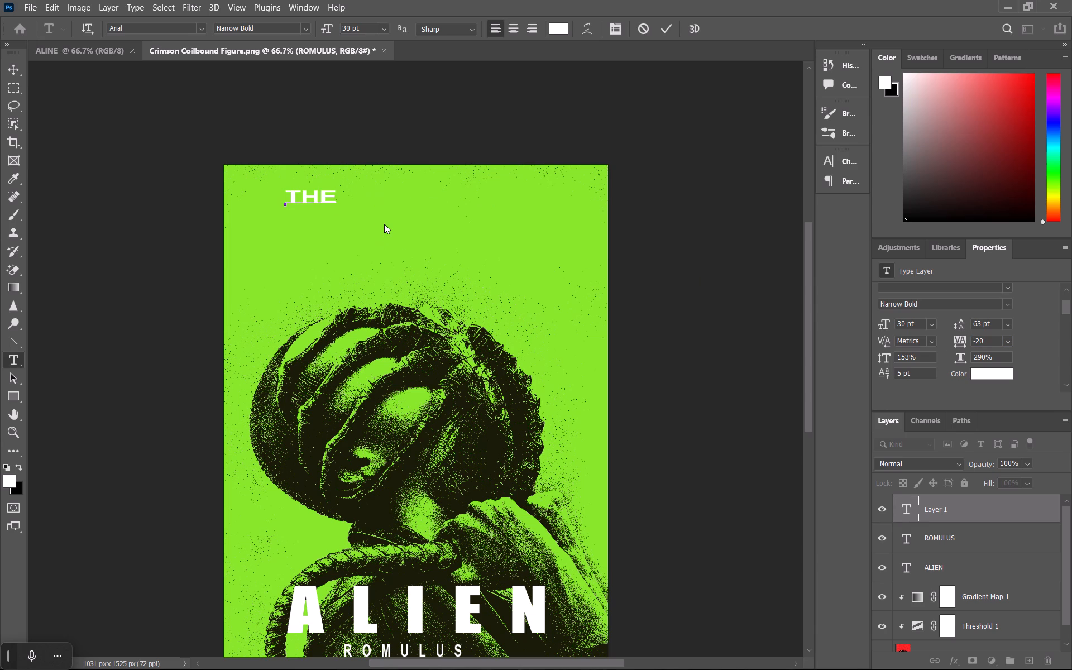
type("HIDDEH")
key("space")
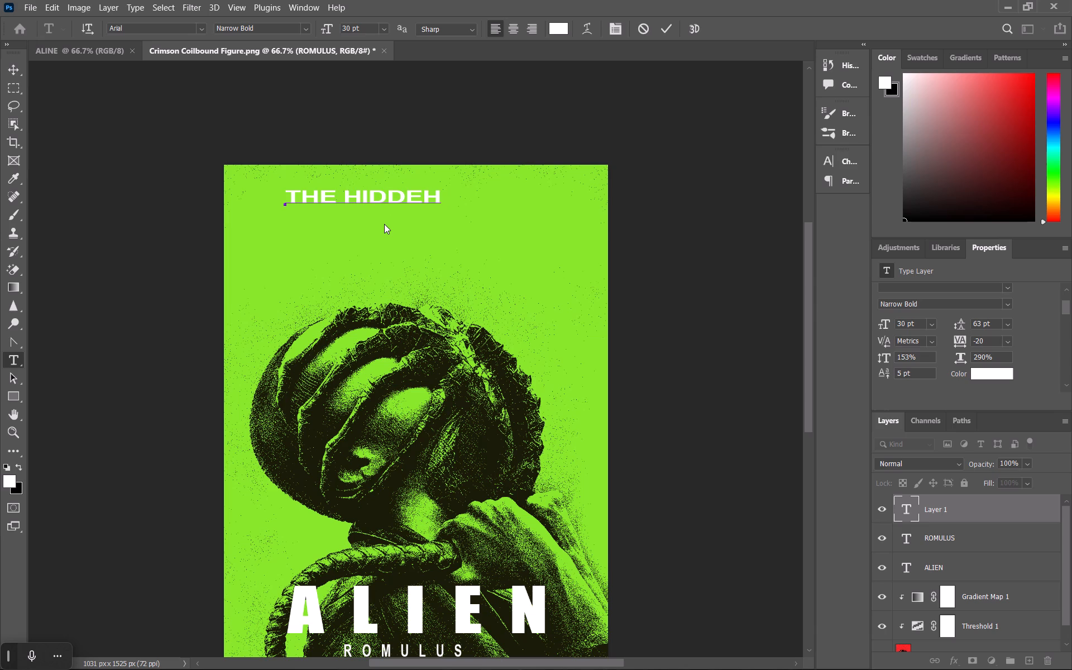
type("QUEST")
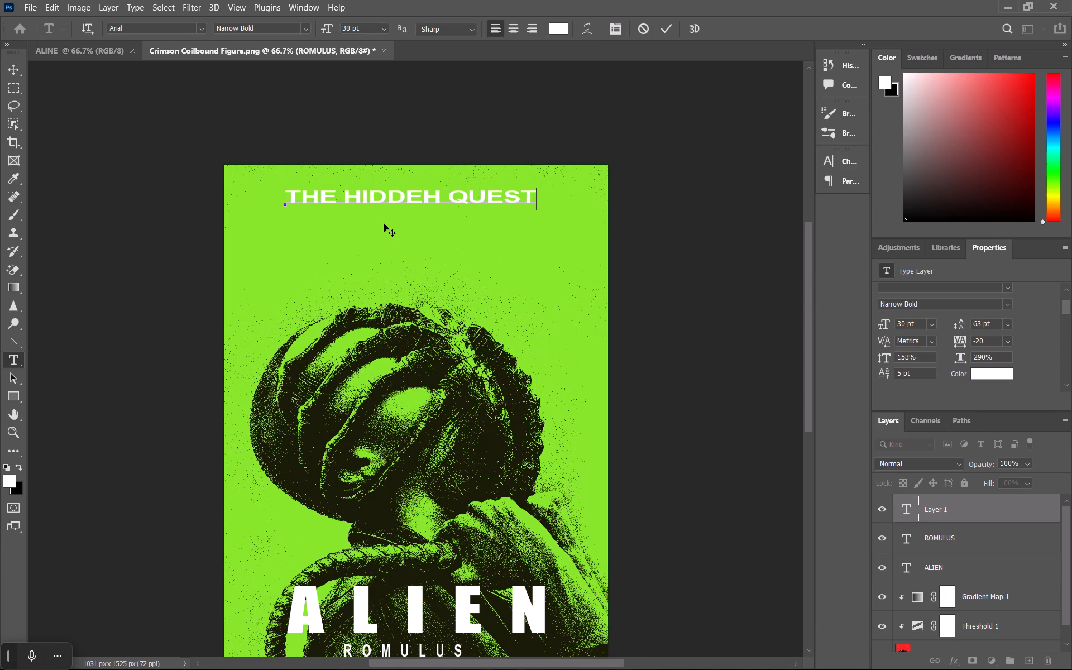
Insert a capital N at the end of the second word in the top text line.
key("Left")
key("Left")
key("Left")
key("Left")
key("Left")
key("Left")
key("shift+n")
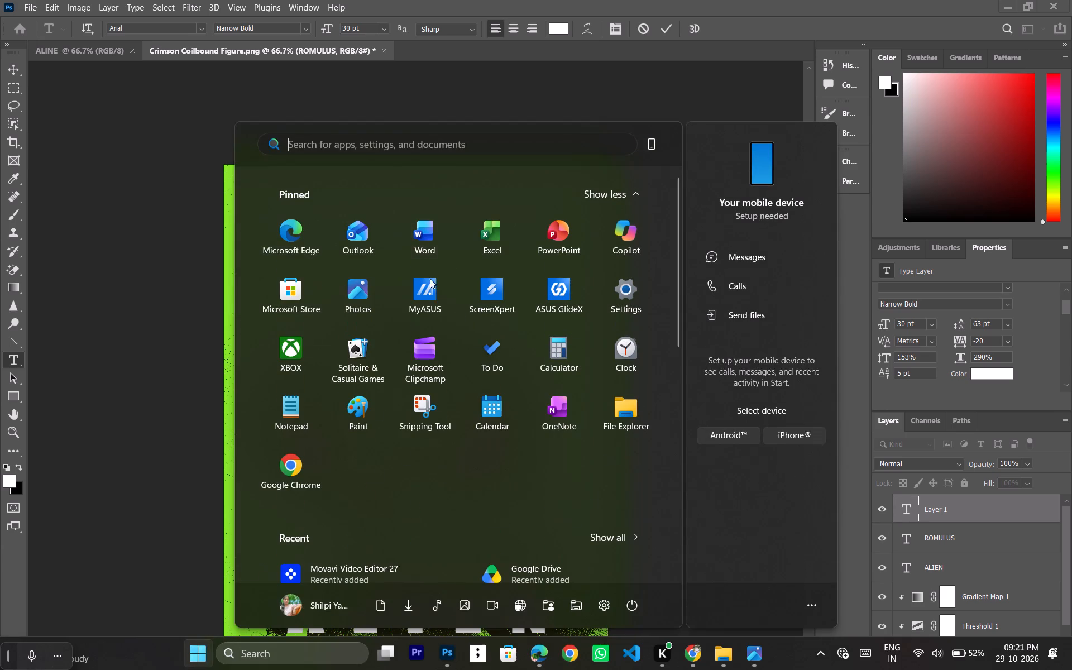
Switch to Chrome and search Google in a new tab for "the hidden quest" to check the wording.
left_click(698, 653)
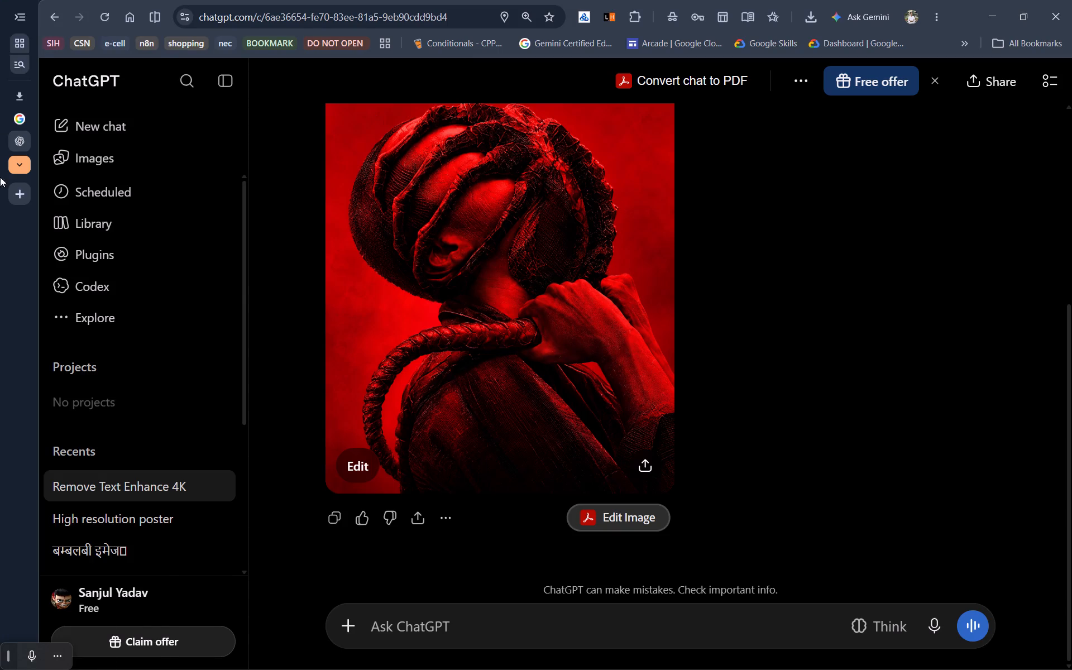
left_click(30, 195)
type("the")
key("space")
type("hiiss")
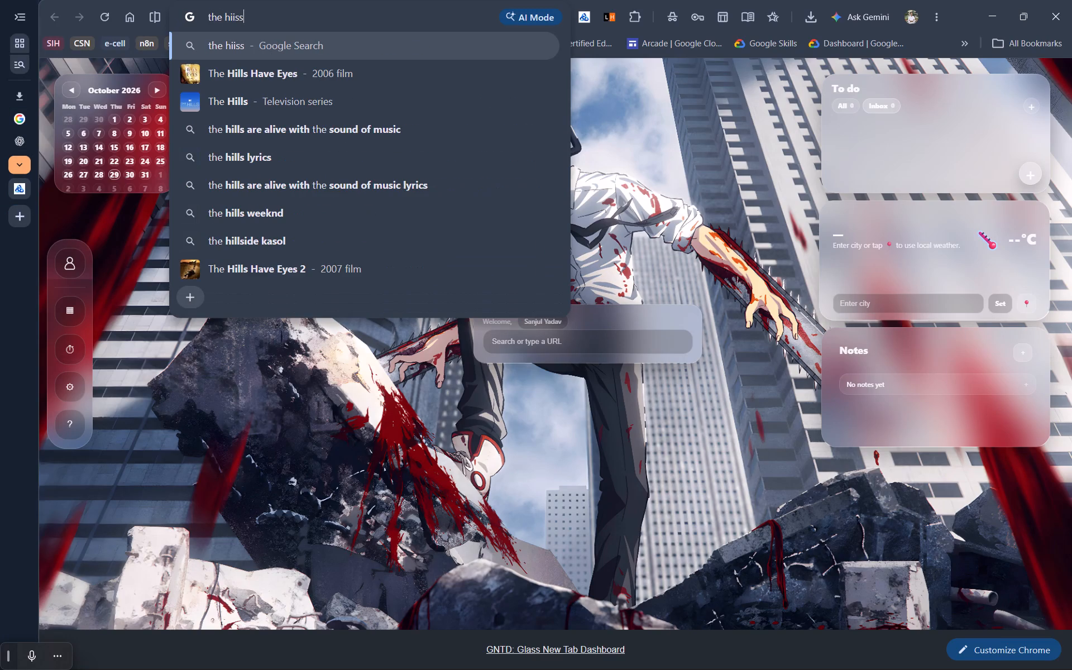
key("BackSpace")
key("BackSpace")
type("ddh")
key("space")
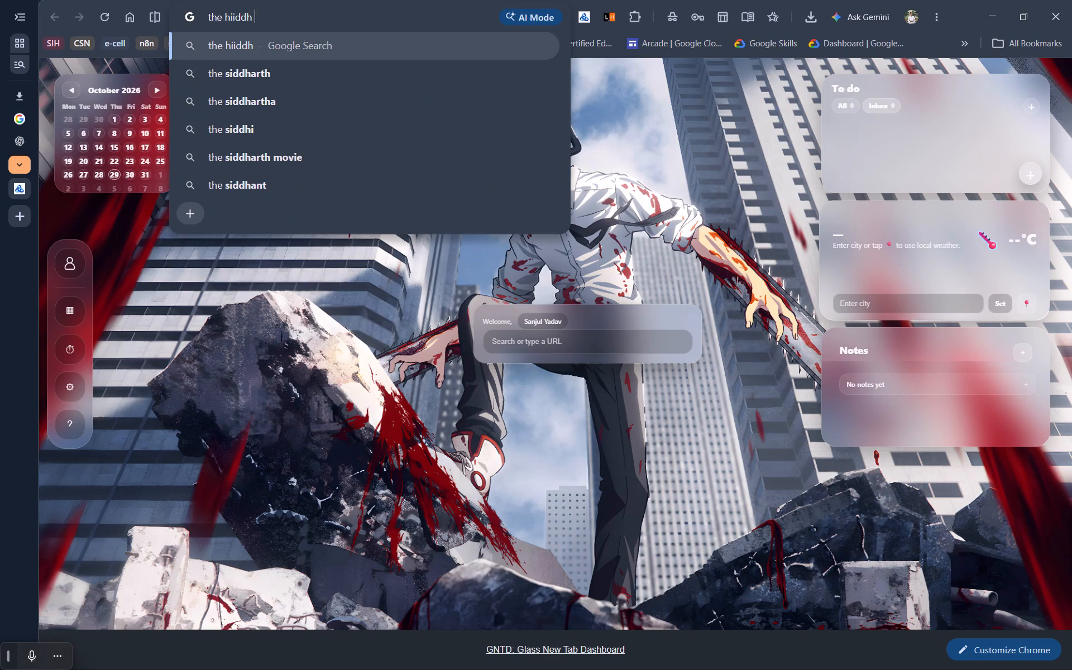
key("BackSpace")
key("BackSpace")
type("n")
key("space")
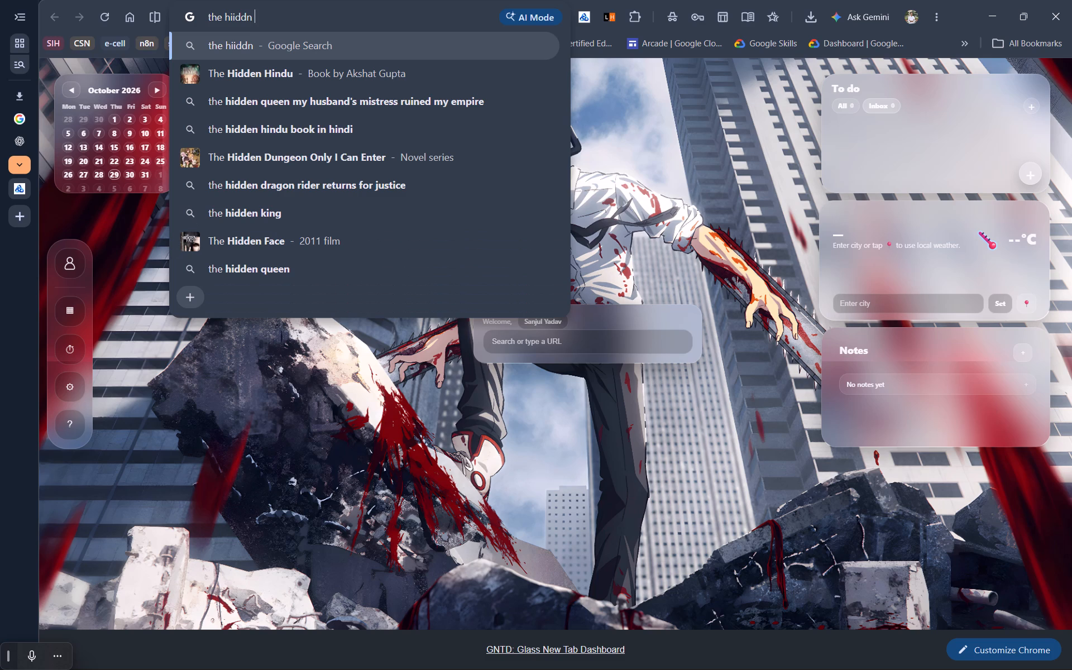
type("quest")
key("space")
key("Return")
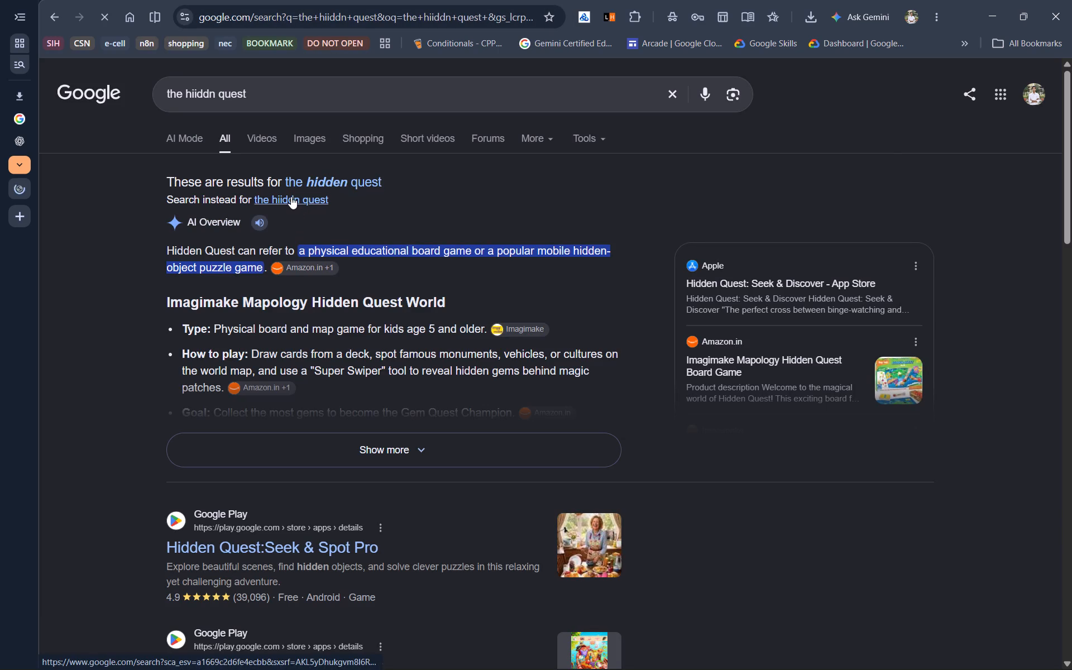
left_click(298, 179)
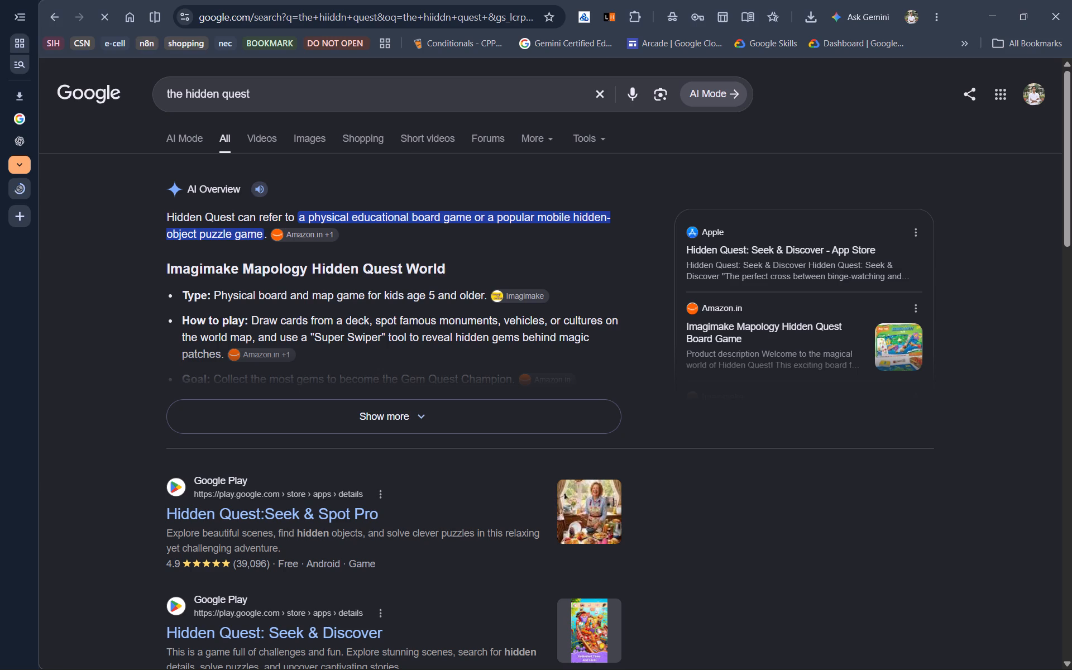
Return to Photoshop and delete the extra H so the top line reads THE HIDDEN QUEST.
key("alt+Tab")
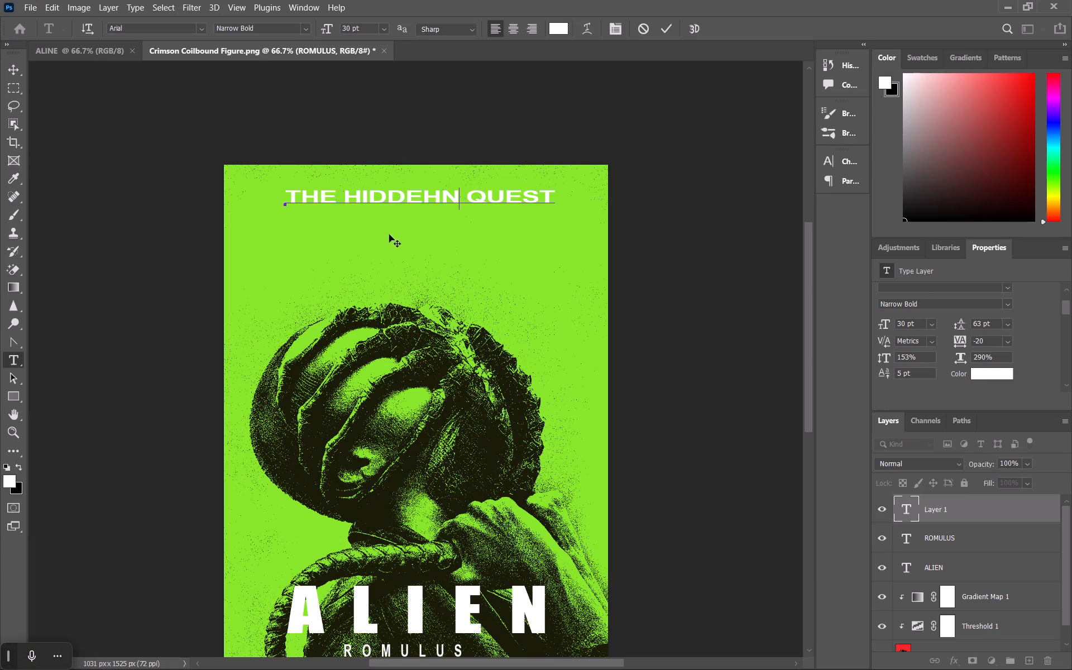
left_click_drag(428, 200, 449, 200)
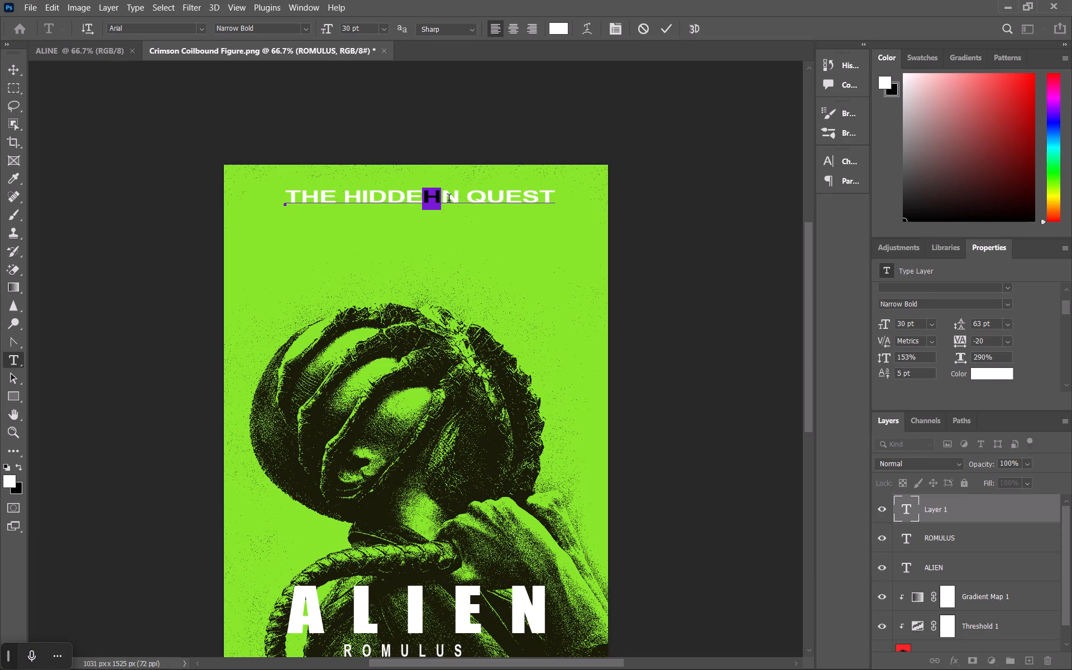
left_click_drag(449, 200, 446, 200)
key("BackSpace")
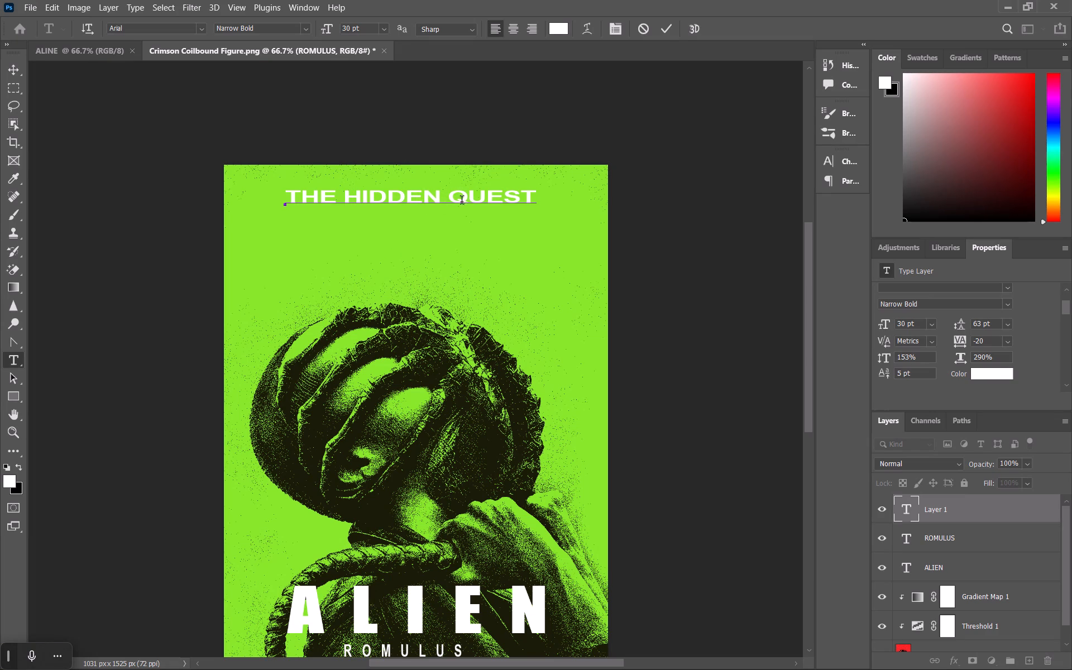
Change the THE HIDDEN QUEST line's font to Arial Rounded MT Bold and shift the line back within the poster's width.
left_click_drag(535, 199, 272, 190)
left_click(204, 26)
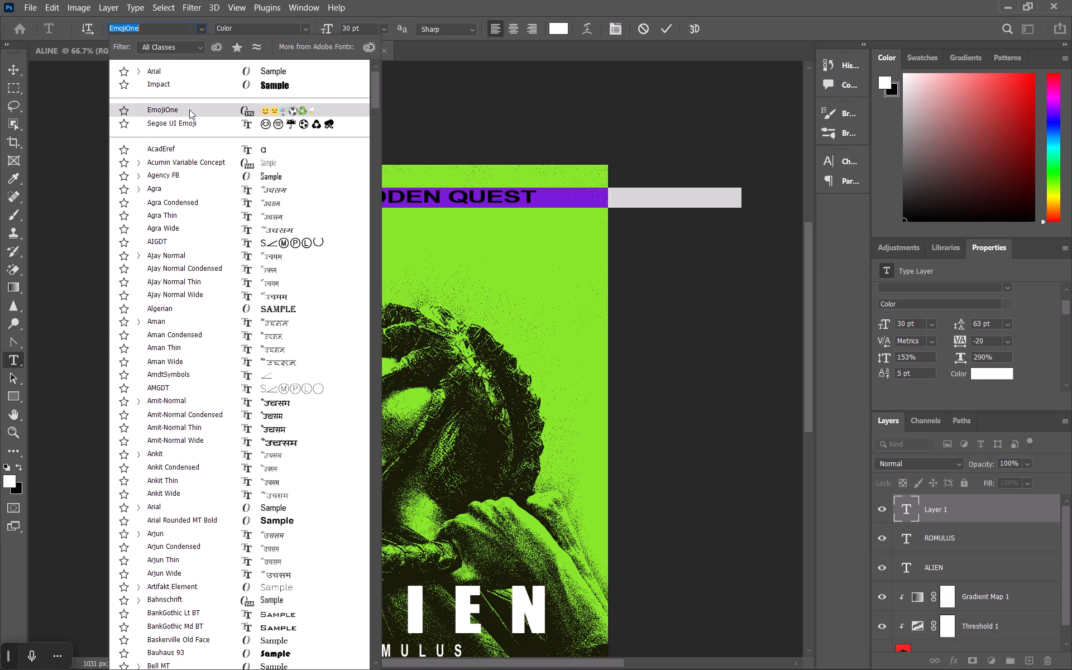
scroll(190, 109, "down", 3)
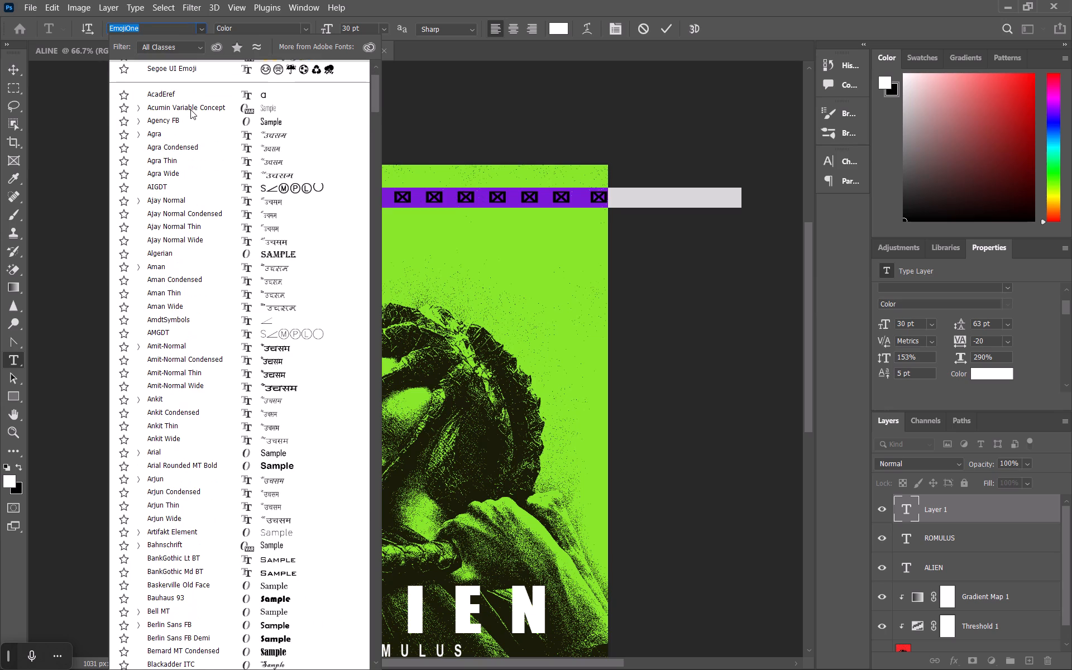
scroll(190, 109, "down", 5)
left_click(293, 374)
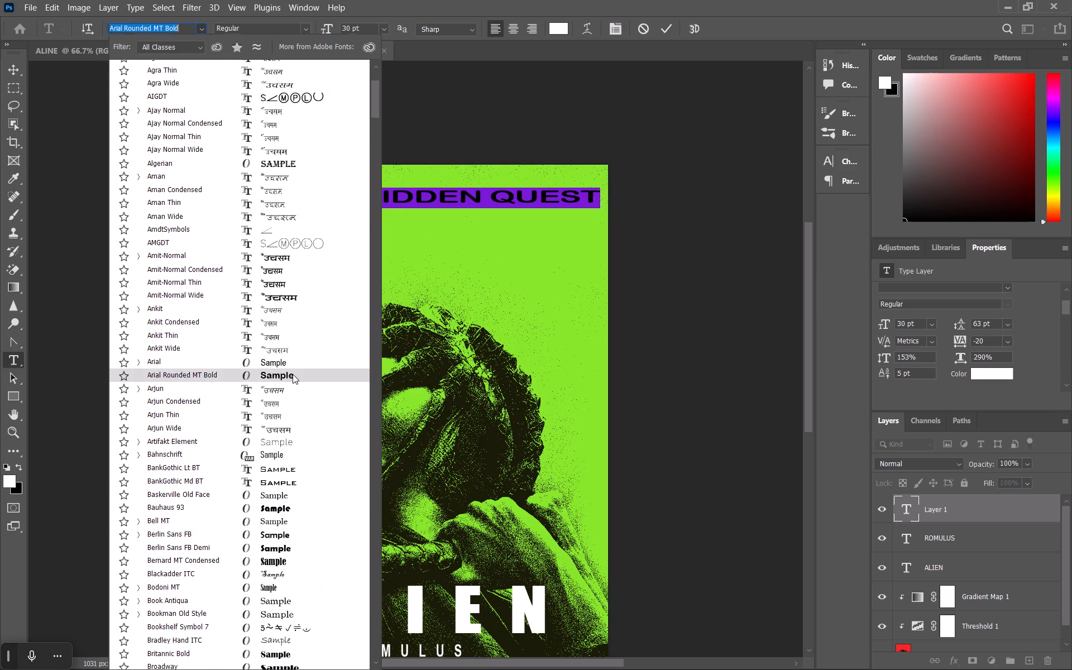
left_click_drag(582, 270, 559, 270)
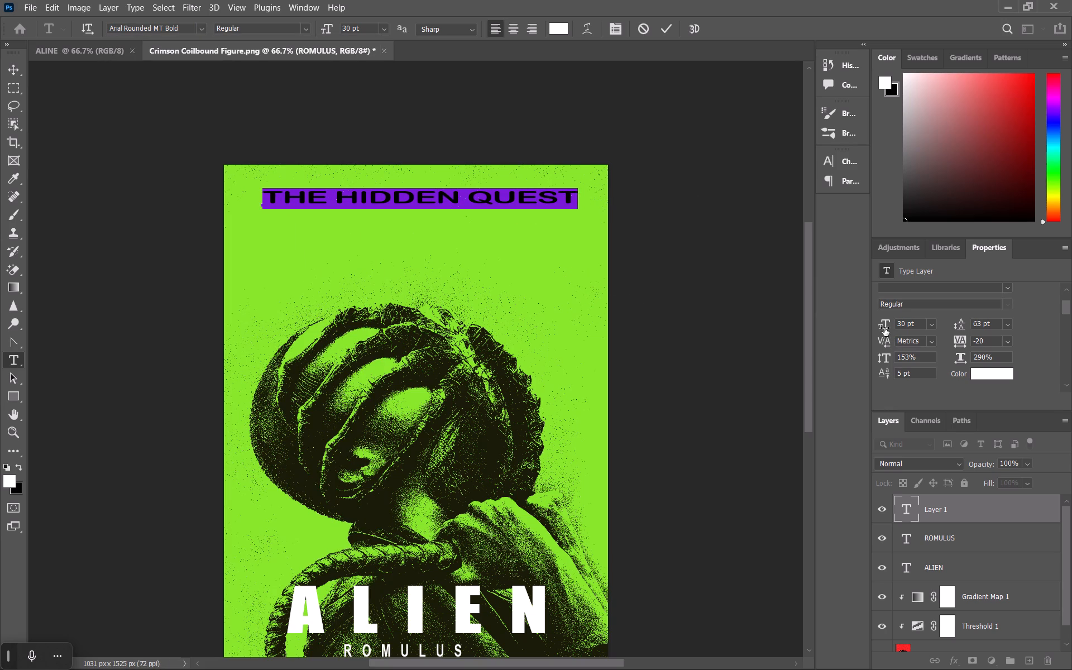
Set the THE HIDDEN QUEST text to 33 pt with a vertical scale of 238%.
left_click(885, 327)
left_click(887, 360)
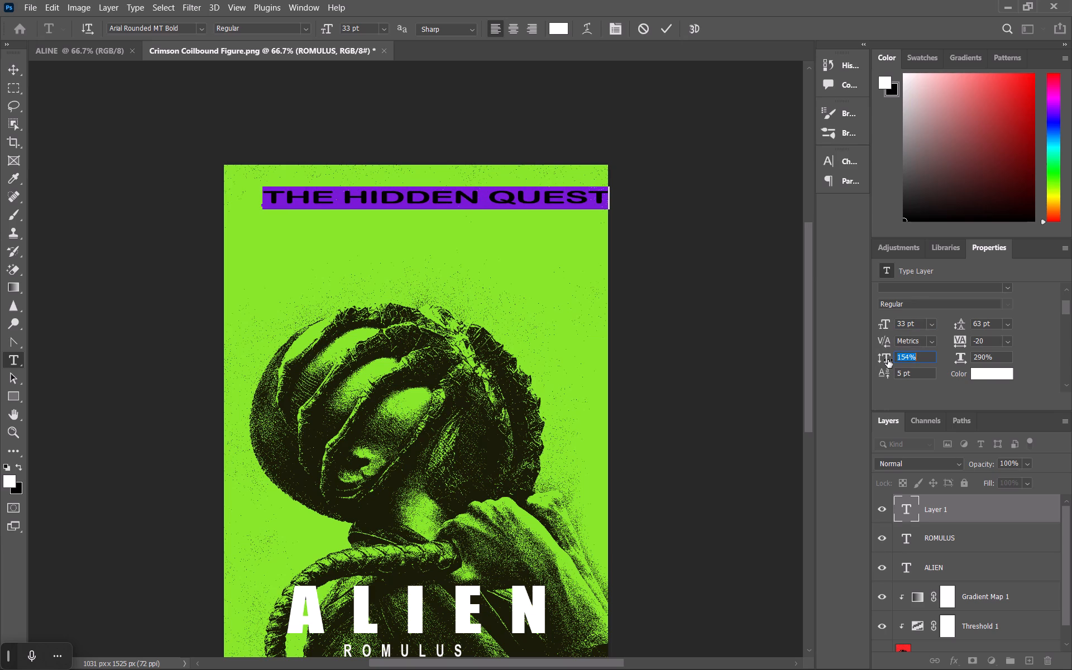
left_click_drag(886, 360, 921, 360)
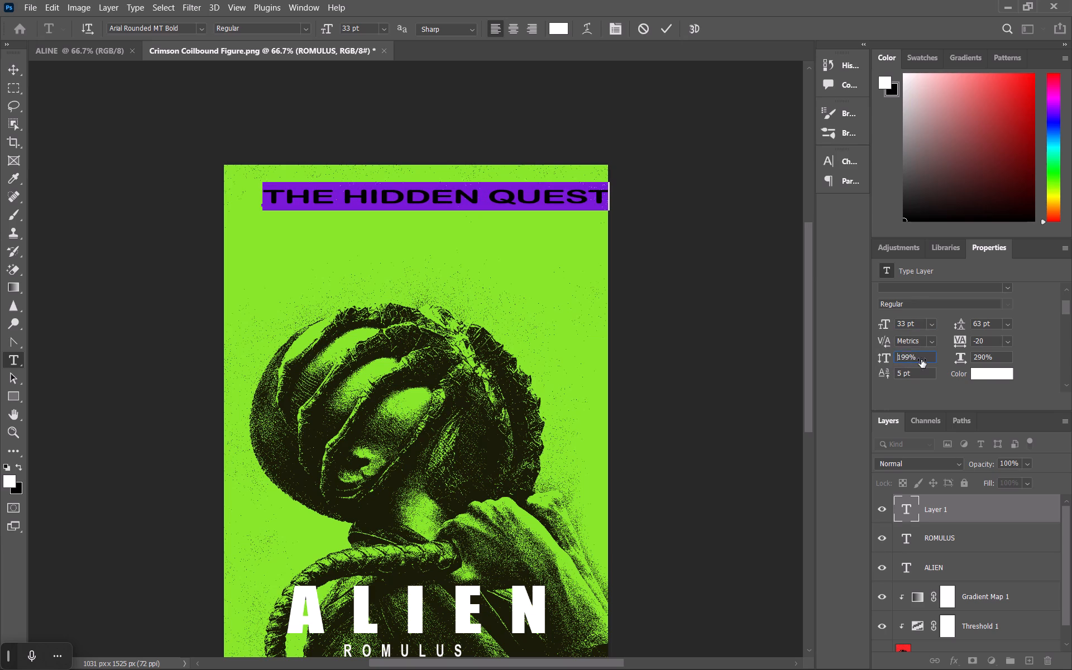
left_click_drag(921, 360, 944, 361)
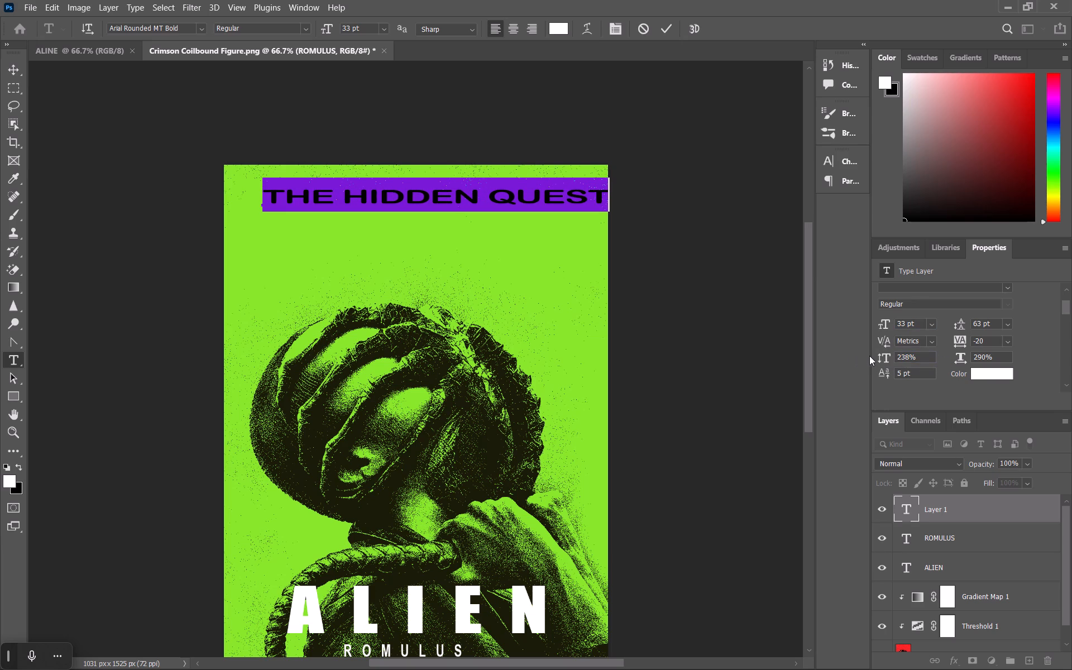
Move the THE HIDDEN QUEST line slightly down and centre it across the poster, then commit the text.
left_click_drag(544, 234, 527, 251)
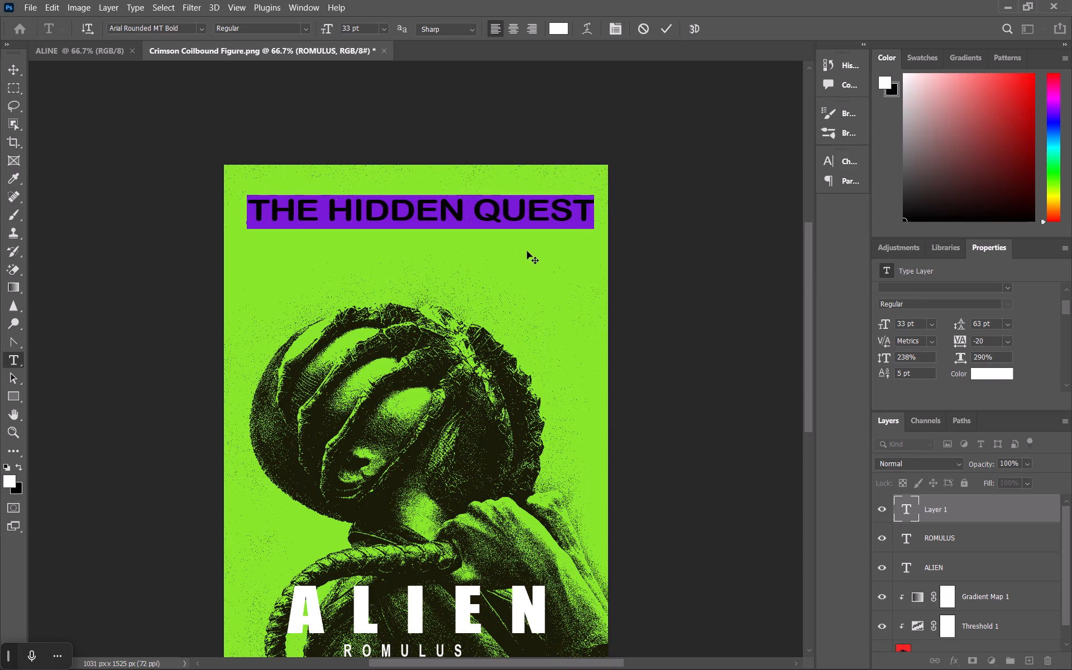
left_click_drag(527, 251, 524, 251)
left_click(743, 272)
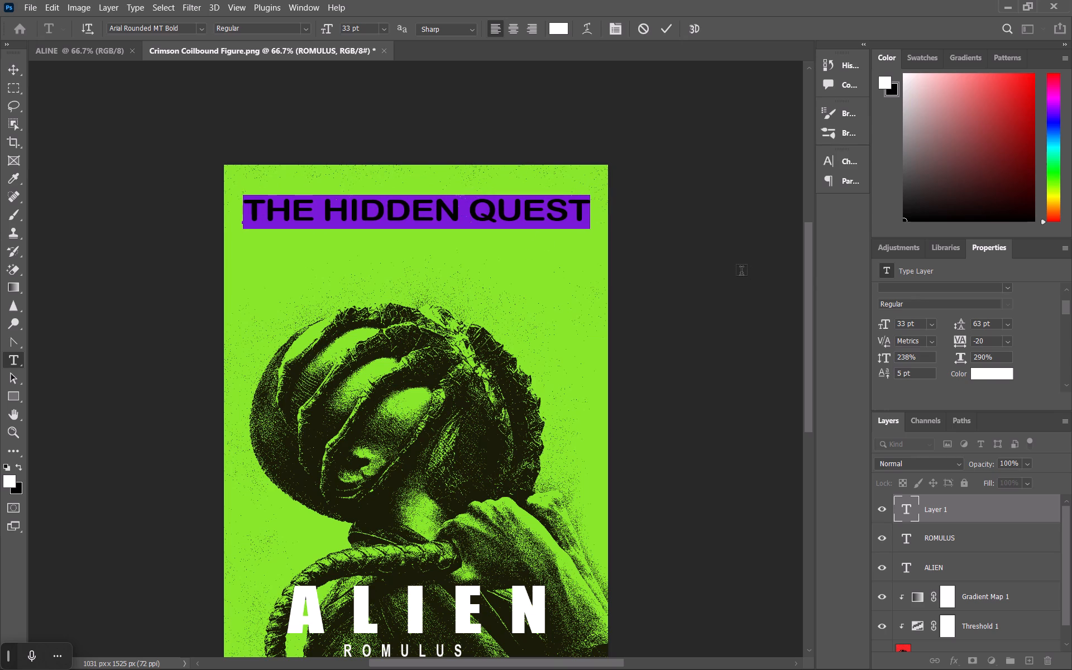
scroll(738, 272, "down", 4)
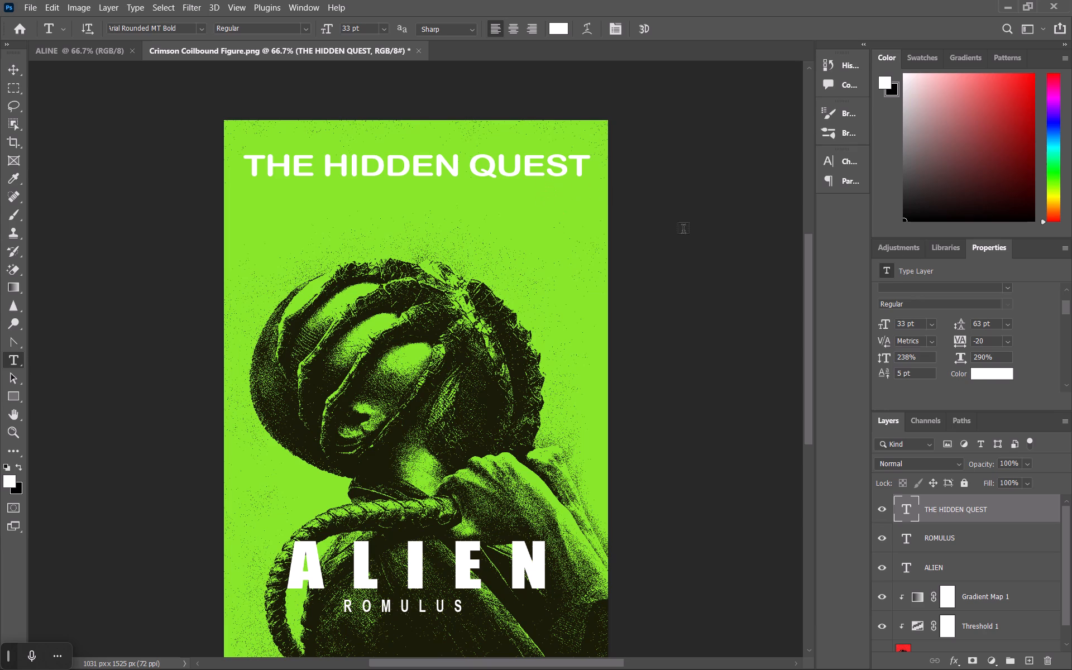
Set the THE HIDDEN QUEST line's vertical scale to 221%.
left_click_drag(884, 362, 872, 361)
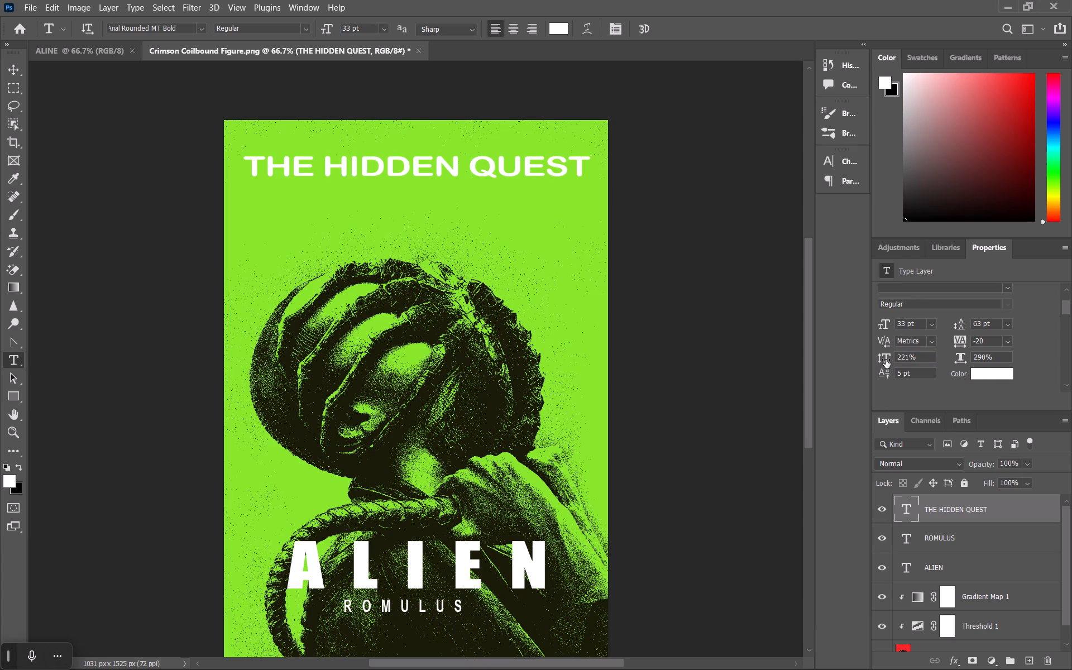
scroll(496, 245, "down", 6)
scroll(493, 254, "up", 6)
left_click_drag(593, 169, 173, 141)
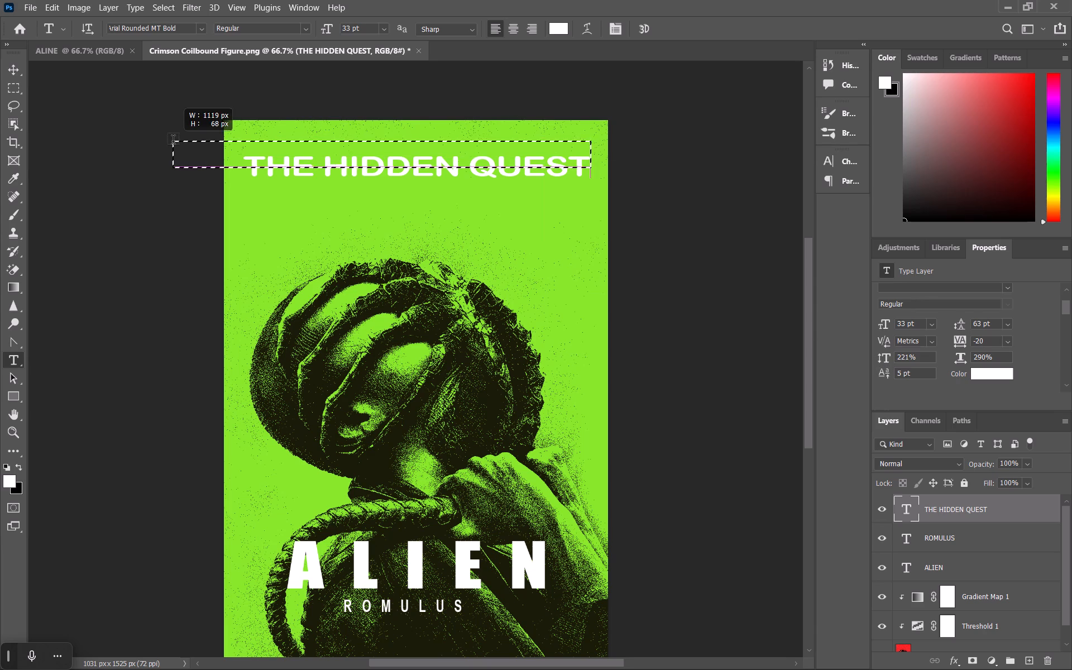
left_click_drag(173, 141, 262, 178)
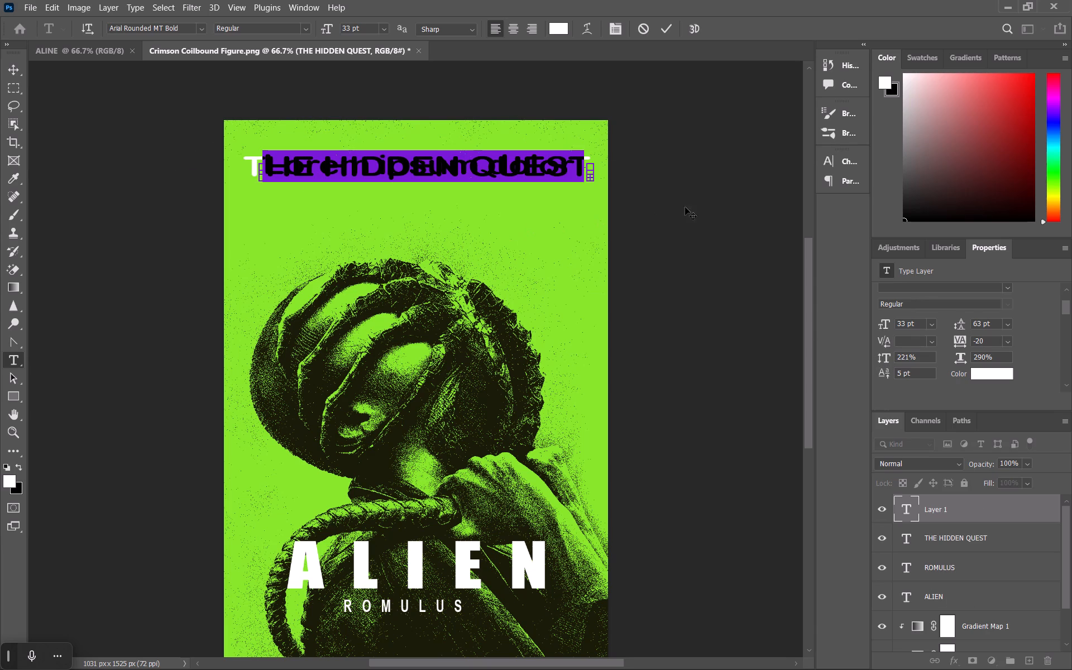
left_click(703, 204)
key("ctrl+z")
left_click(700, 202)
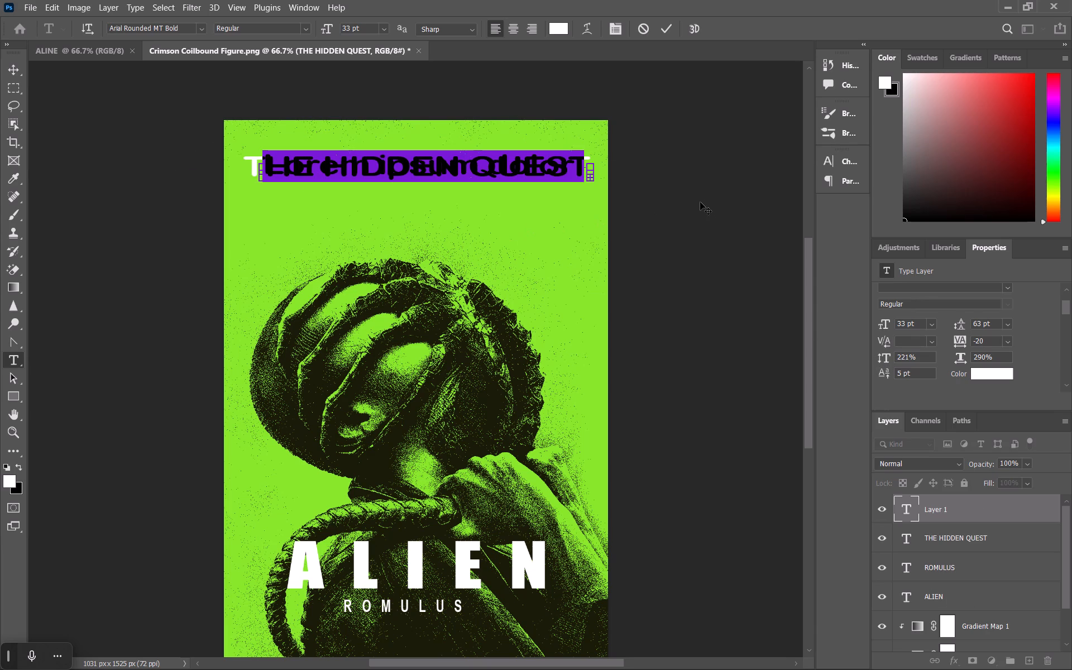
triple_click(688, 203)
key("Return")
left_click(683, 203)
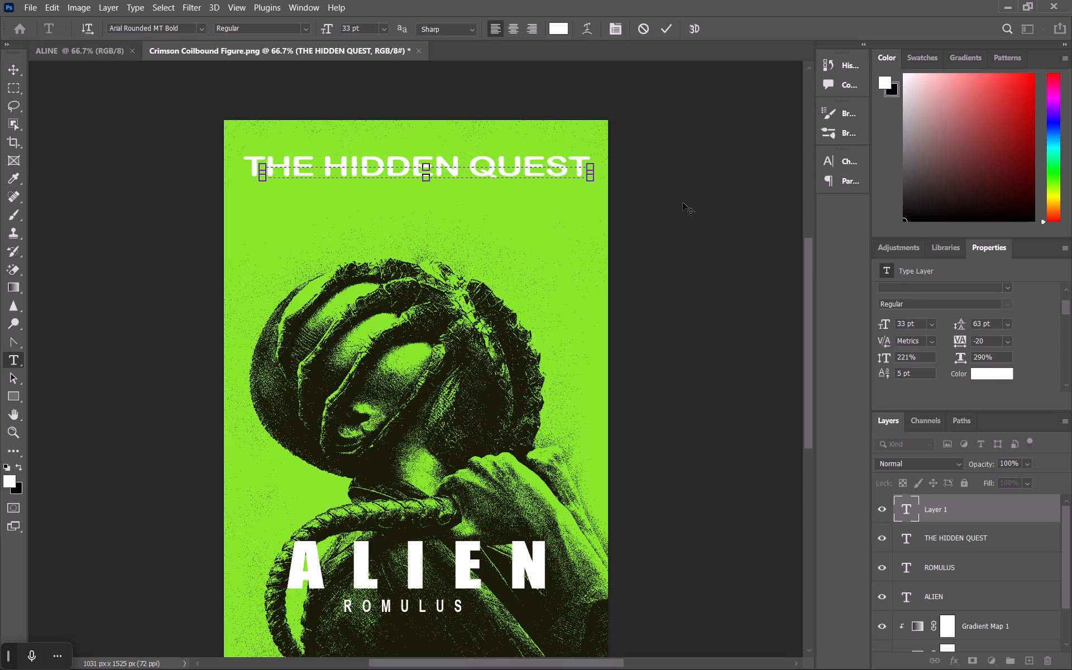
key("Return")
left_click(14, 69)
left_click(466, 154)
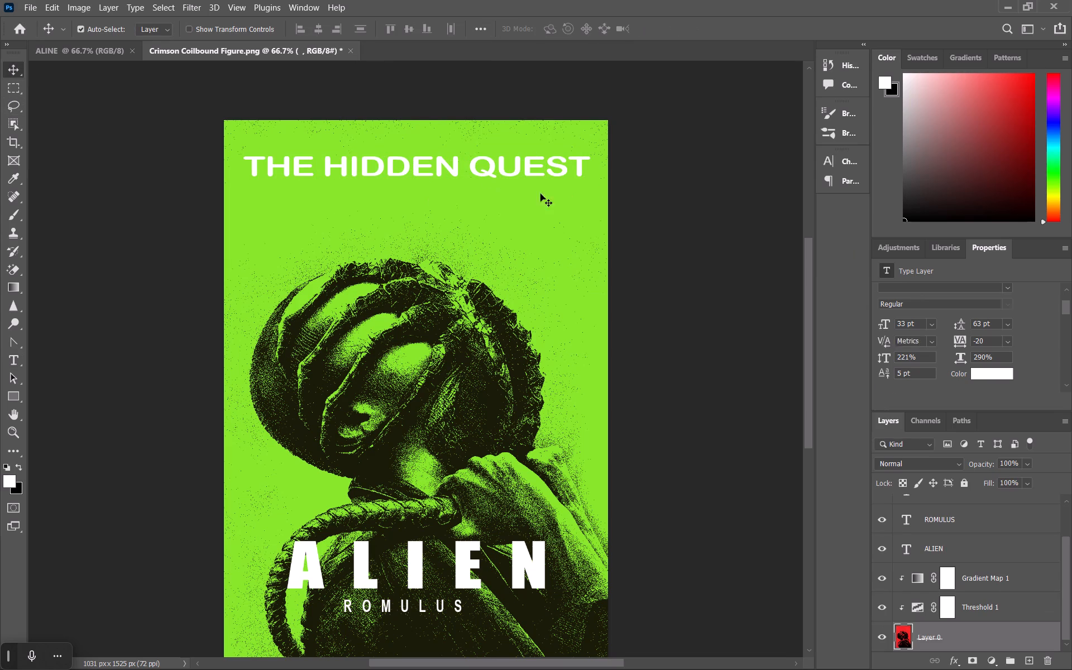
Reopen the THE HIDDEN QUEST text, shift the line slightly up and left, and set its horizontal scale to 282%.
triple_click(437, 174)
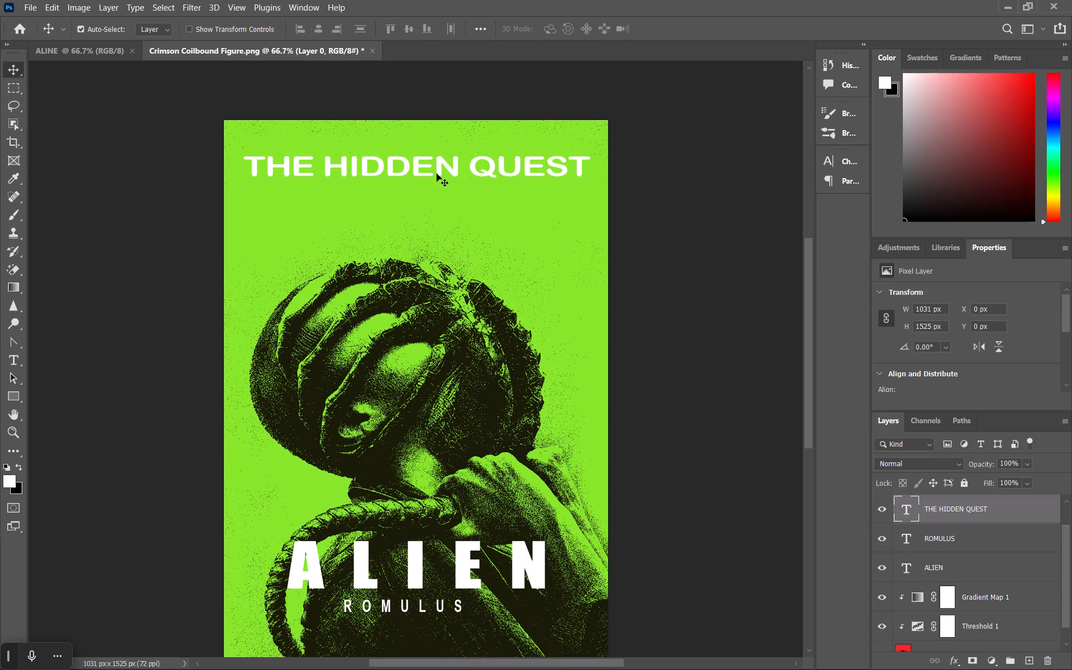
left_click(650, 237)
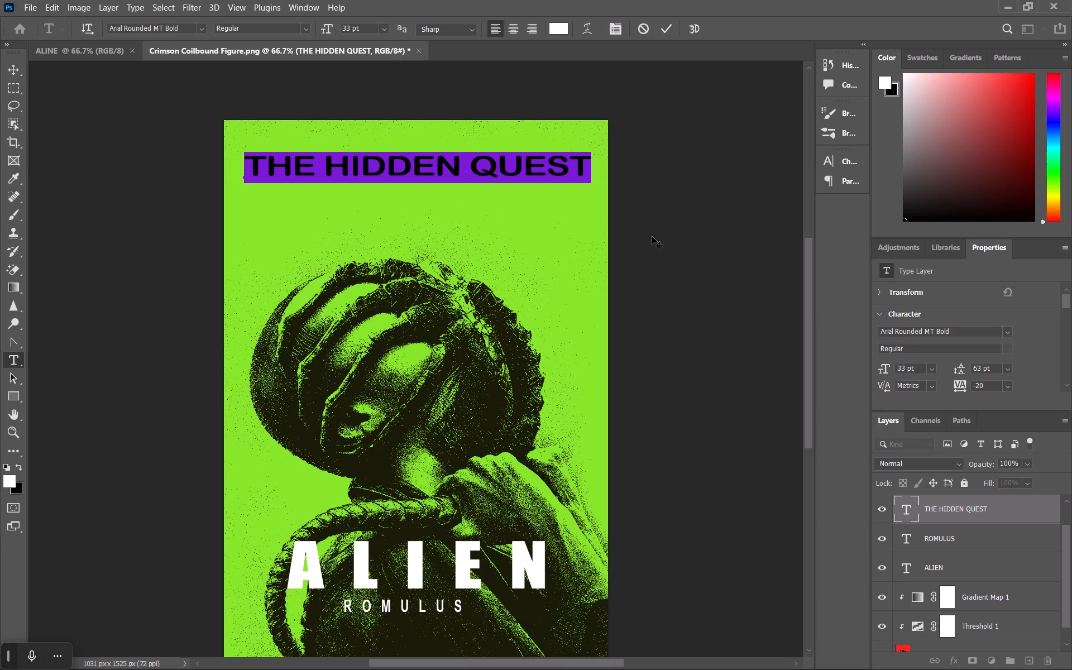
scroll(916, 337, "down", 7)
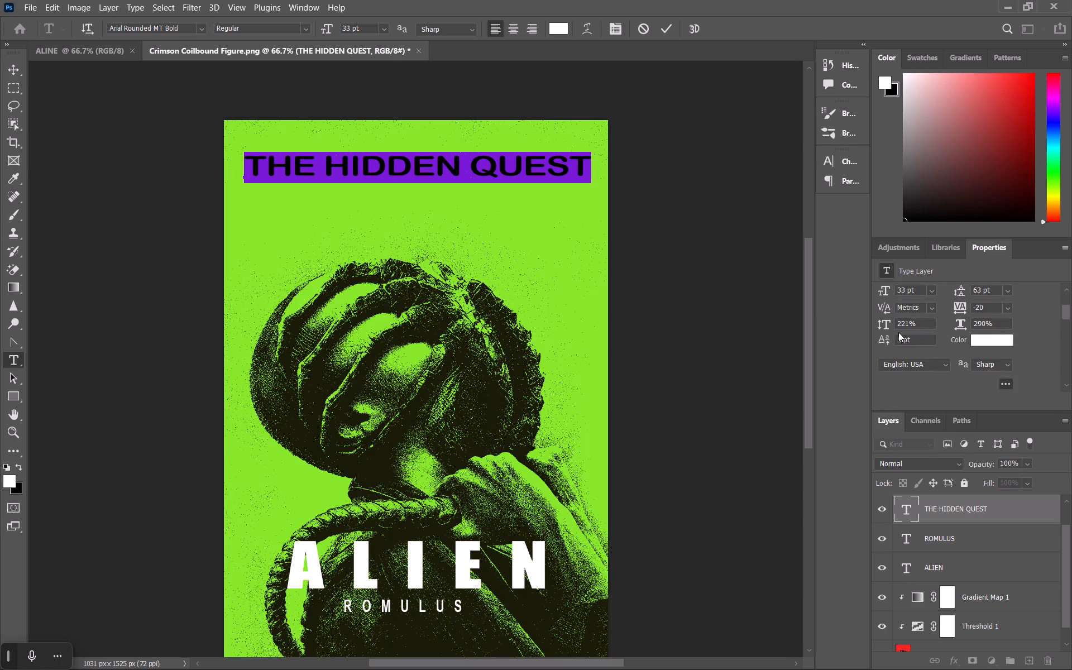
scroll(899, 367, "down", 2)
left_click_drag(455, 242, 449, 240)
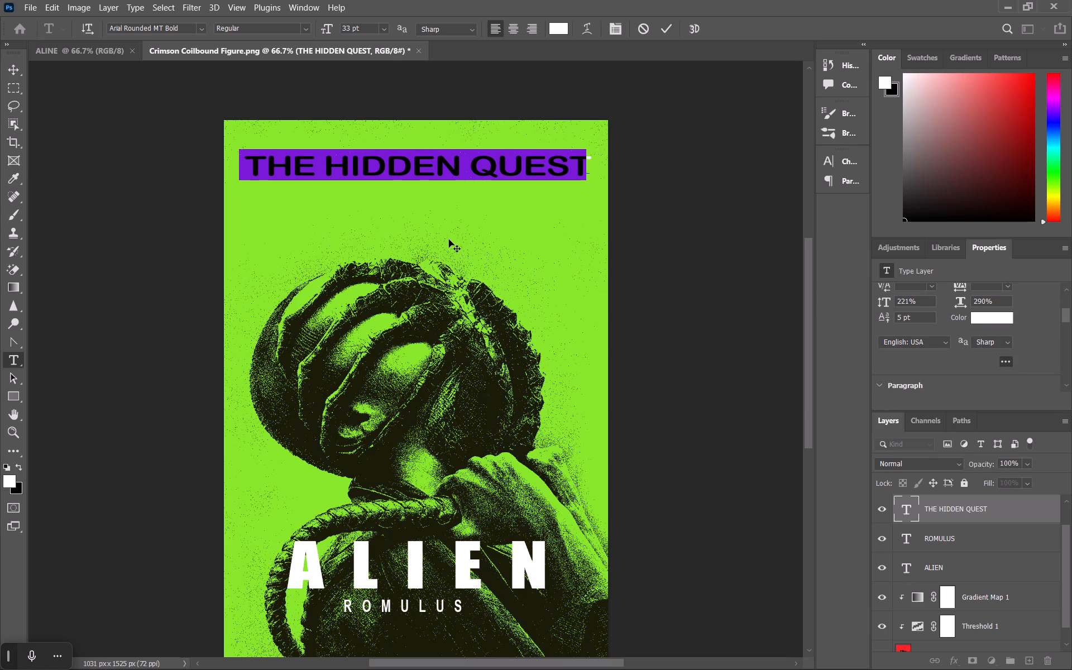
left_click_drag(449, 240, 444, 240)
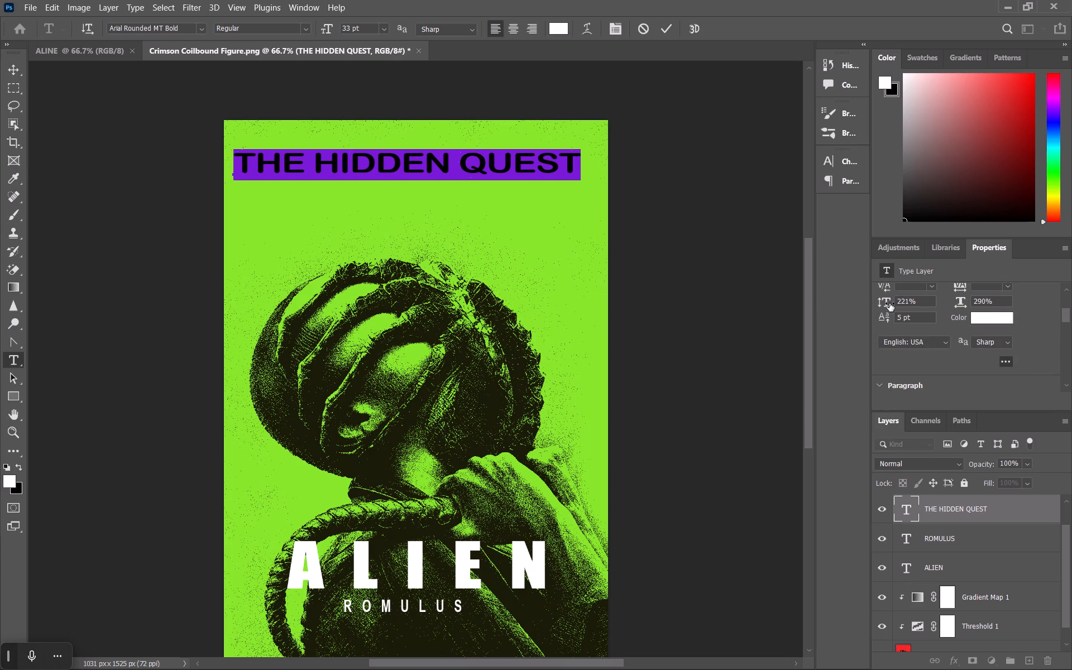
left_click_drag(955, 308, 949, 308)
Set the THE HIDDEN QUEST text's tracking to 0 and its leading to 67 pt.
scroll(949, 308, "up", 4)
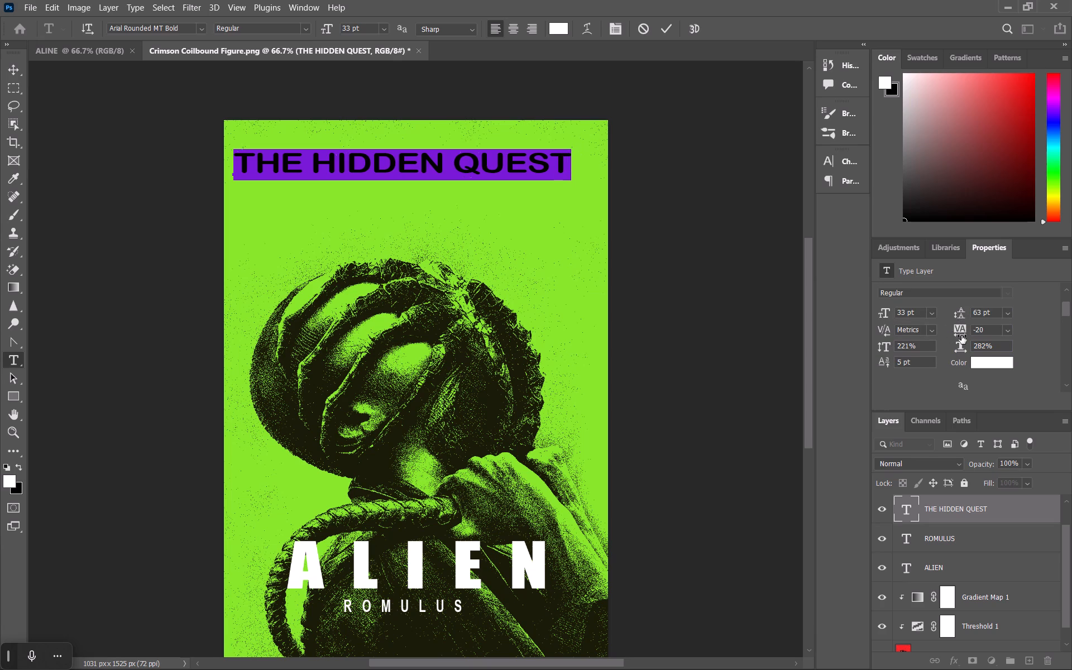
left_click(958, 332)
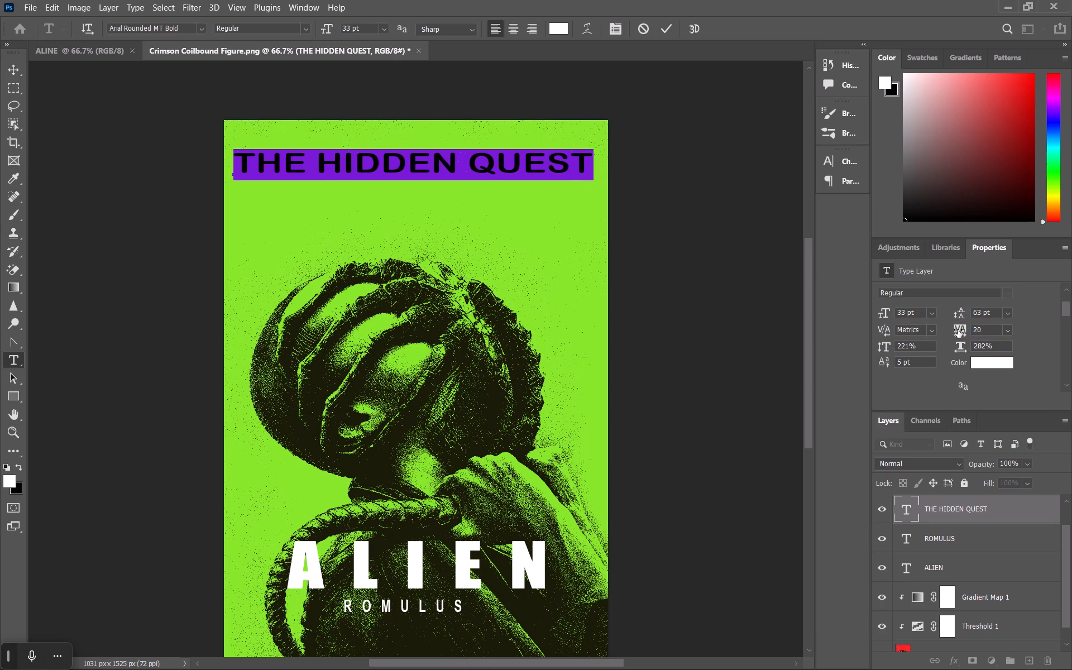
left_click(978, 333)
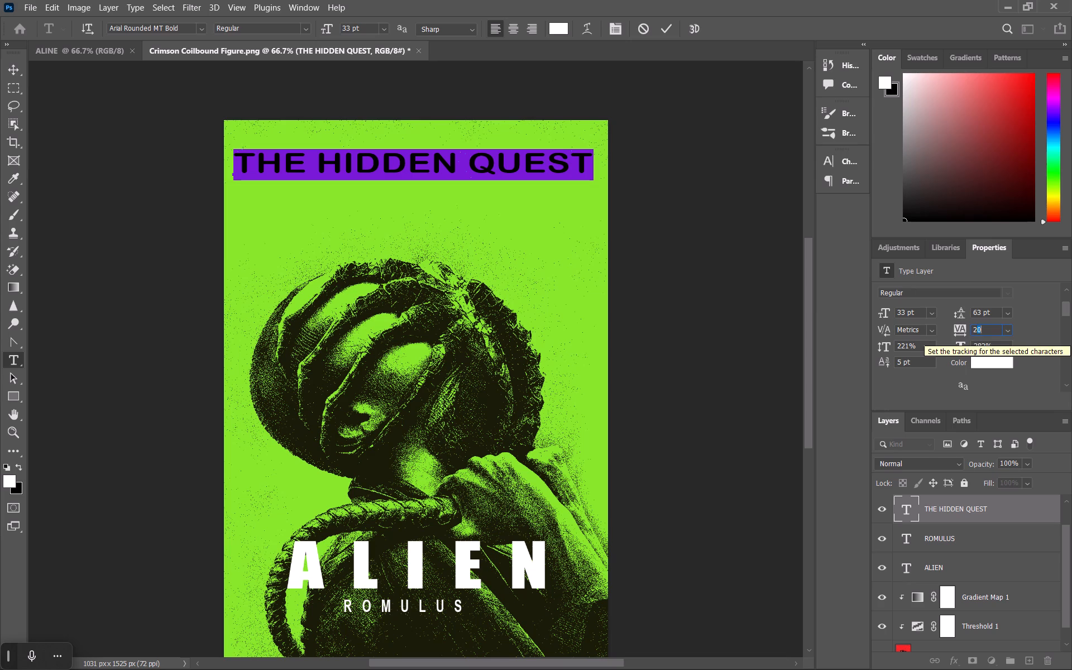
left_click_drag(980, 333, 974, 329)
key("0")
key("Return")
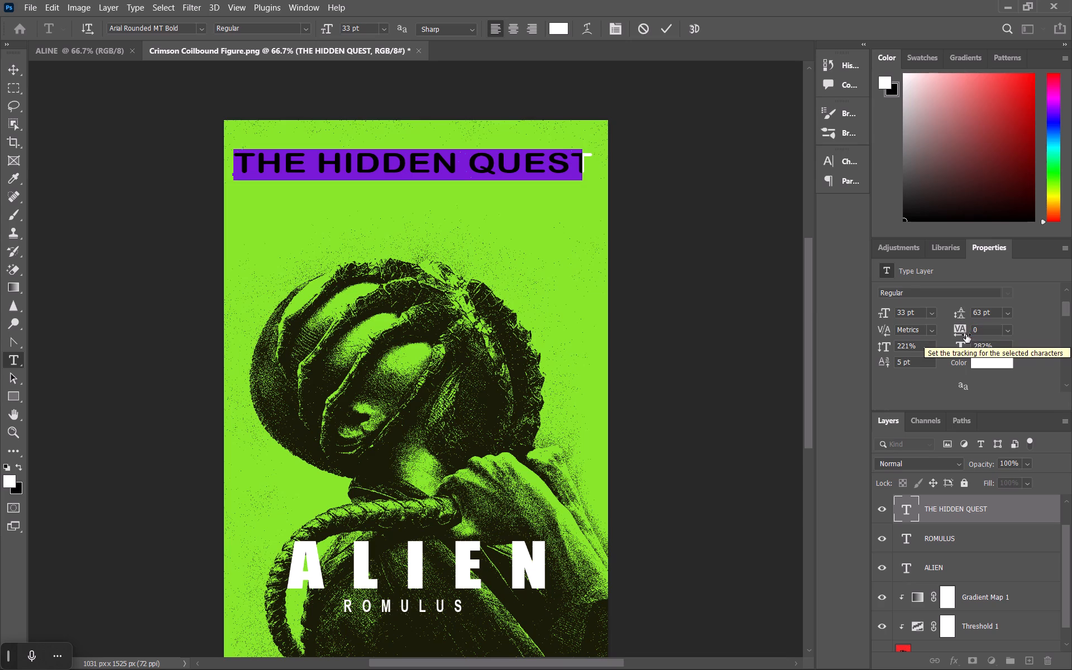
left_click(958, 312)
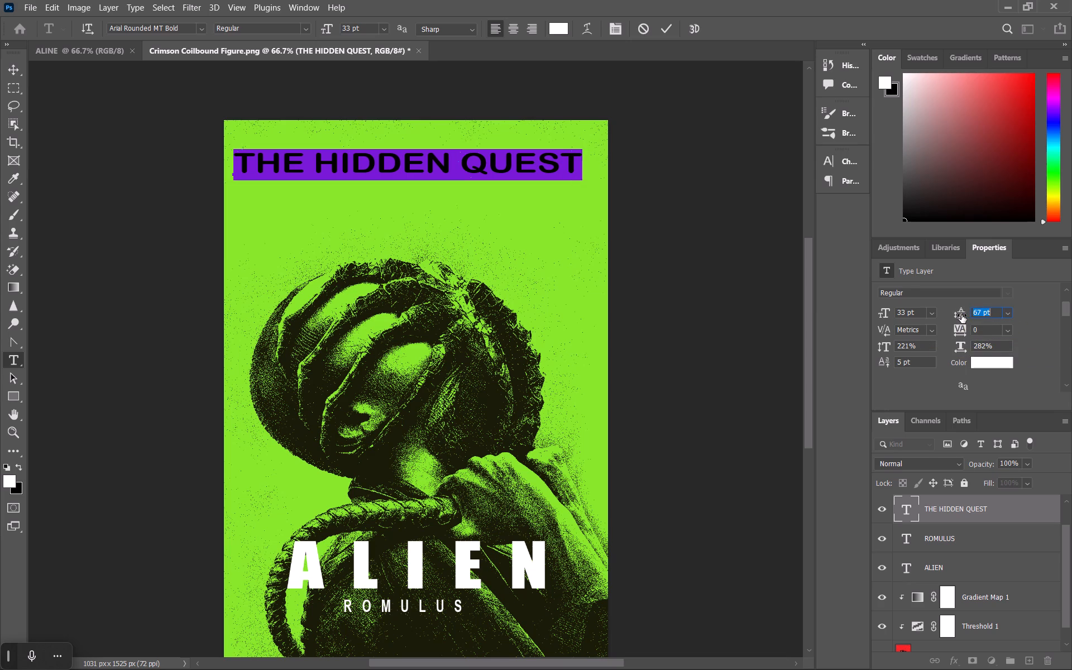
Set the THE HIDDEN QUEST text's horizontal scale to 269% and re-centre the line across the poster, slightly lower.
scroll(958, 338, "down", 2)
left_click_drag(957, 324, 968, 330)
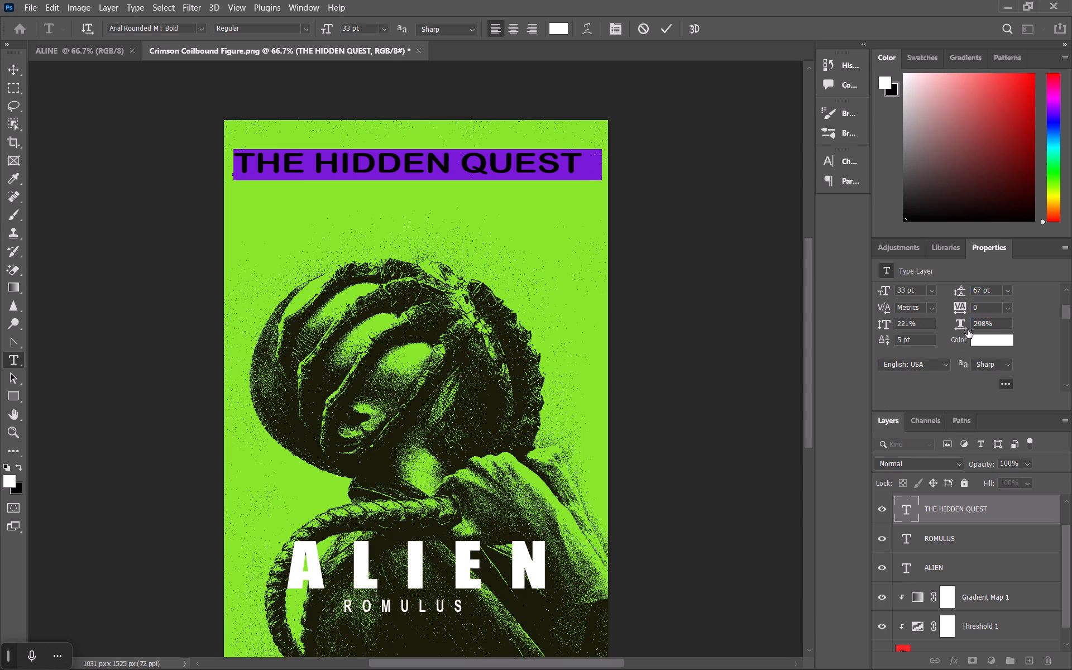
left_click_drag(968, 330, 947, 329)
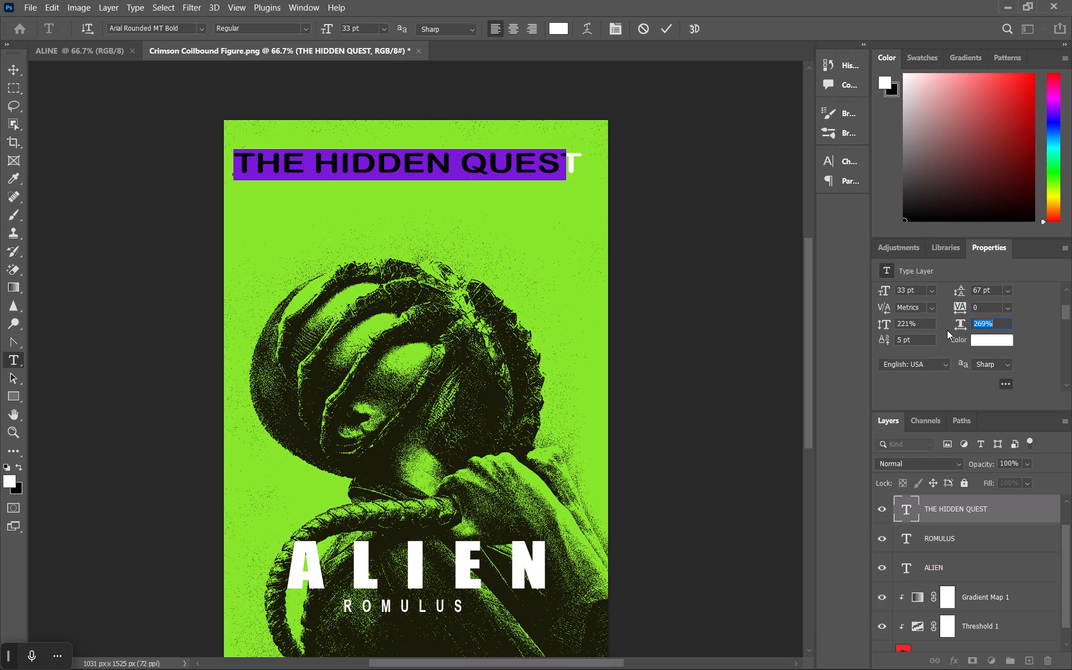
left_click_drag(564, 270, 577, 274)
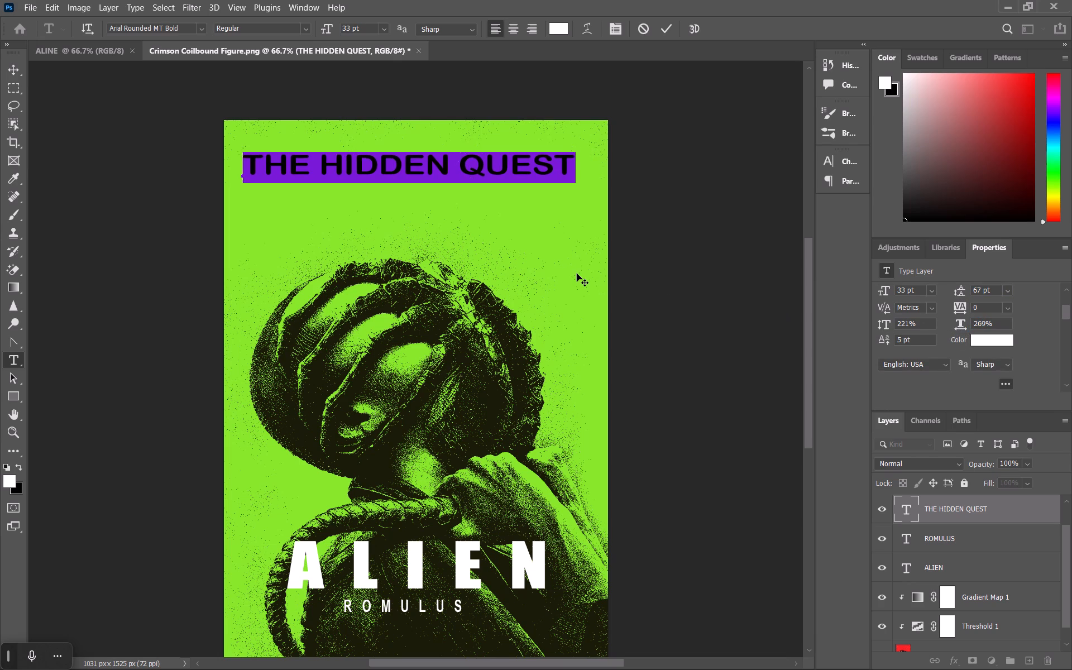
left_click_drag(577, 274, 581, 276)
Change the THE HIDDEN QUEST text colour to pure bright red.
left_click(990, 339)
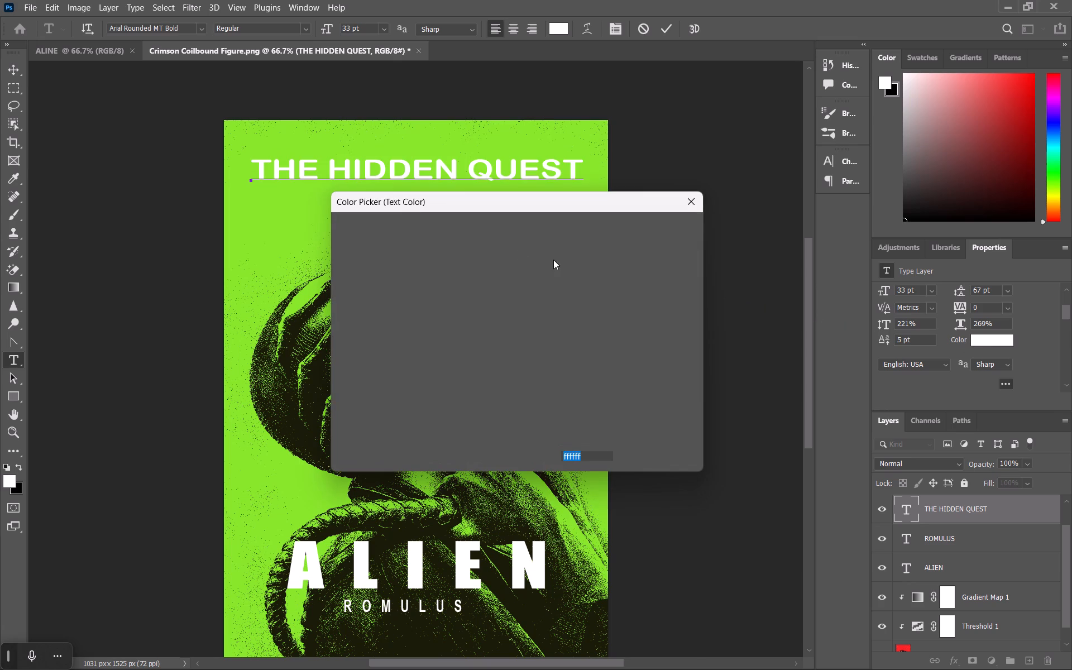
left_click_drag(448, 301, 508, 243)
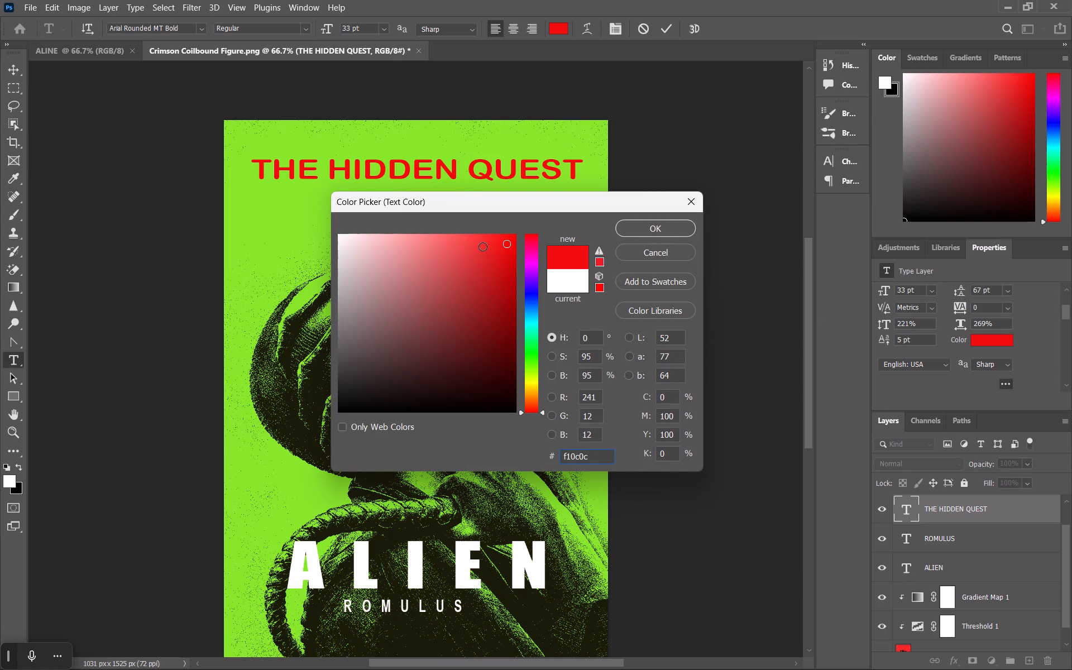
left_click_drag(502, 237, 538, 224)
left_click(673, 227)
Change the THE HIDDEN QUEST line's font to Impact.
scroll(913, 304, "down", 2)
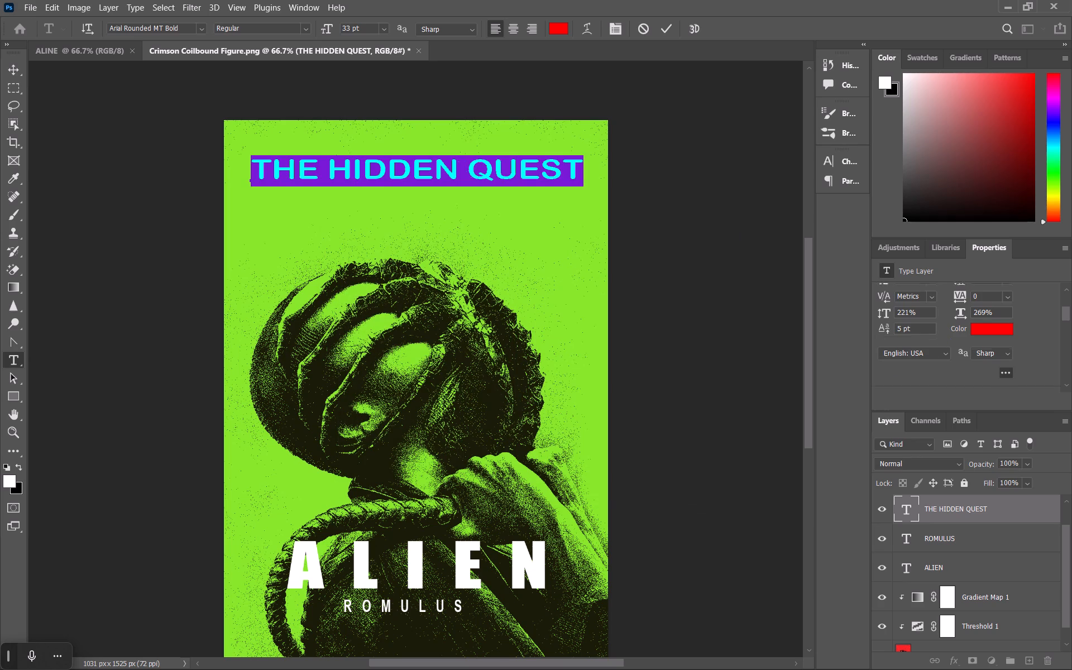
scroll(916, 308, "down", 10)
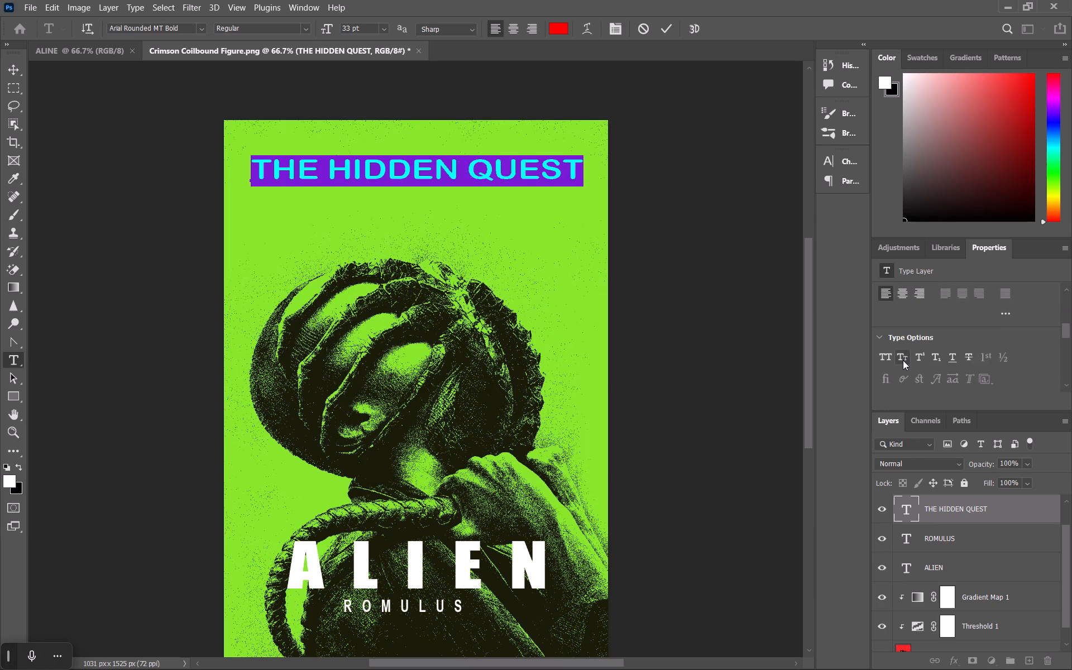
scroll(917, 338, "down", 6)
scroll(917, 338, "up", 6)
left_click(201, 31)
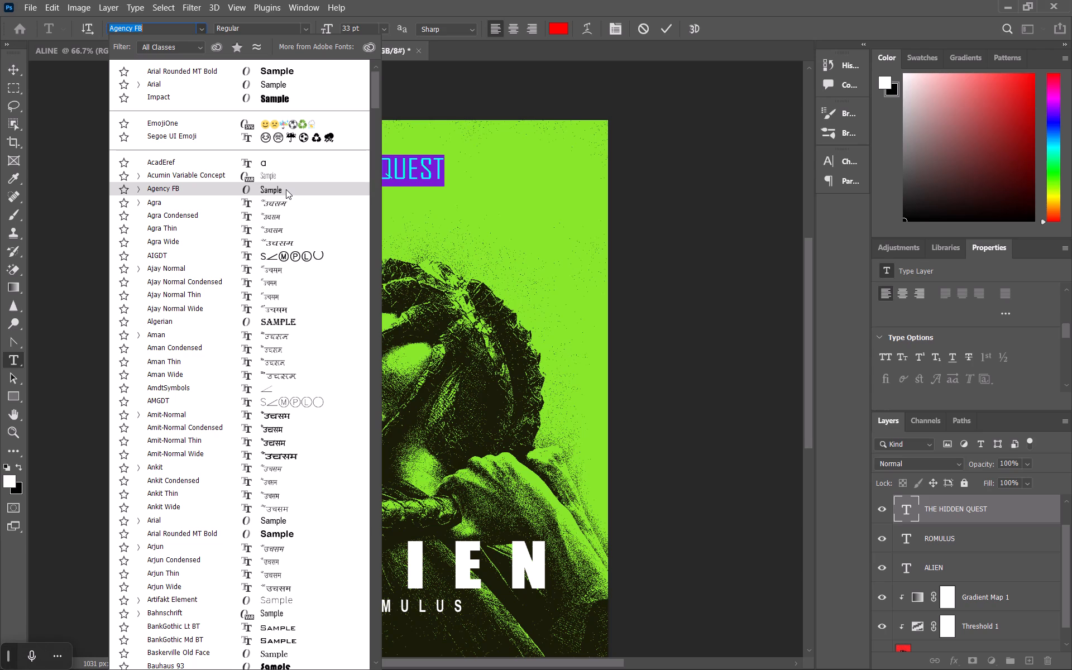
left_click(278, 96)
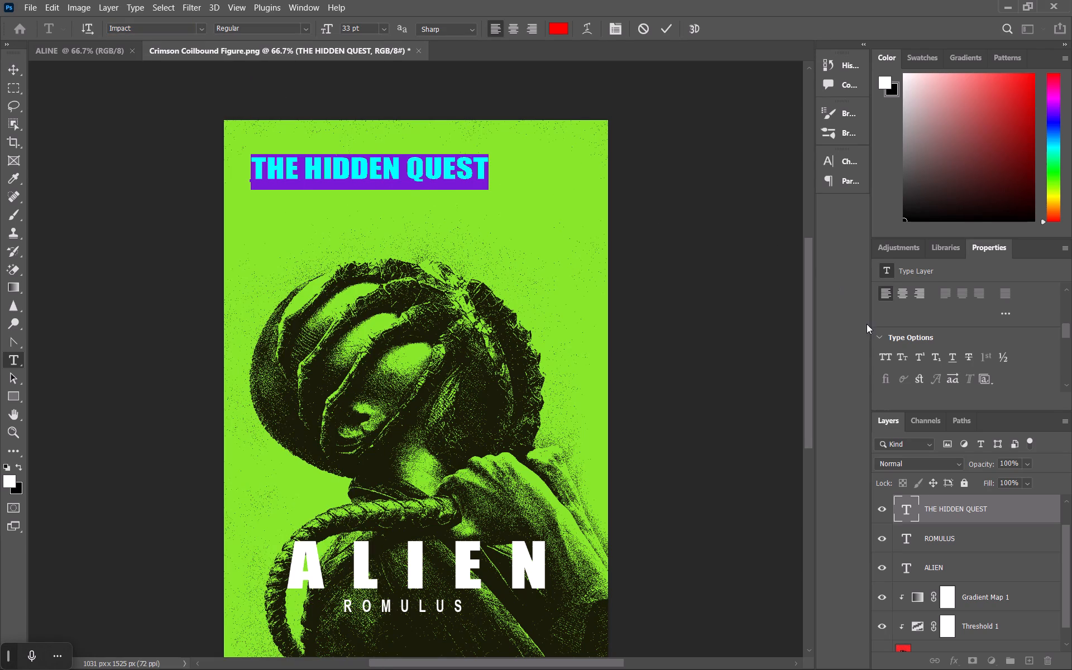
Set the THE HIDDEN QUEST text's horizontal scale to 330% and its tracking to 20.
scroll(929, 281, "up", 12)
scroll(928, 284, "down", 5)
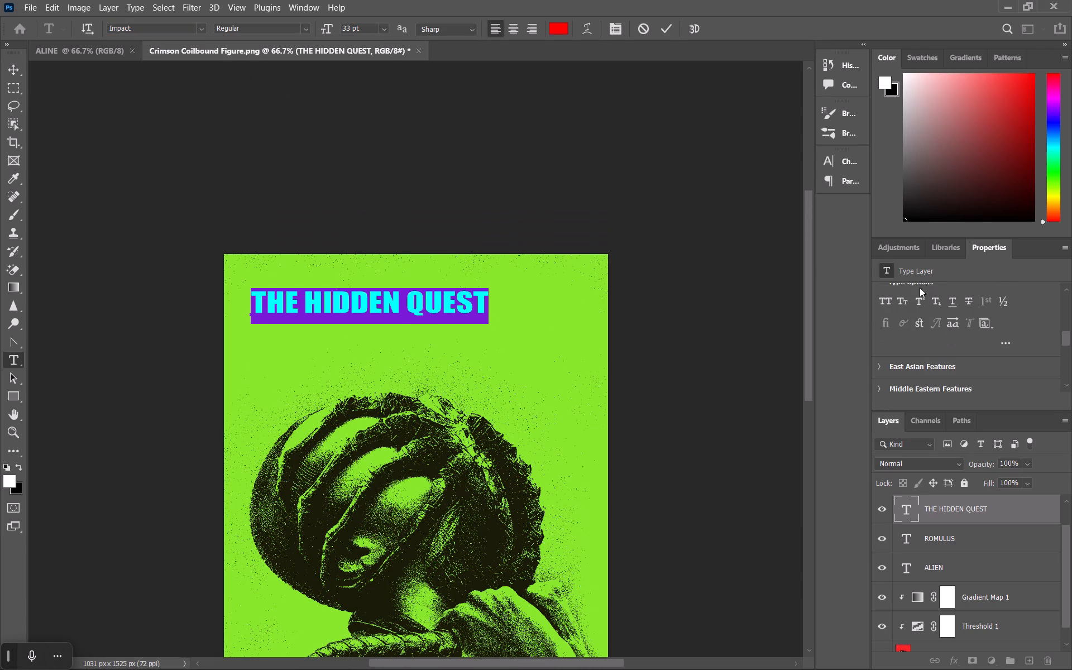
scroll(527, 470, "up", 6)
scroll(527, 469, "down", 20)
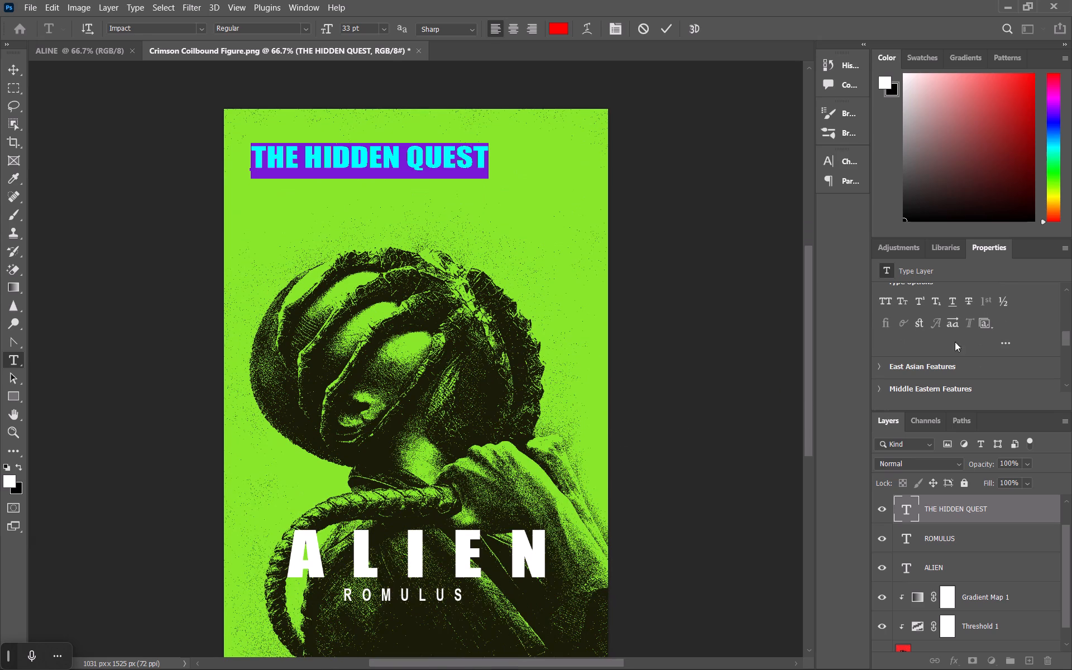
left_click(987, 301)
scroll(985, 301, "up", 11)
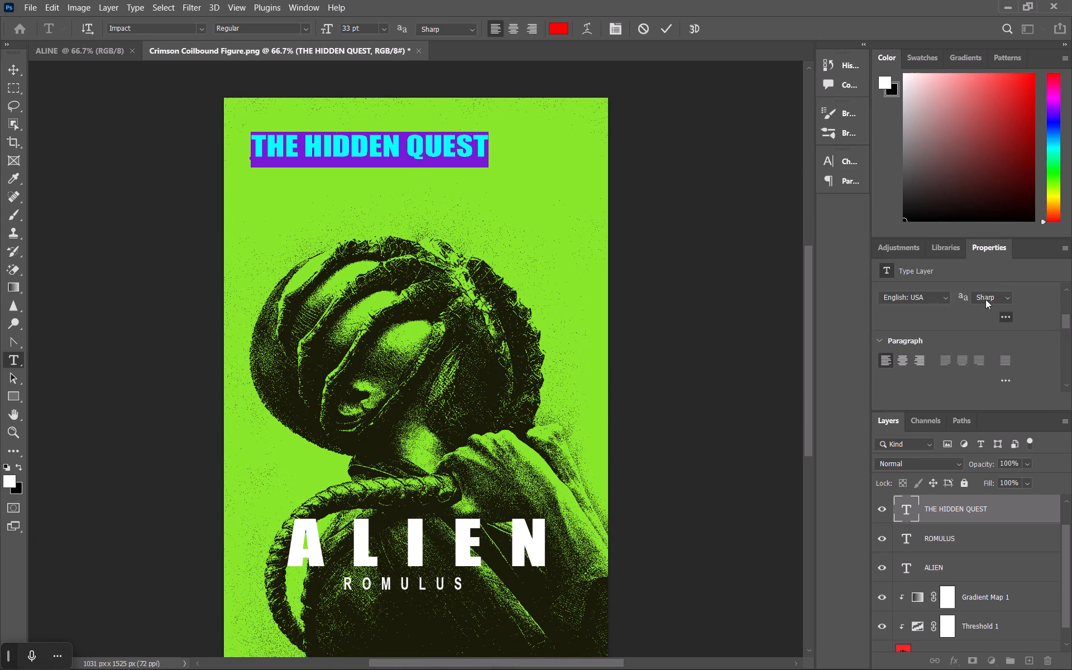
scroll(985, 299, "up", 13)
scroll(973, 327, "down", 4)
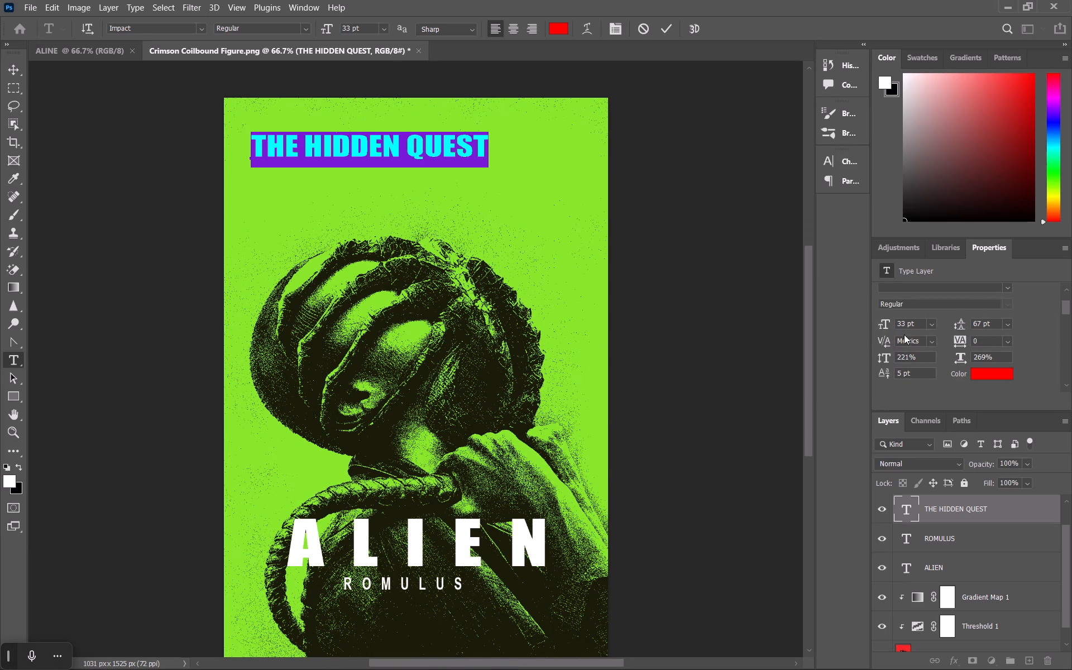
left_click_drag(960, 359, 971, 360)
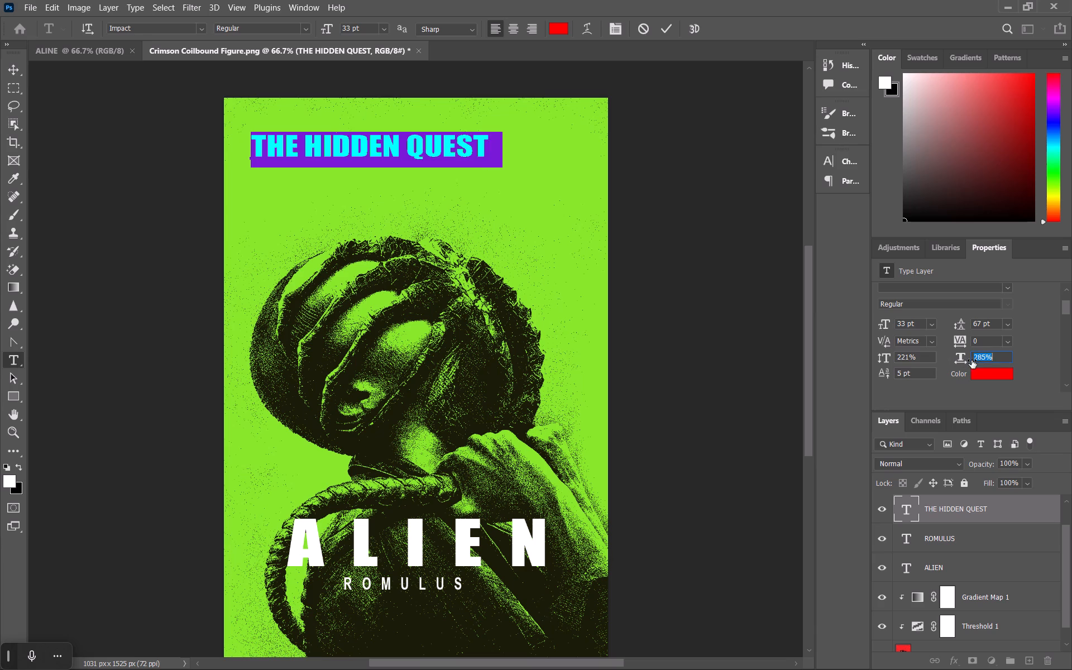
left_click_drag(959, 359, 978, 362)
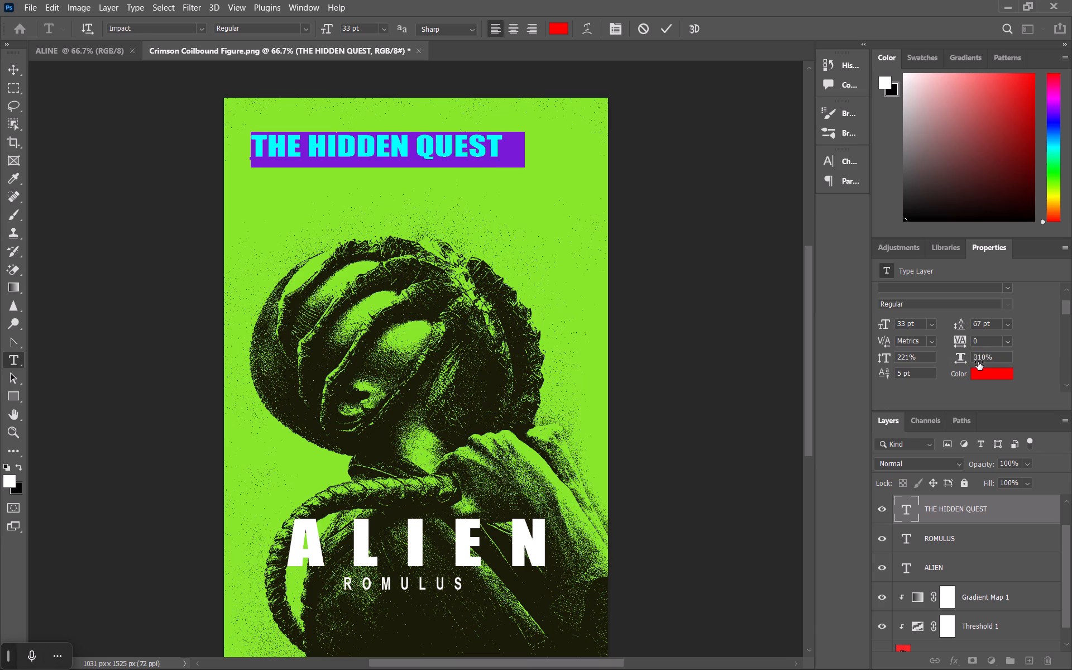
left_click_drag(978, 362, 990, 363)
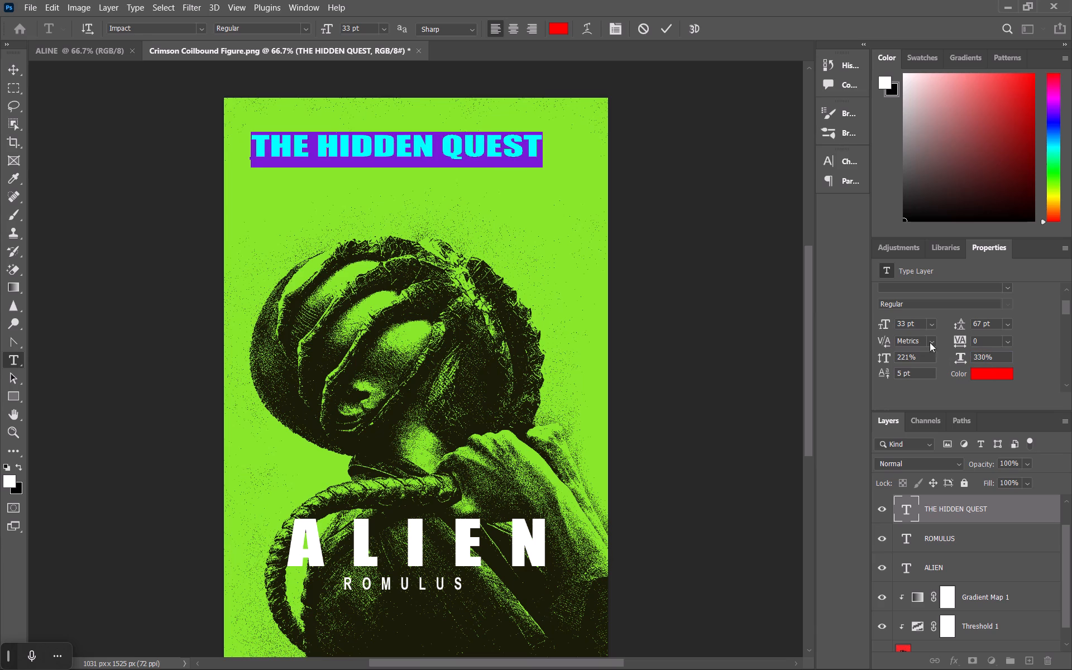
left_click(960, 342)
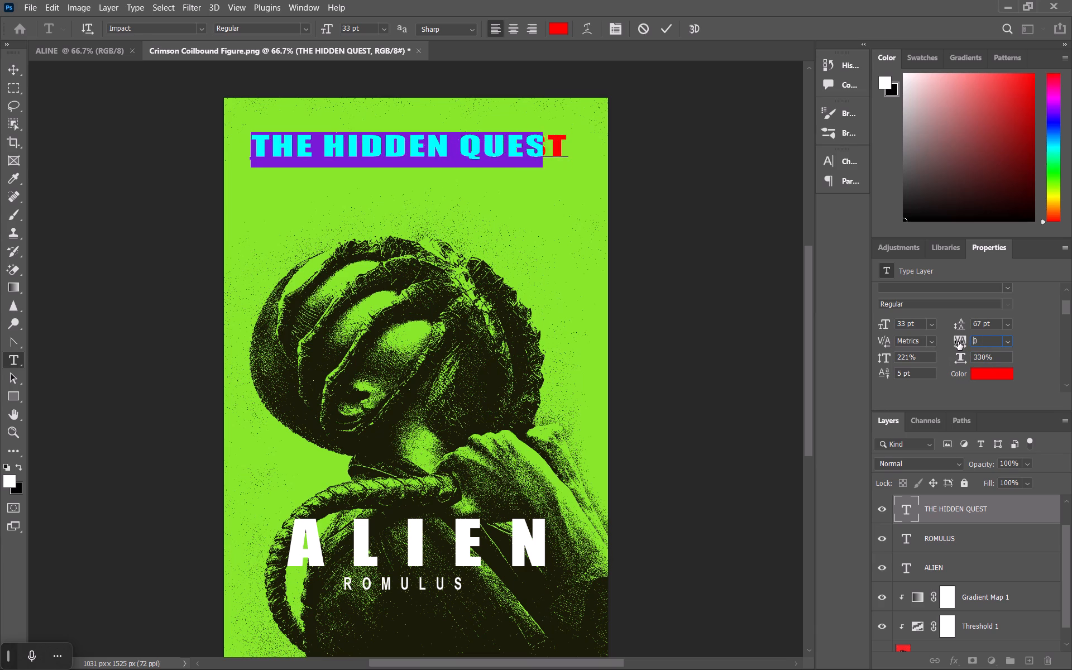
left_click(960, 342)
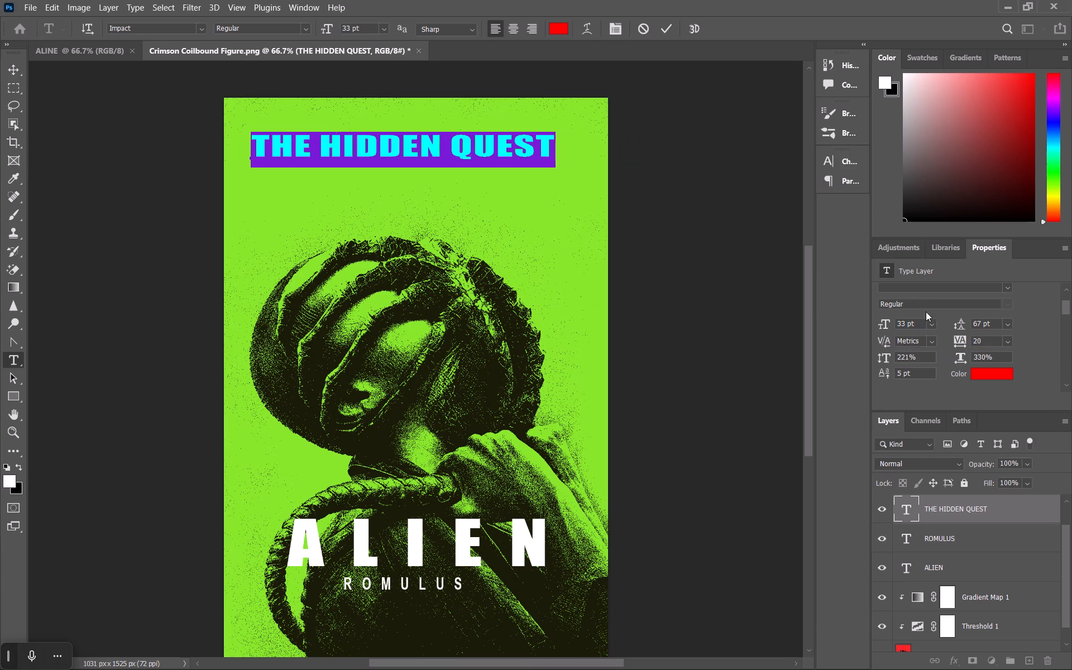
Change the whole THE HIDDEN QUEST line's text colour to near-white.
left_click(319, 153)
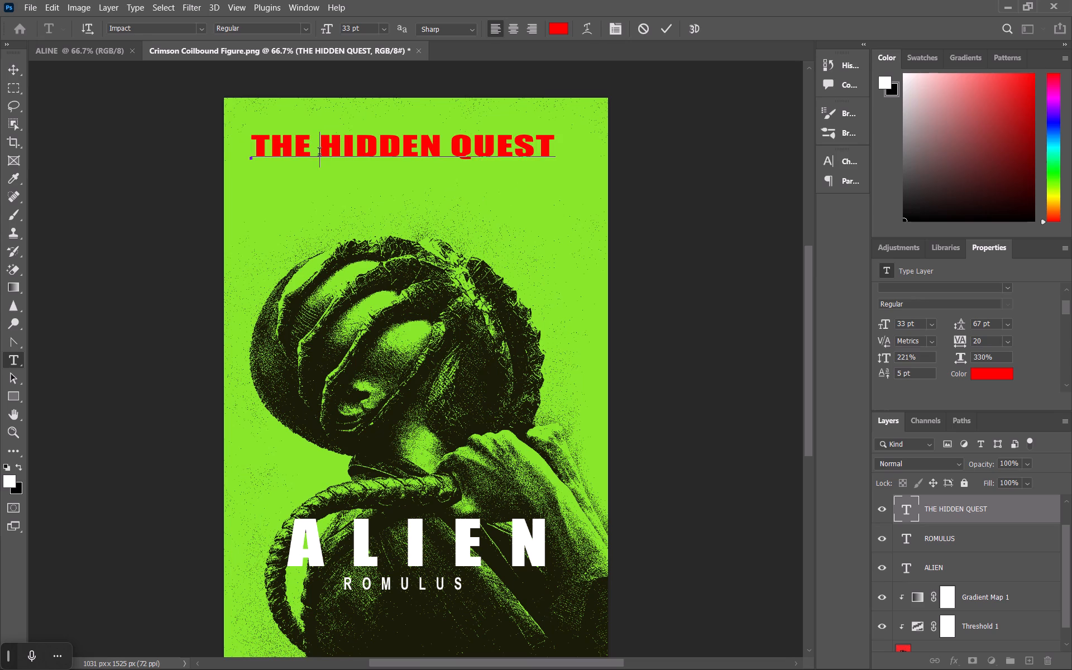
left_click_drag(319, 154, 224, 150)
key("ctrl+a")
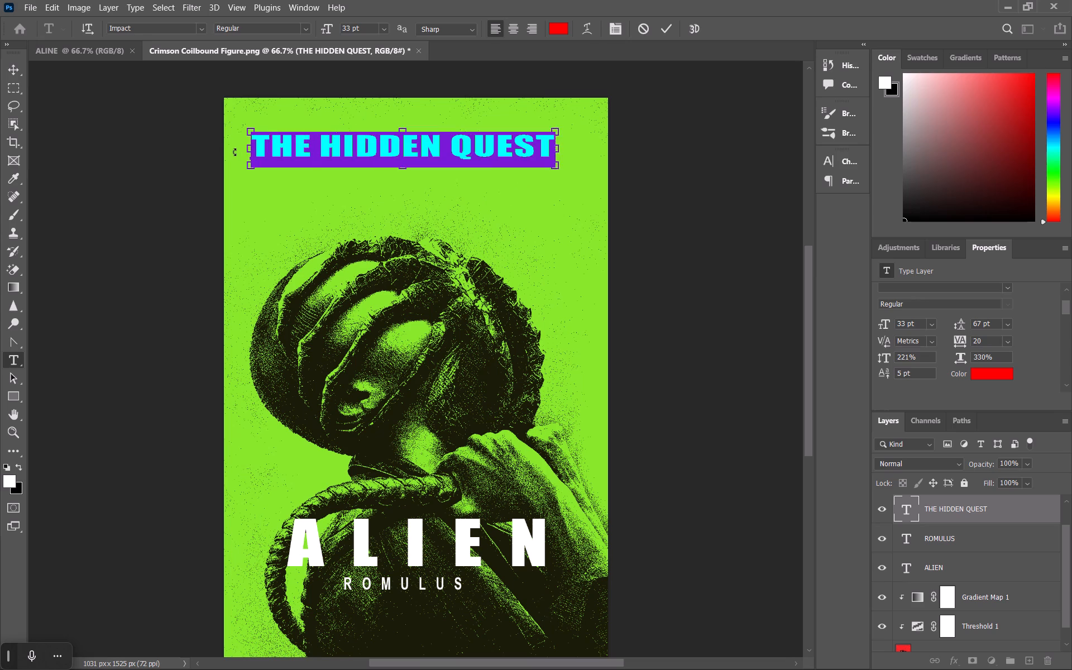
left_click(566, 31)
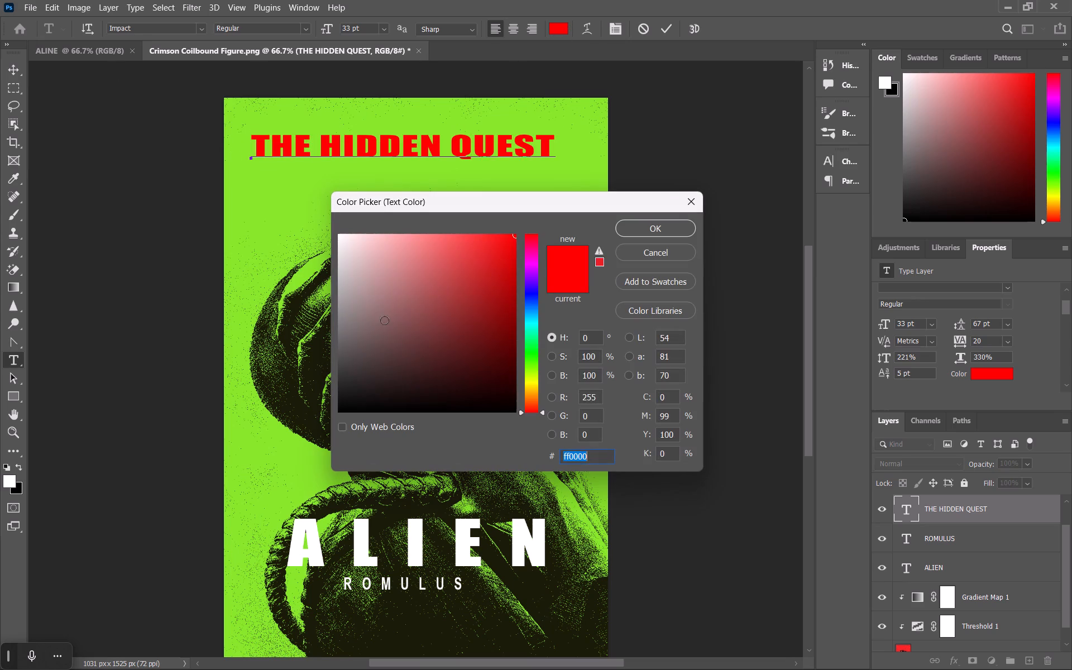
left_click_drag(383, 319, 329, 244)
left_click(674, 227)
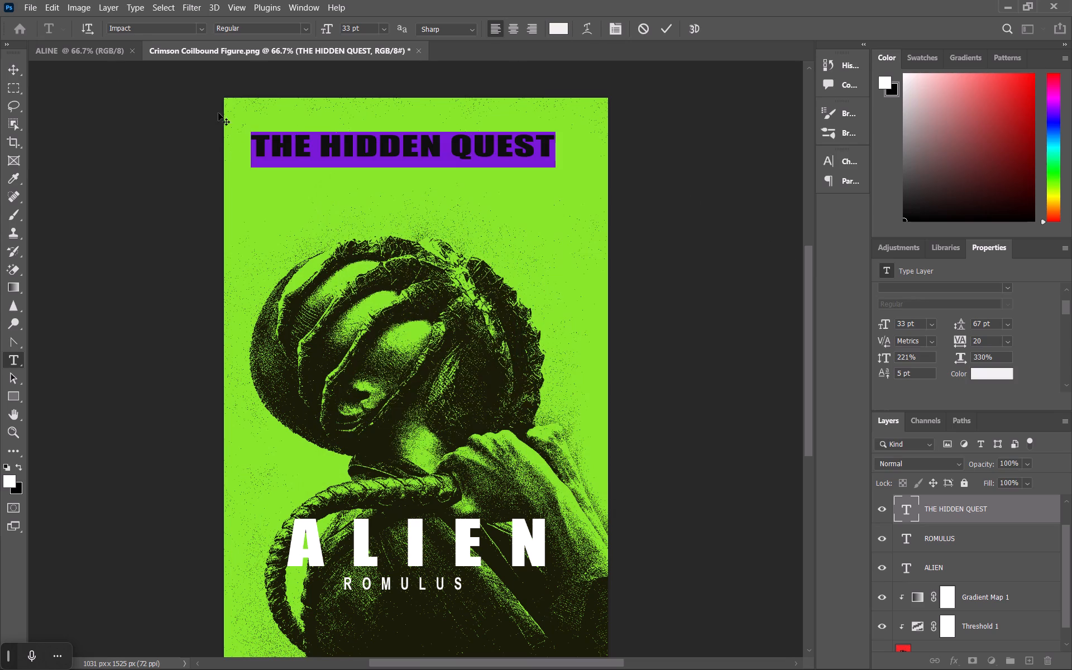
Cut the word THE out of the top line, leaving only HIDDEN QUEST.
left_click(322, 149)
left_click_drag(322, 149, 239, 145)
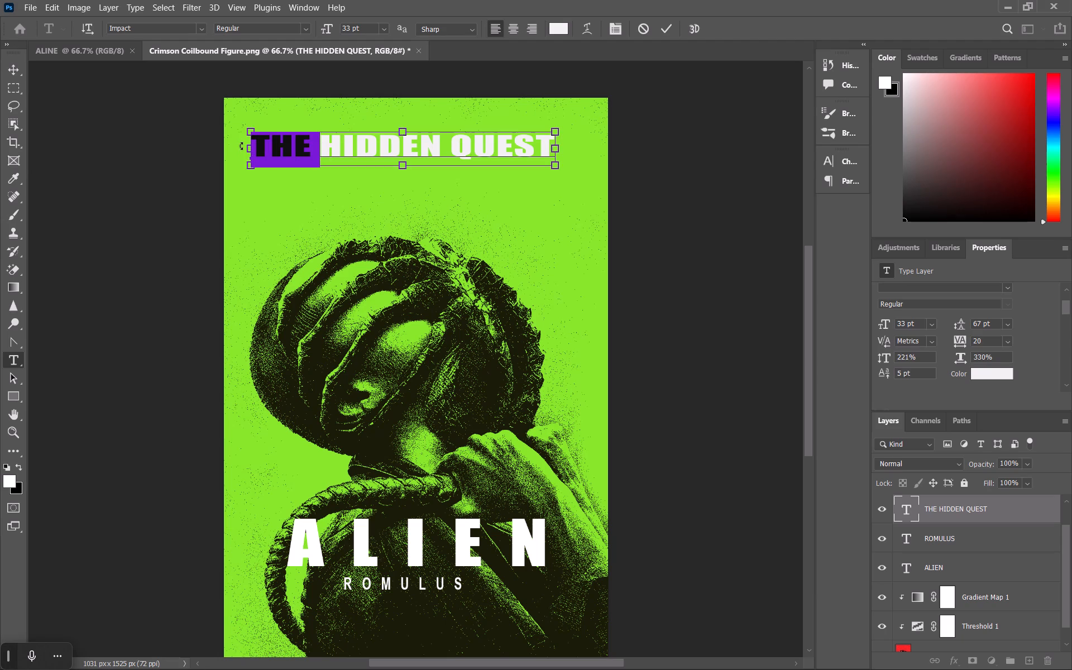
key("ctrl+x")
left_click(291, 112)
left_click(286, 203)
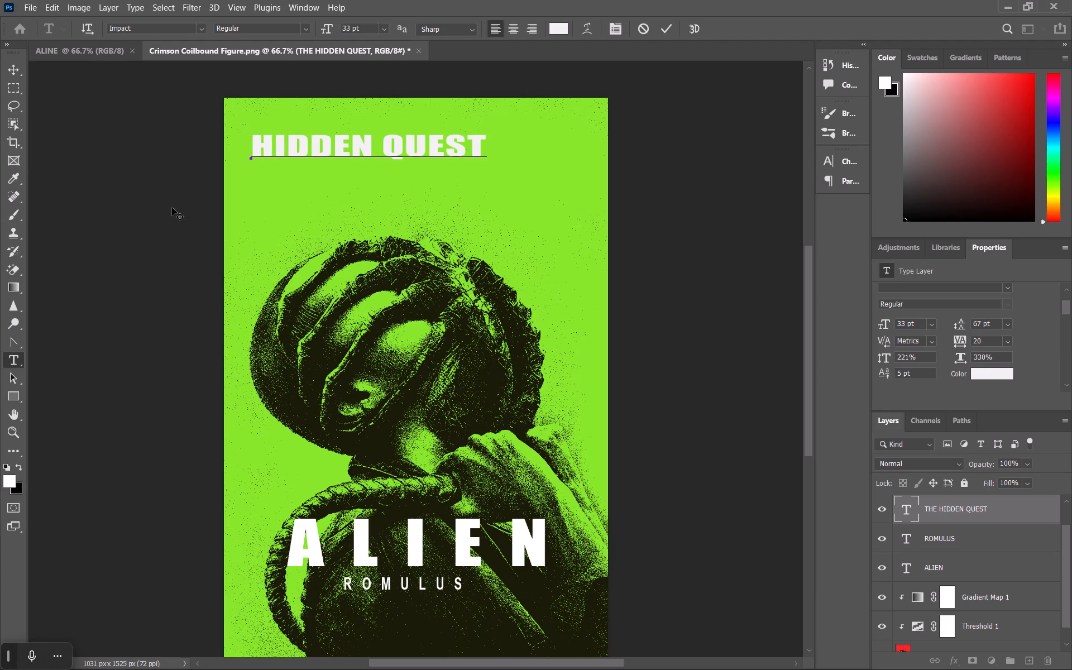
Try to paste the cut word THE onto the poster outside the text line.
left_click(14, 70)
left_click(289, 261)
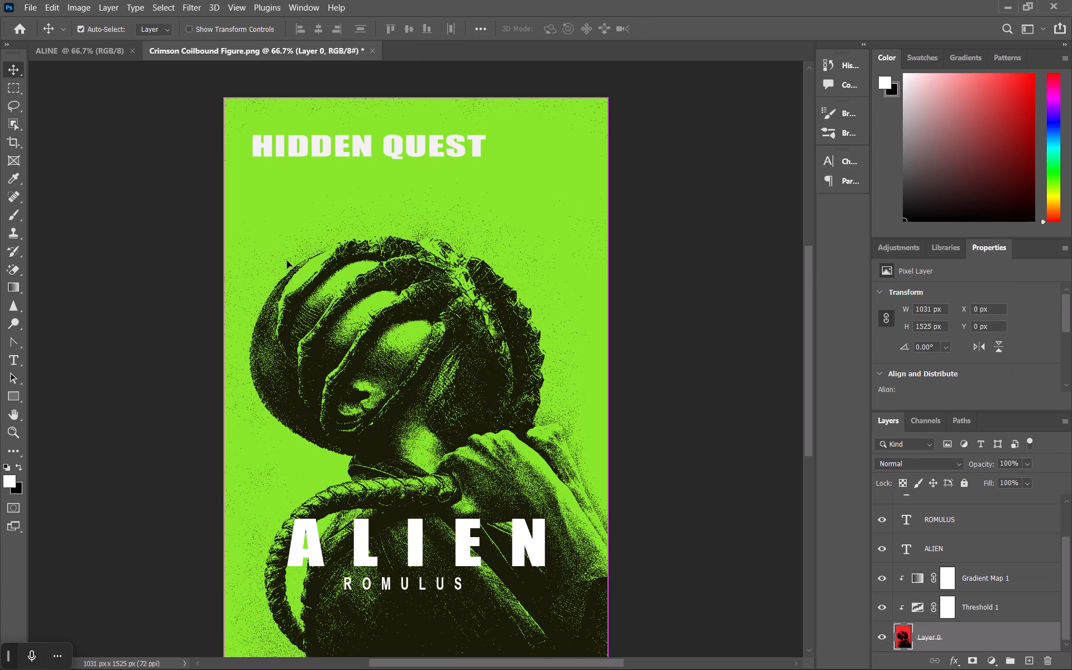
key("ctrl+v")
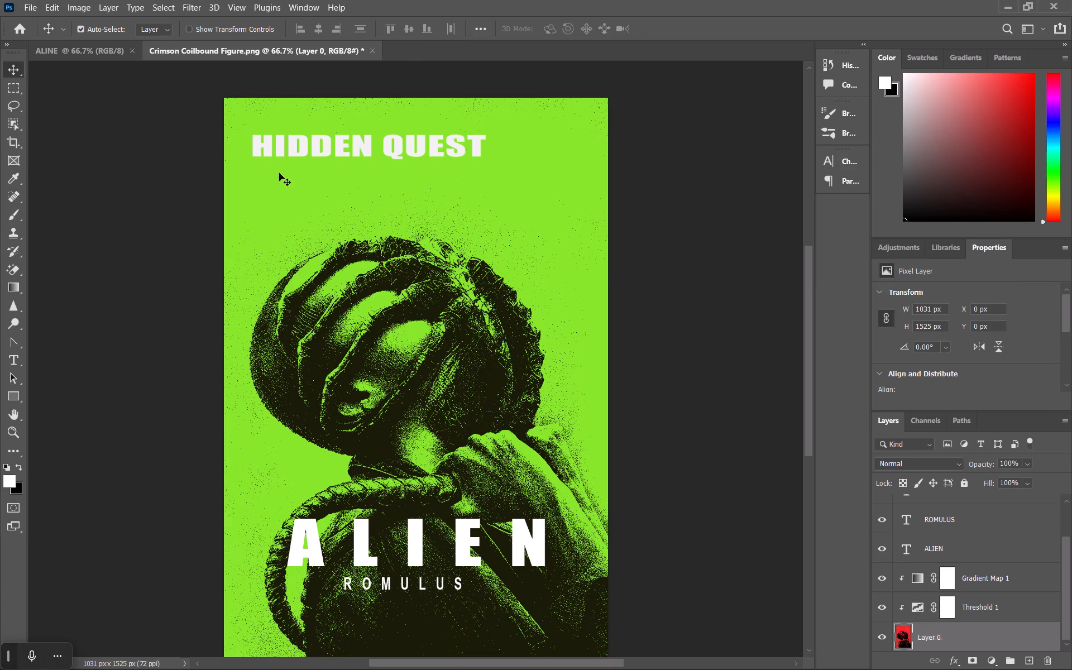
Delete the empty text layer above the HIDDEN QUEST layer.
scroll(994, 574, "down", 6)
scroll(994, 576, "up", 7)
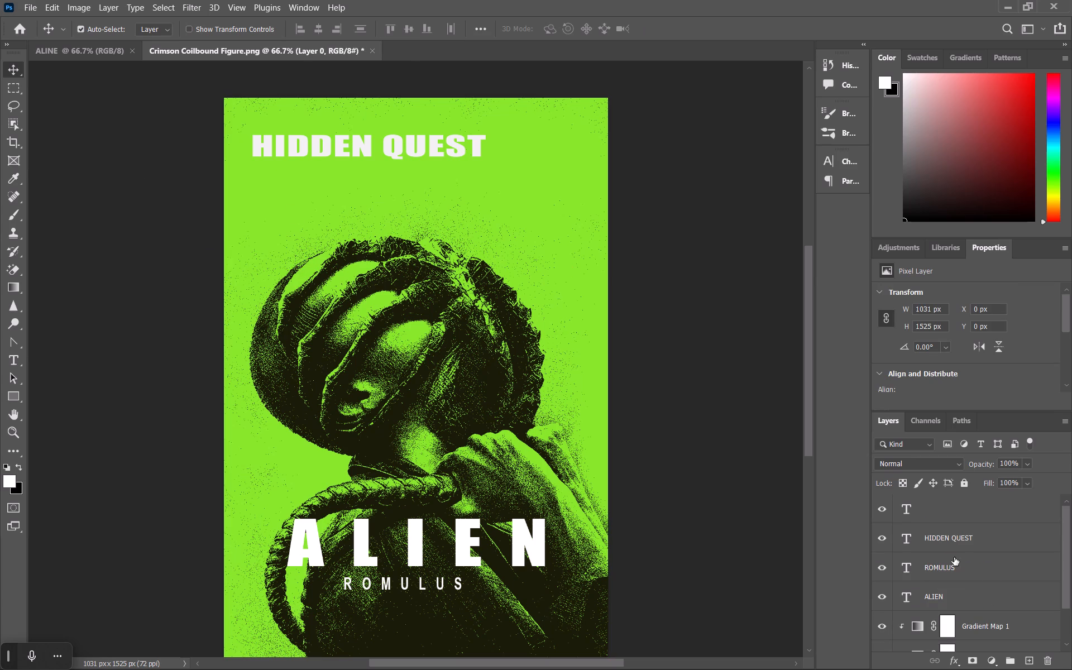
left_click(930, 509)
left_click(930, 509)
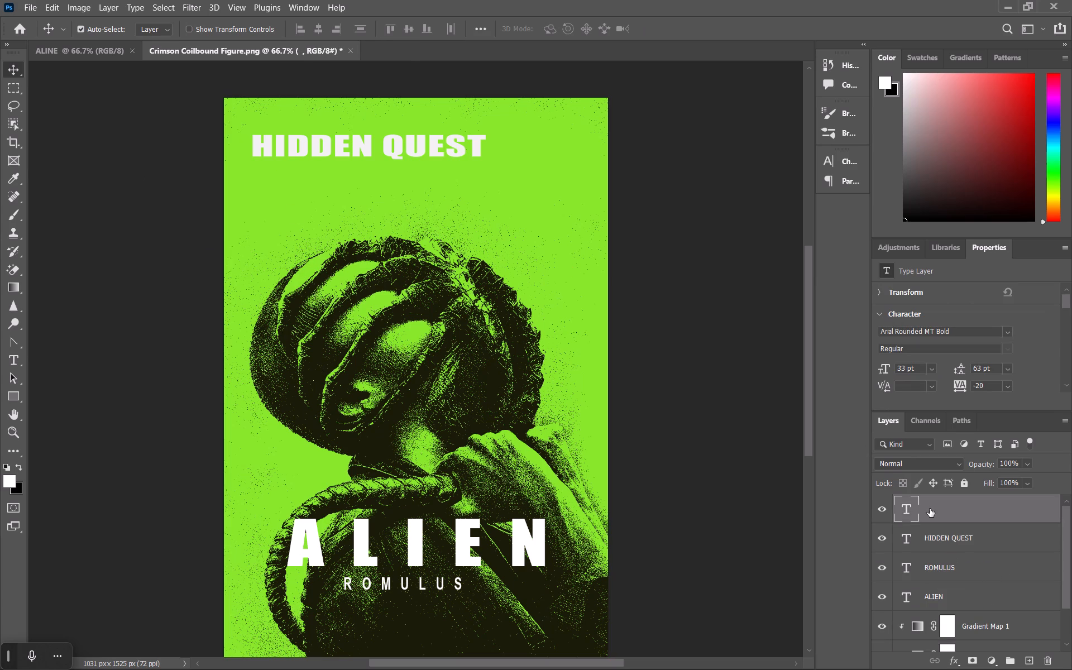
triple_click(930, 509)
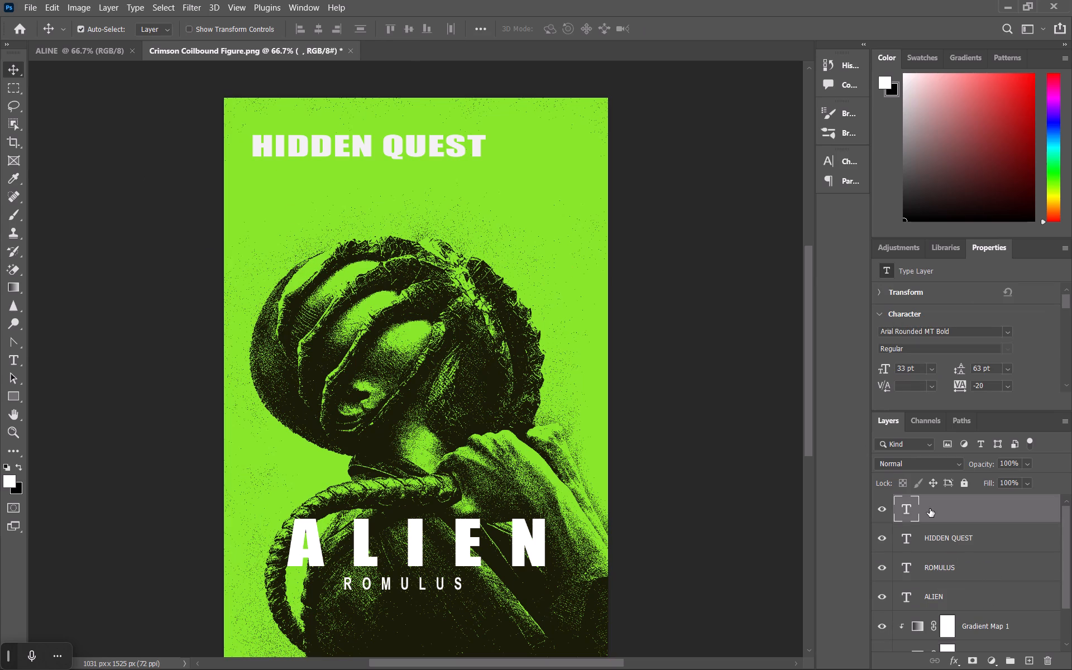
double_click(930, 509)
left_click(1055, 173)
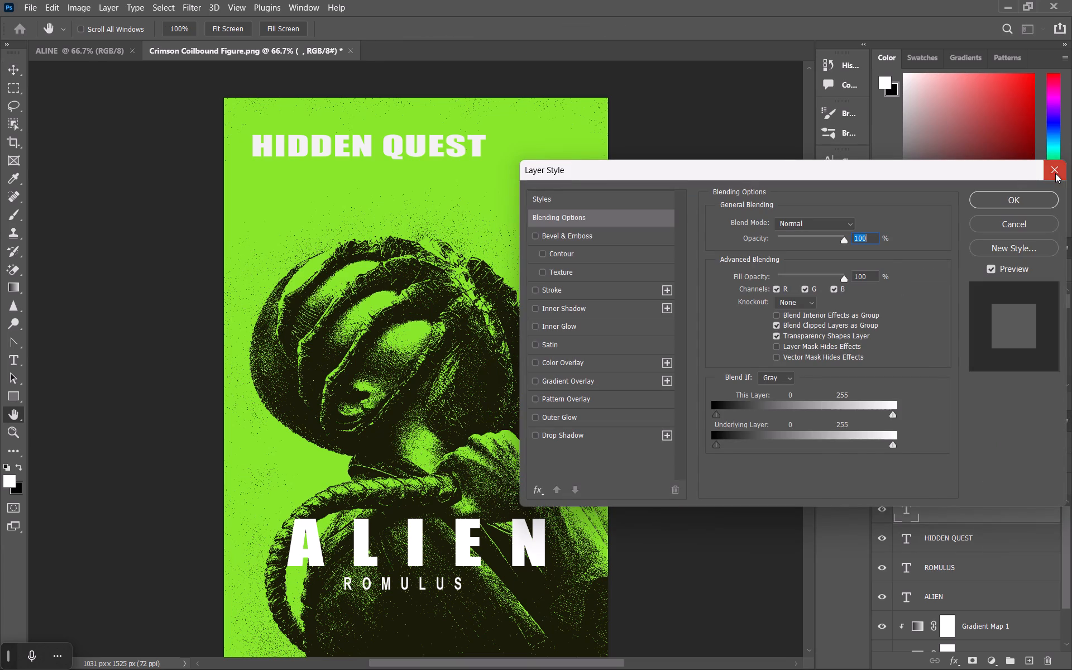
left_click(912, 506)
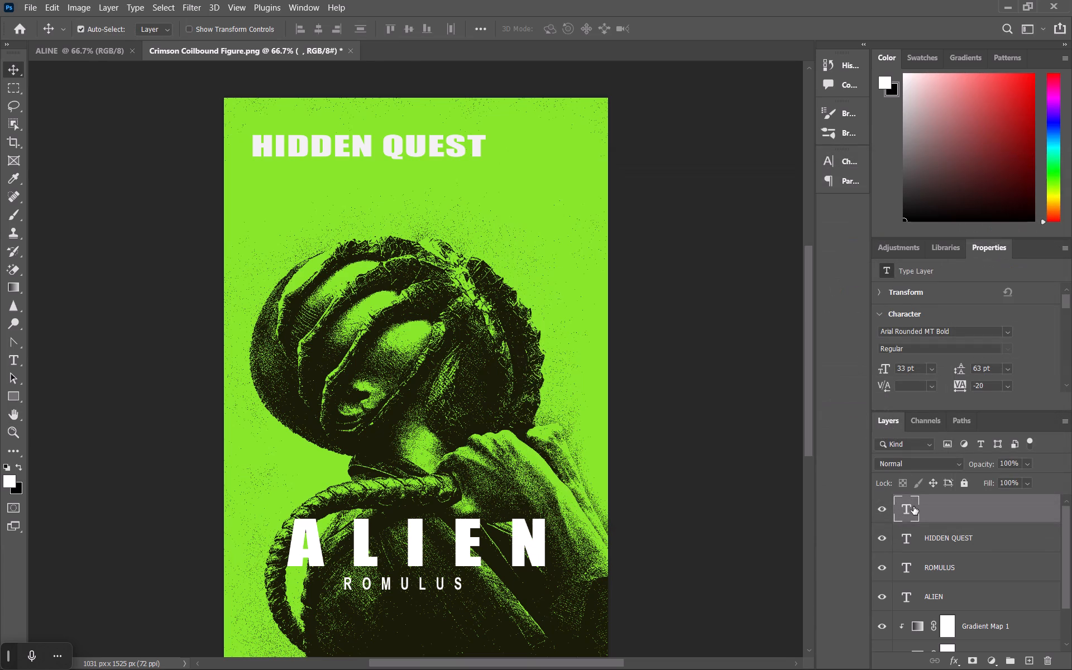
key("BackSpace")
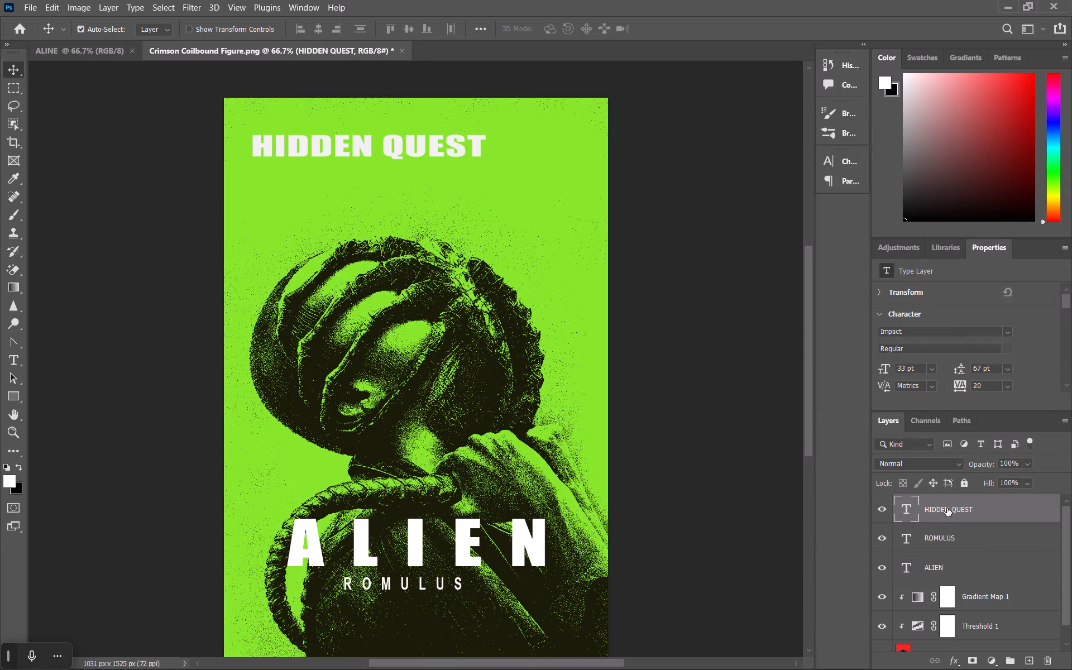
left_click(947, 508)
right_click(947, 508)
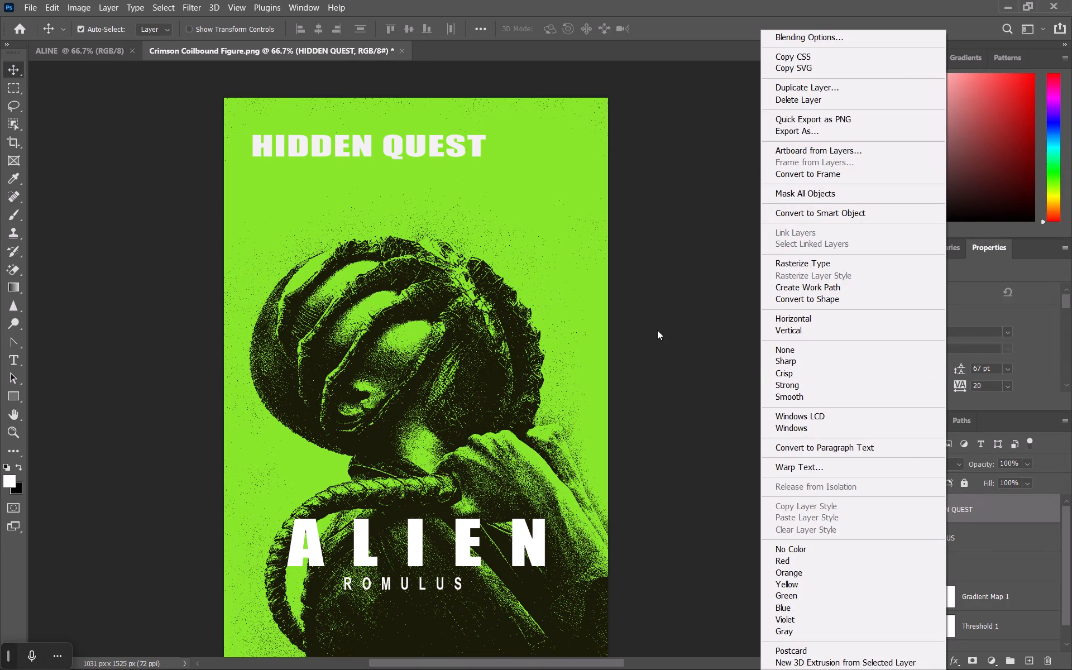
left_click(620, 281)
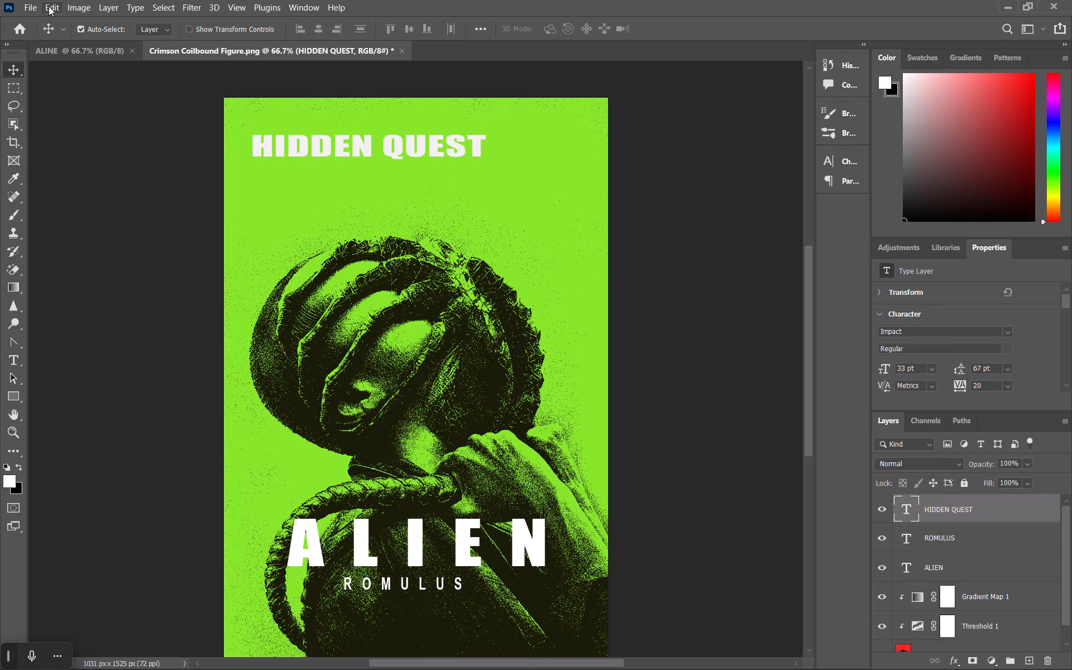
Add a separate text layer reading THE just above the start of the HIDDEN QUEST line.
left_click(18, 360)
left_click(253, 128)
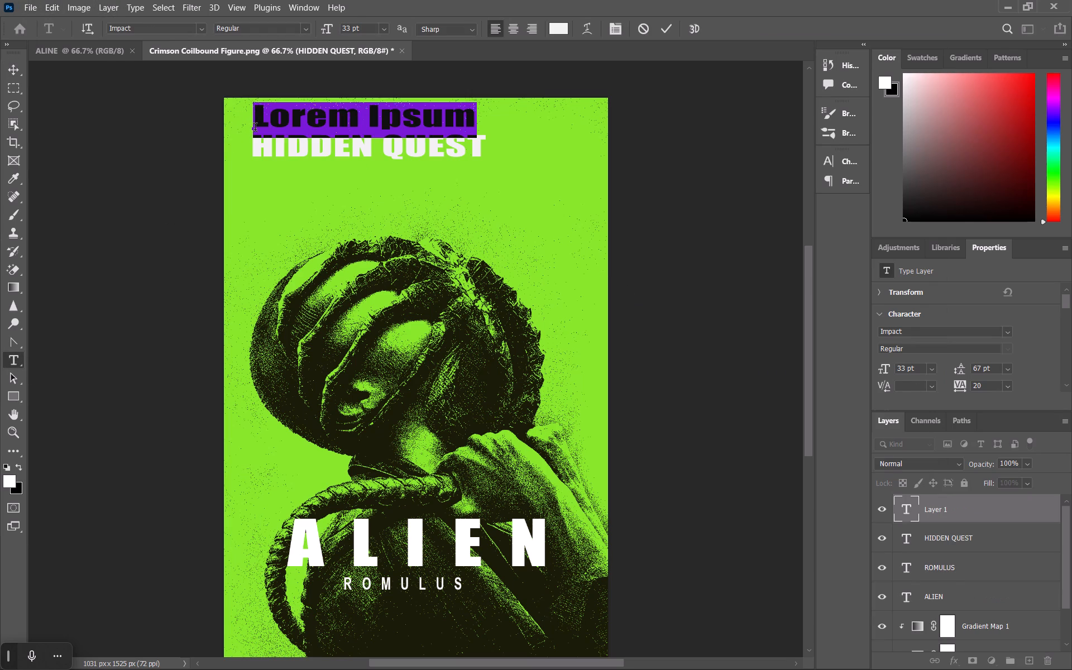
type("THE")
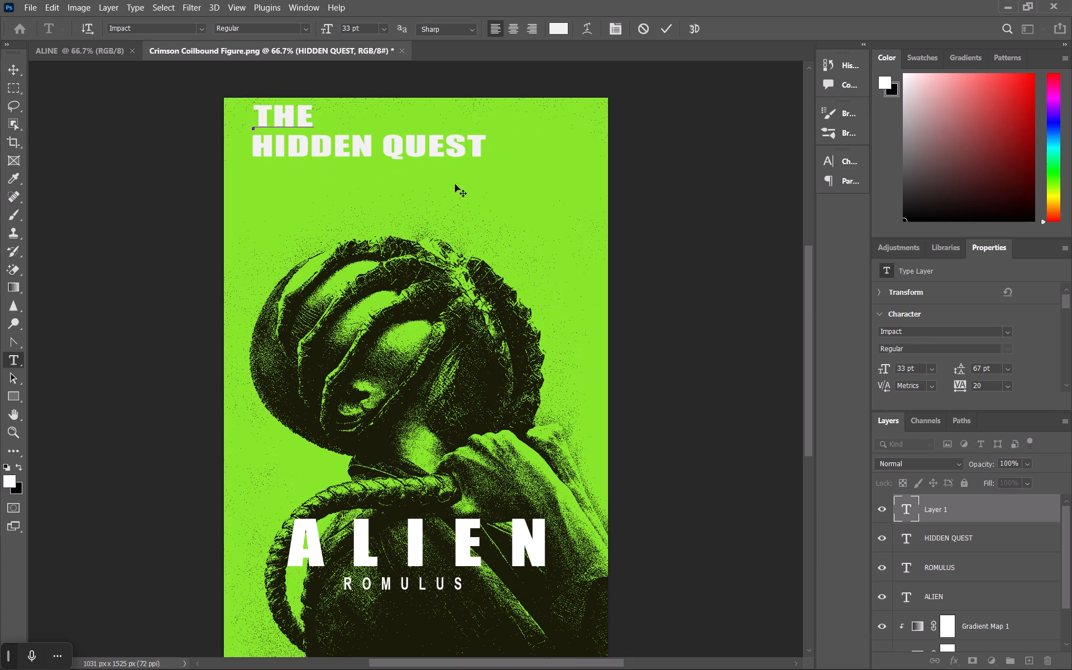
left_click_drag(527, 159, 529, 167)
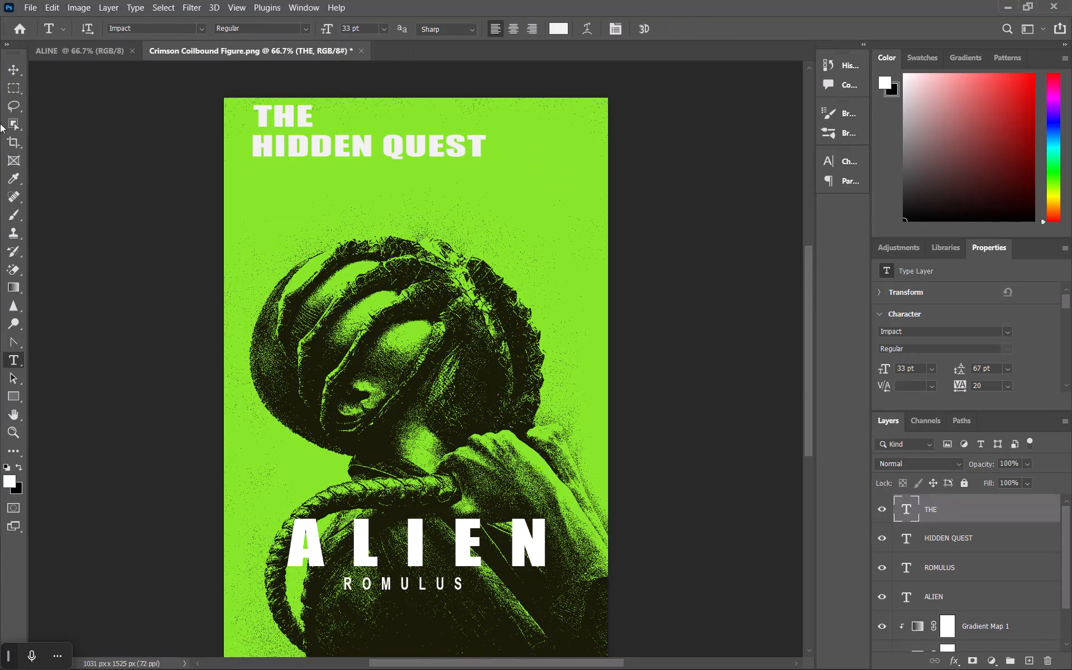
Move HIDDEN QUEST slightly lower and THE about 68 px down, left-aligned directly above it.
left_click(11, 67)
left_click_drag(323, 153, 329, 160)
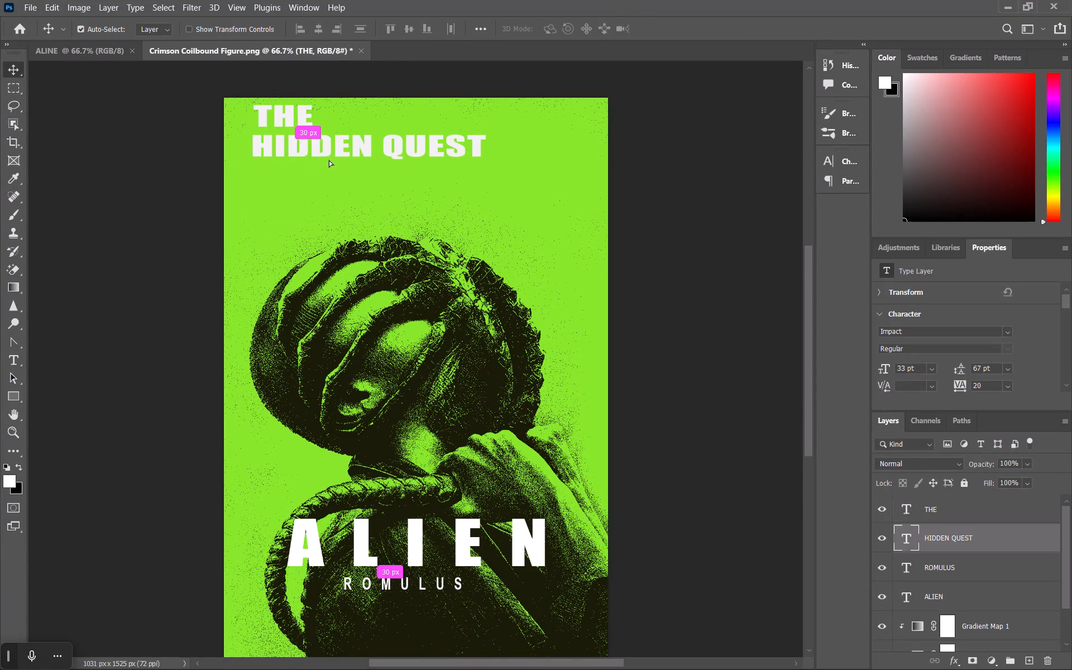
left_click_drag(329, 160, 331, 174)
left_click_drag(298, 113, 296, 138)
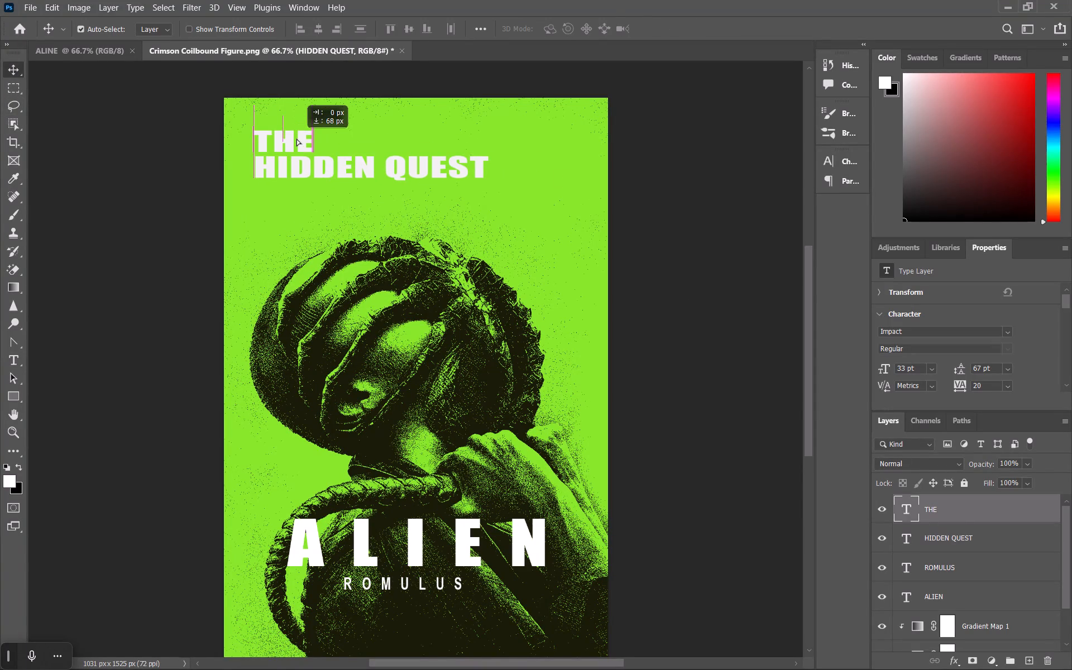
left_click_drag(296, 138, 296, 138)
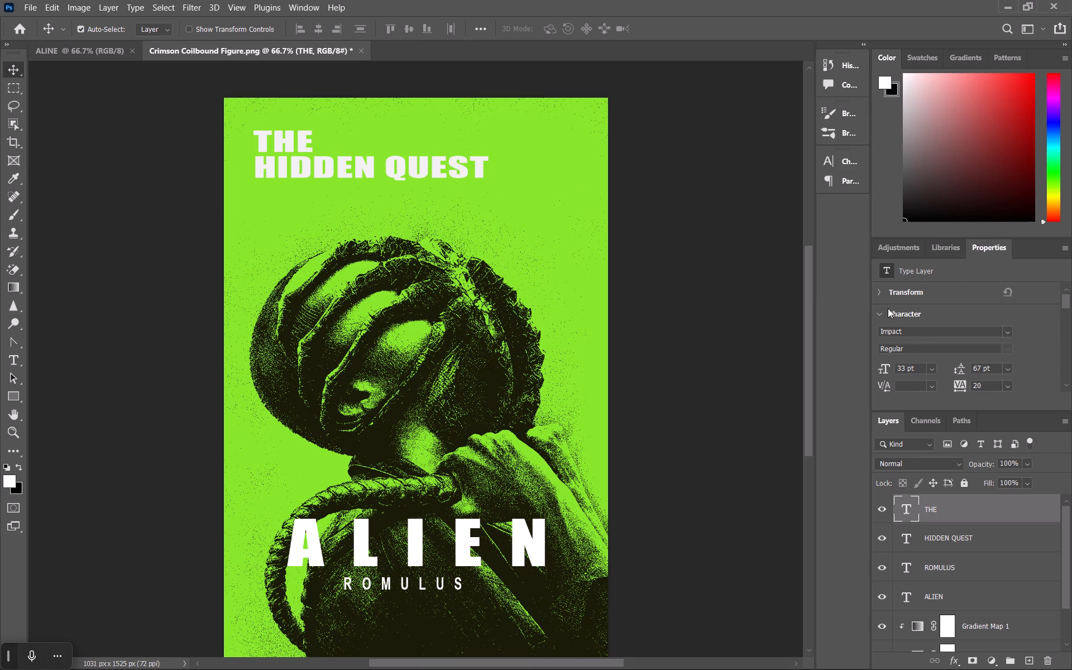
Reduce the THE text's font size to 20 pt.
scroll(890, 305, "up", 15)
left_click_drag(887, 367, 872, 369)
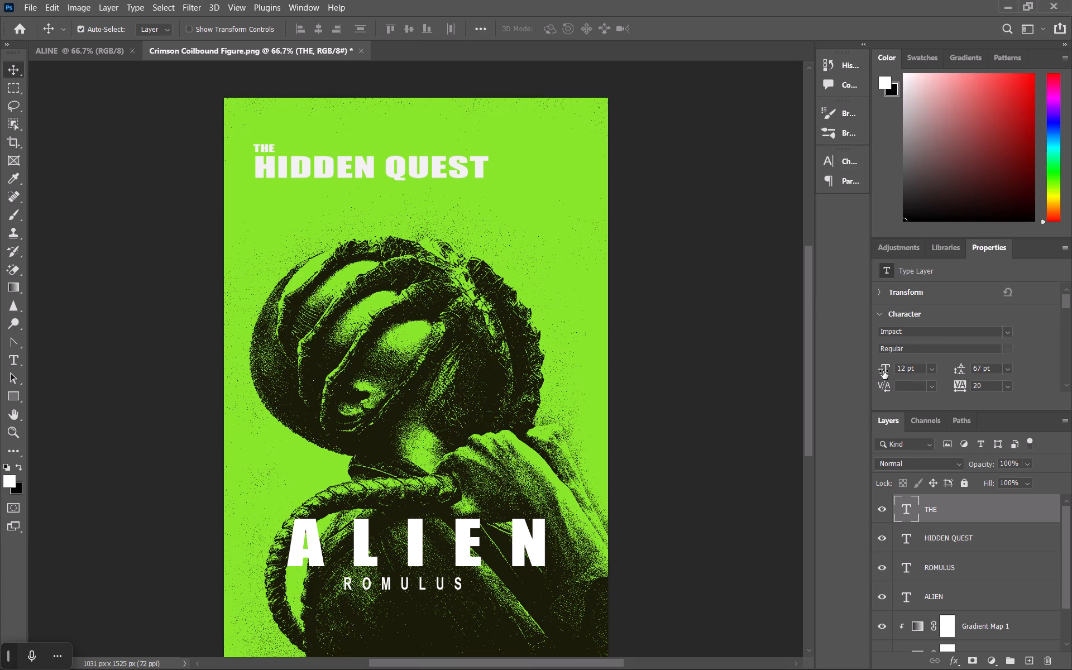
left_click_drag(883, 371, 888, 371)
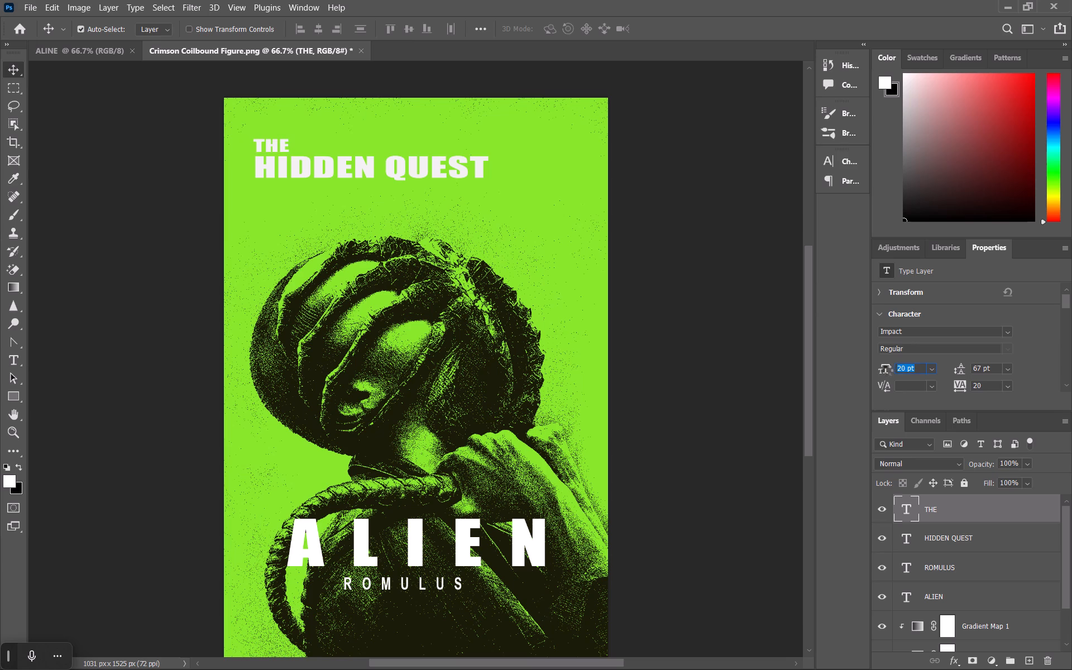
scroll(950, 369, "down", 2)
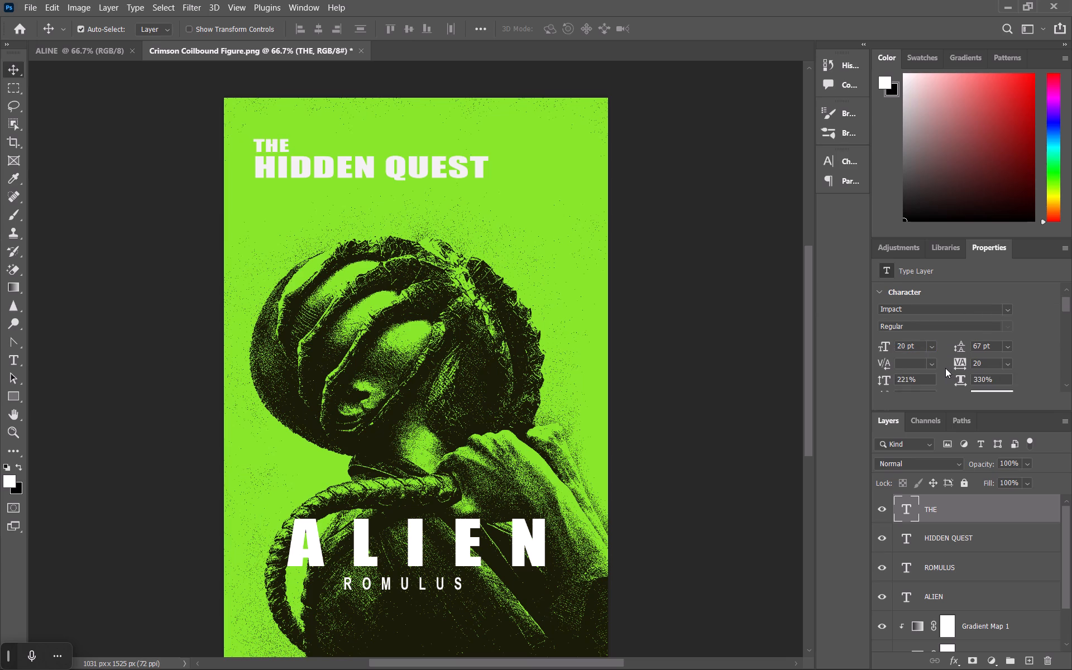
Recolour the THE text above HIDDEN QUEST to near-black #040000.
scroll(991, 406, "down", 3)
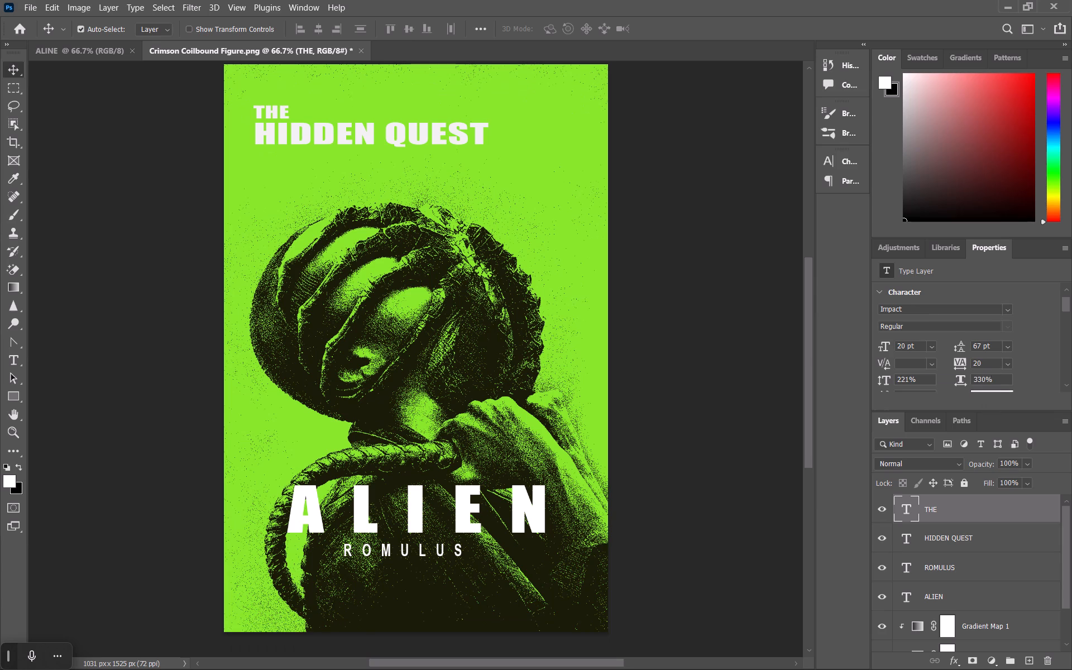
scroll(994, 367, "down", 4)
left_click(998, 348)
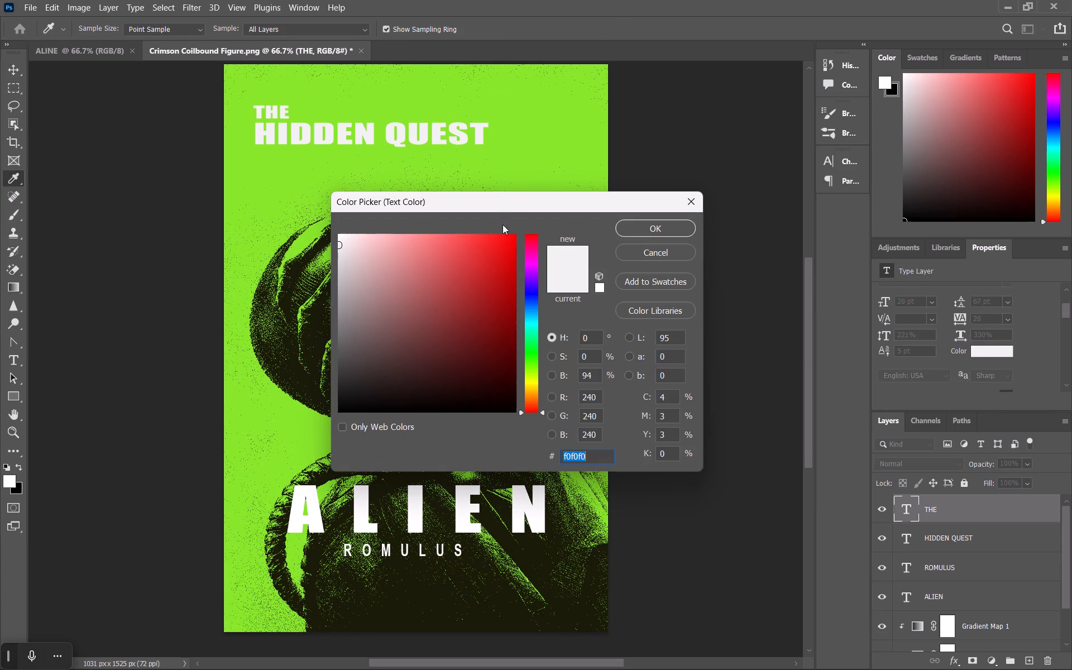
left_click_drag(341, 249, 375, 264)
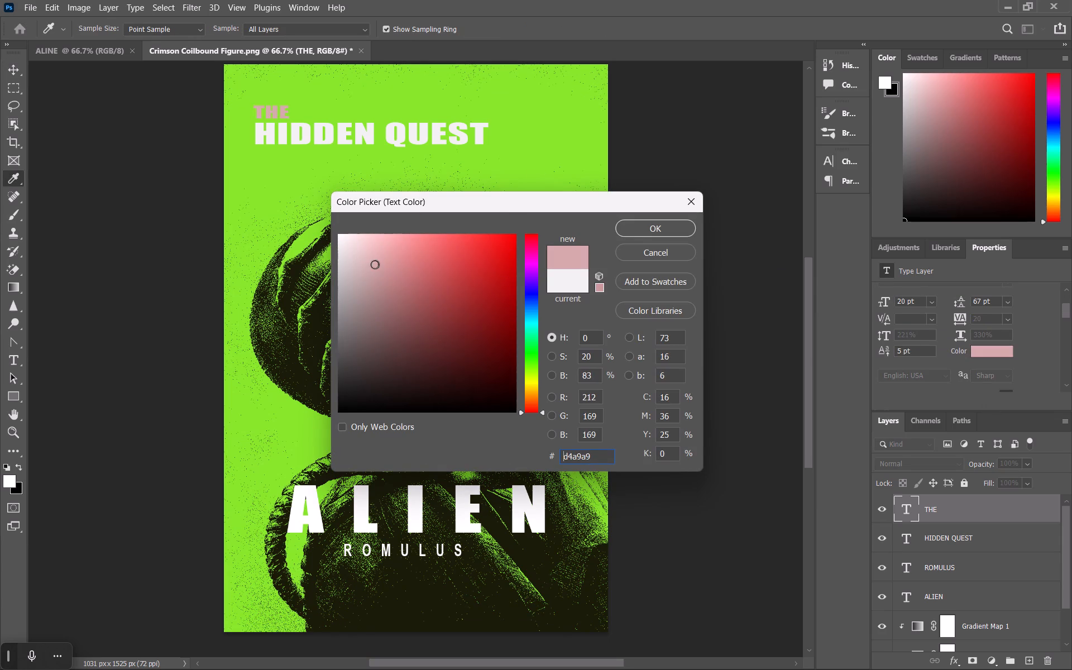
left_click_drag(371, 264, 362, 319)
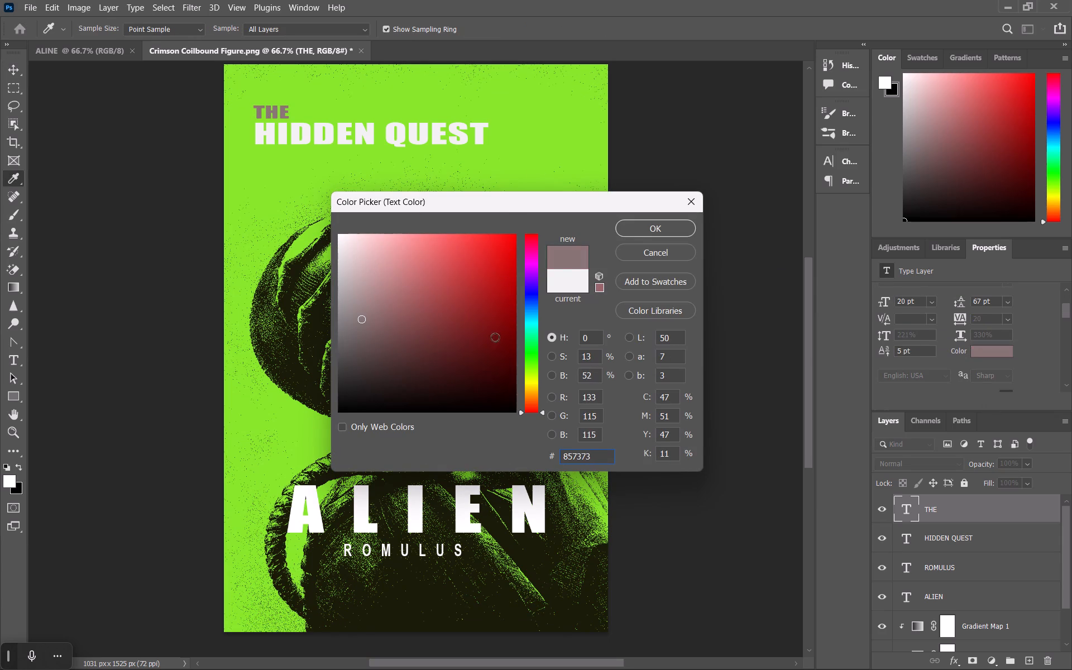
left_click_drag(535, 389, 535, 375)
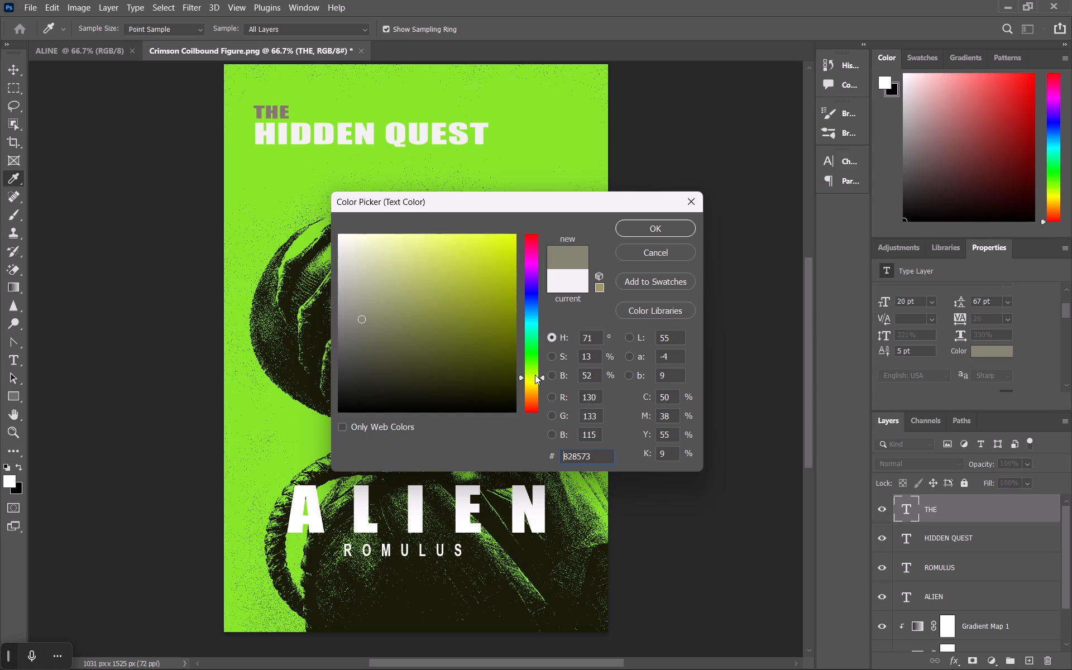
left_click_drag(535, 375, 534, 357)
left_click_drag(360, 317, 377, 270)
left_click_drag(377, 270, 344, 264)
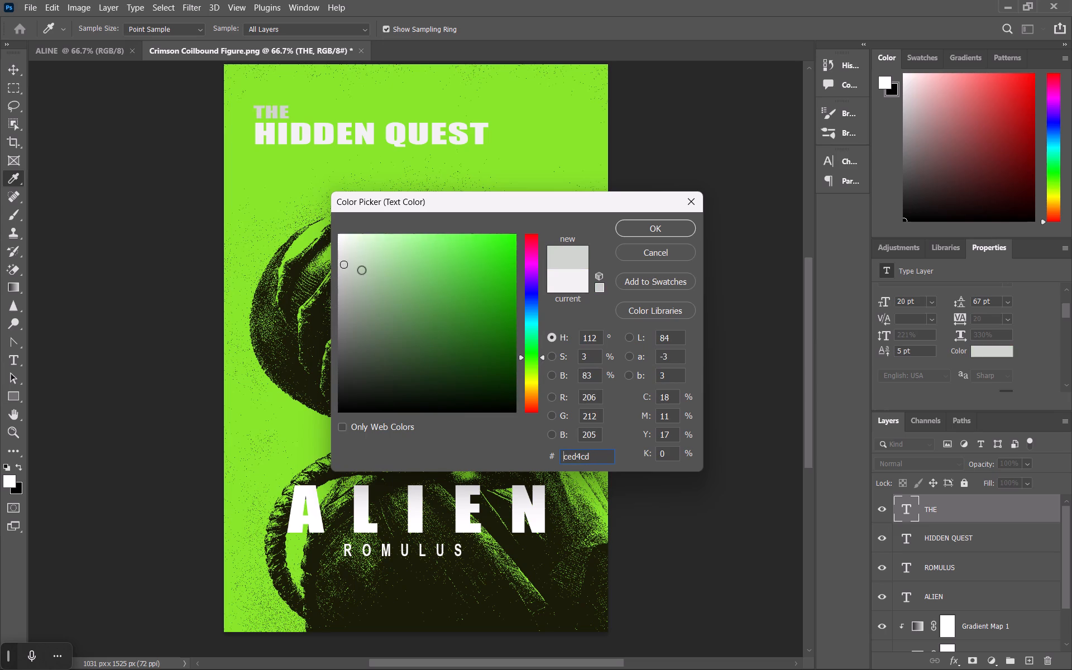
left_click_drag(363, 271, 376, 318)
left_click(533, 246)
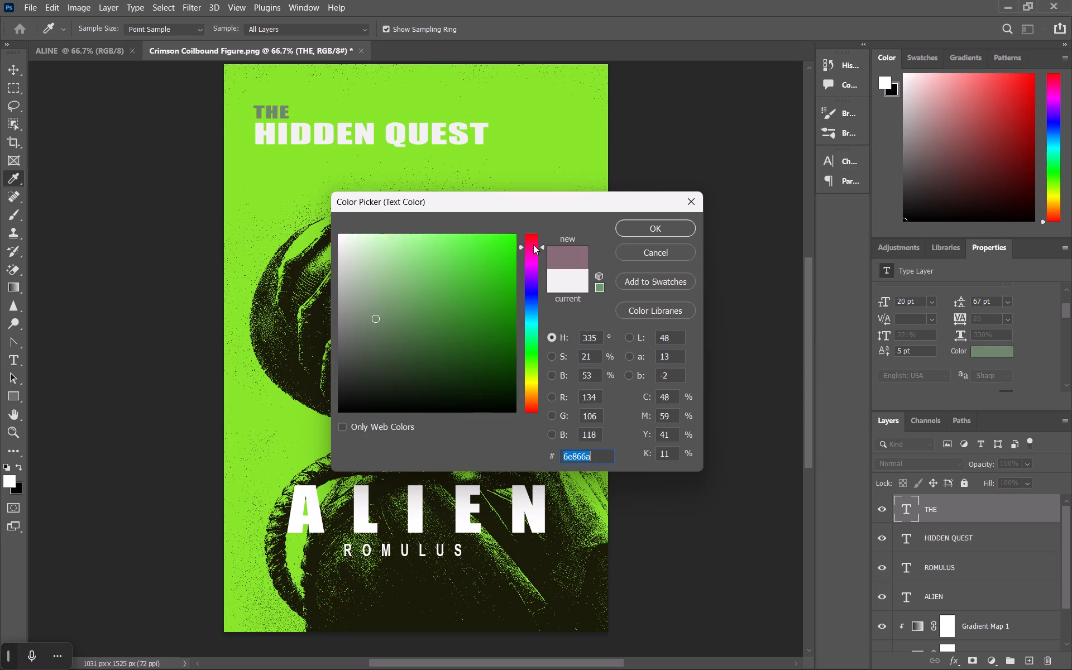
left_click_drag(520, 242, 528, 201)
left_click(377, 243)
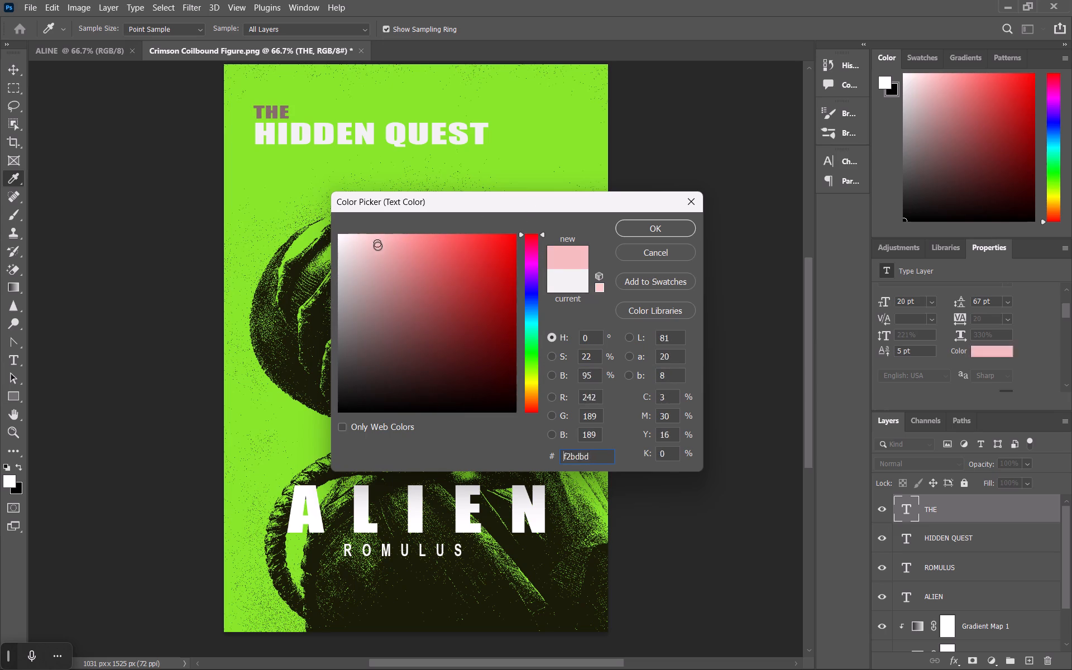
left_click(393, 286)
left_click(444, 275)
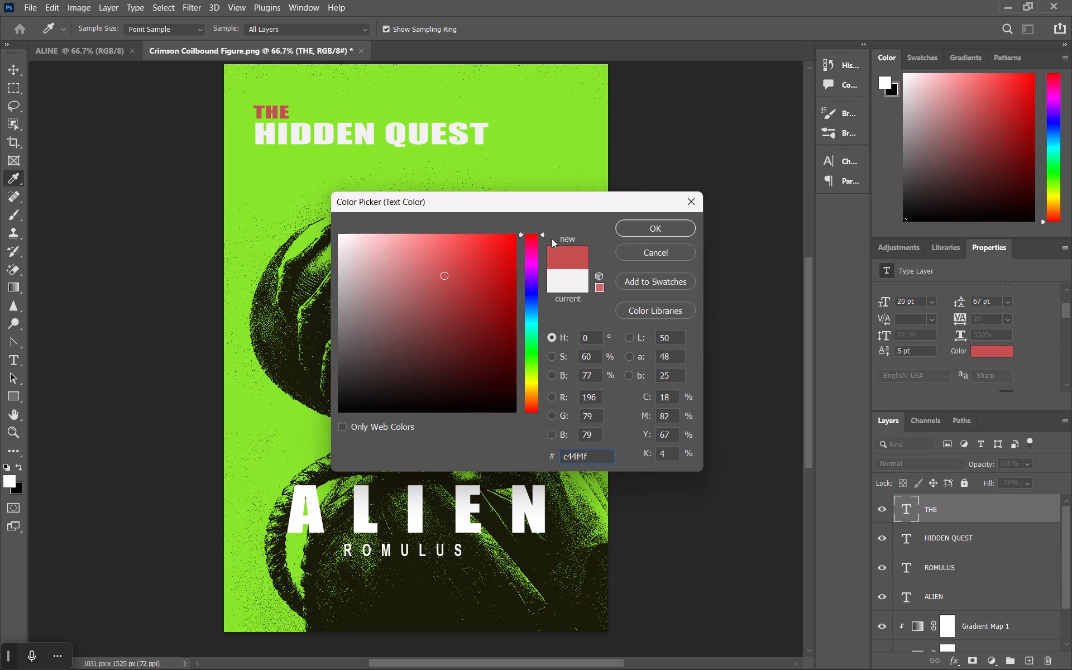
left_click_drag(535, 237, 524, 217)
left_click(511, 239)
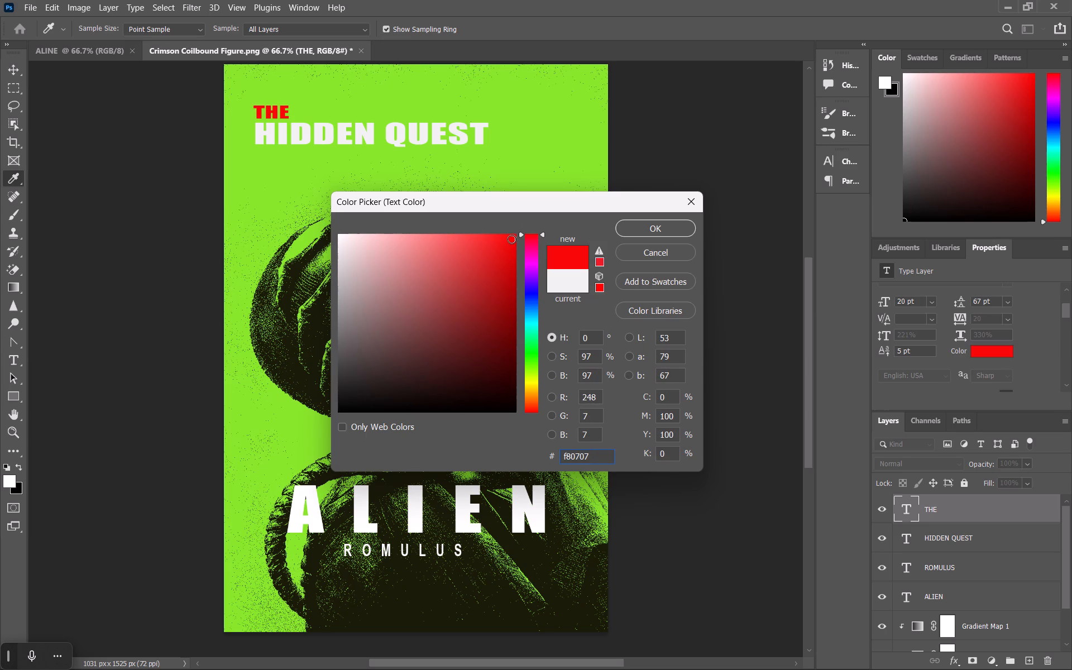
left_click_drag(508, 241, 494, 267)
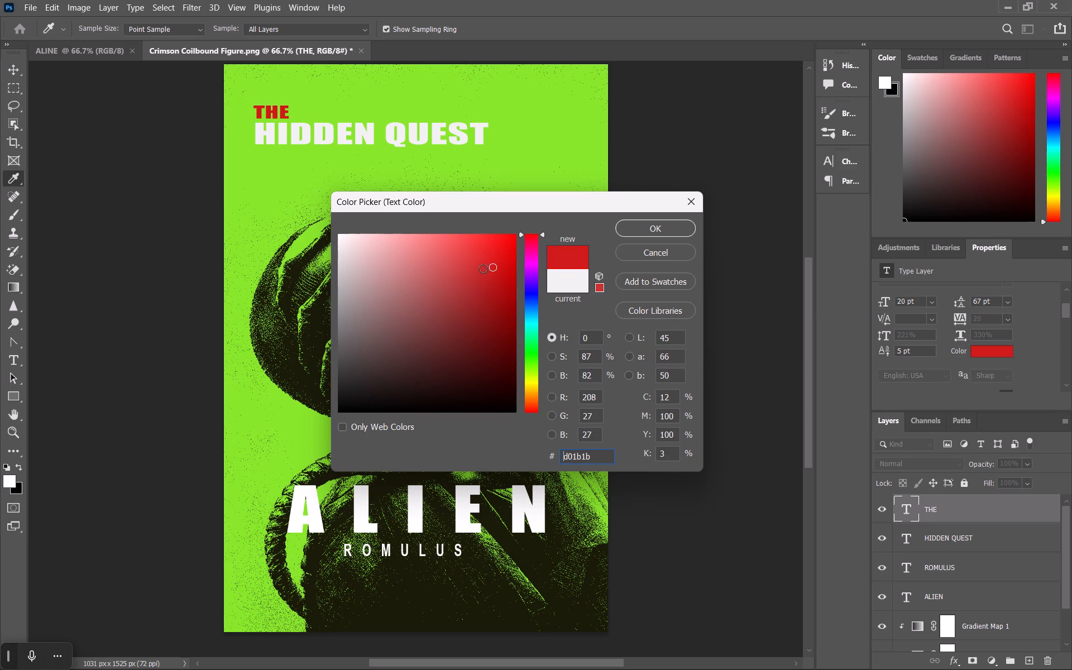
left_click_drag(514, 391, 512, 409)
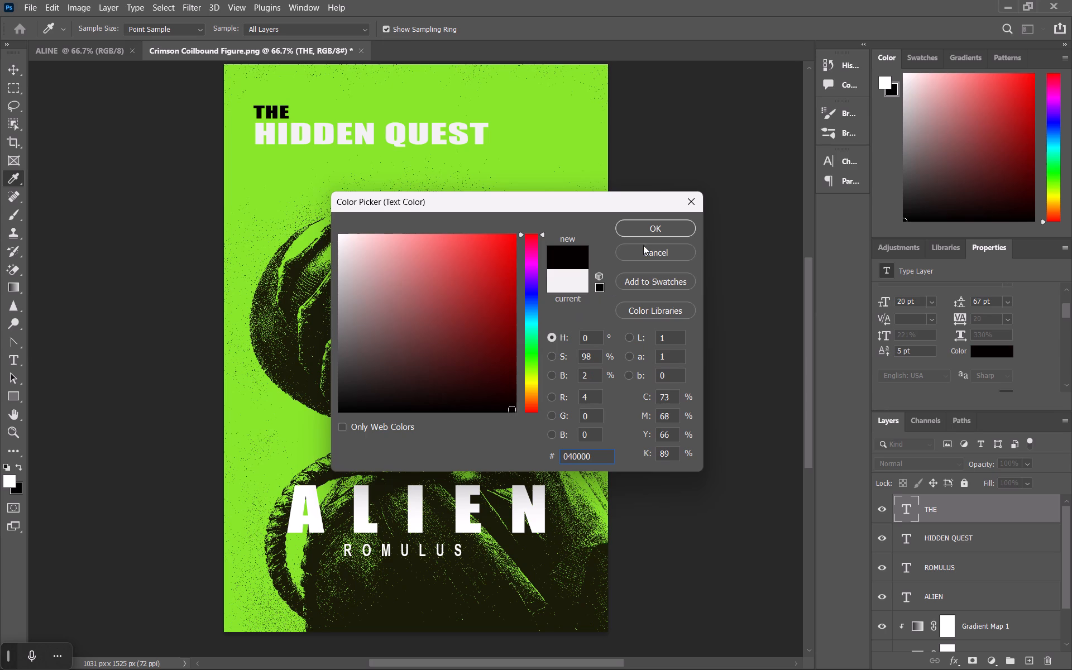
left_click(650, 226)
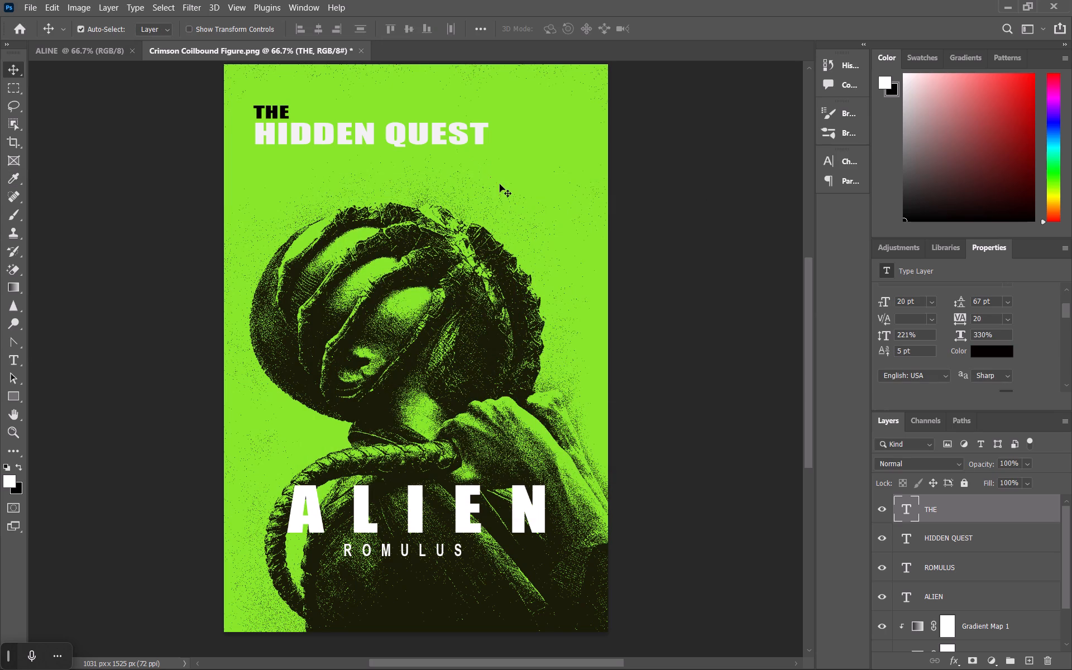
Duplicate the HIDDEN QUEST text and place the copy just below the original, shifted toward the poster's right edge.
triple_click(400, 131)
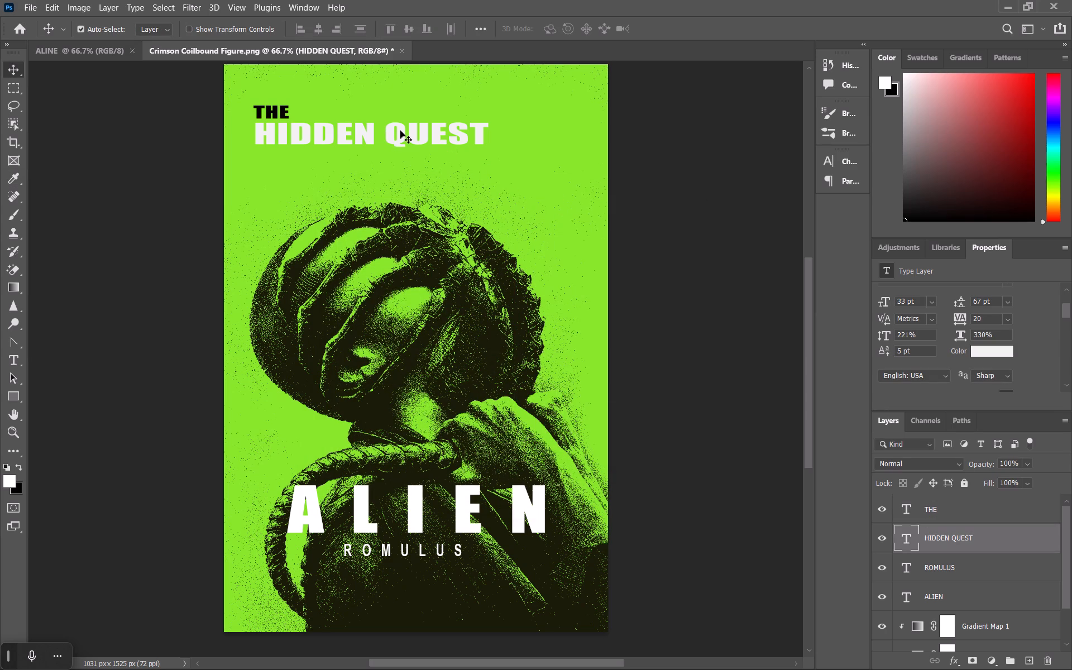
key("ctrl+j")
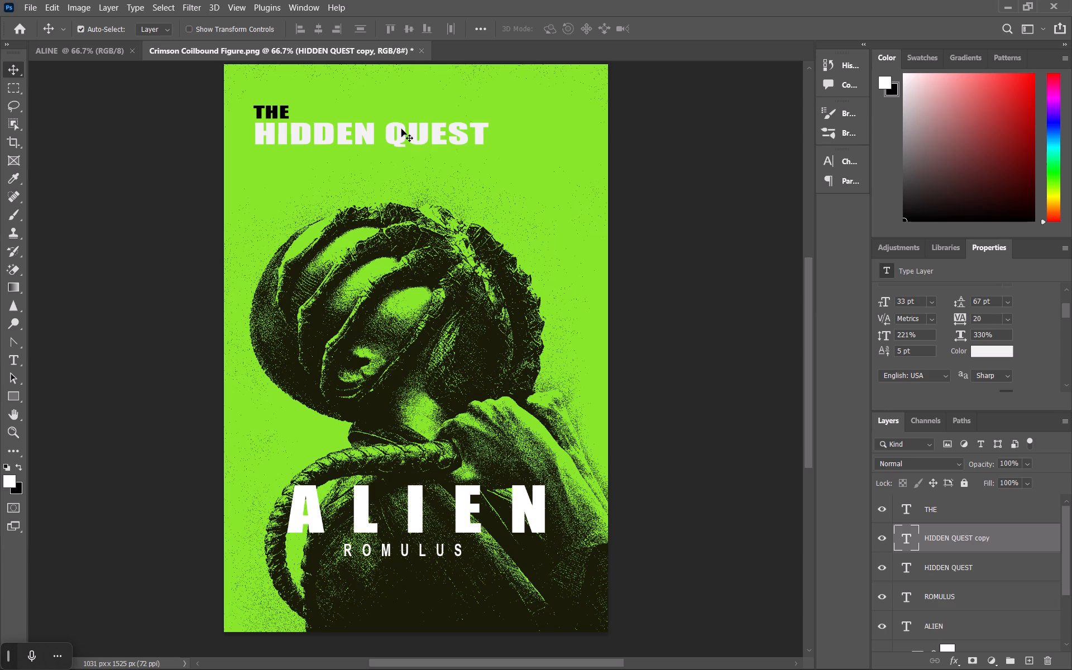
left_click(385, 121)
left_click_drag(396, 135, 430, 171)
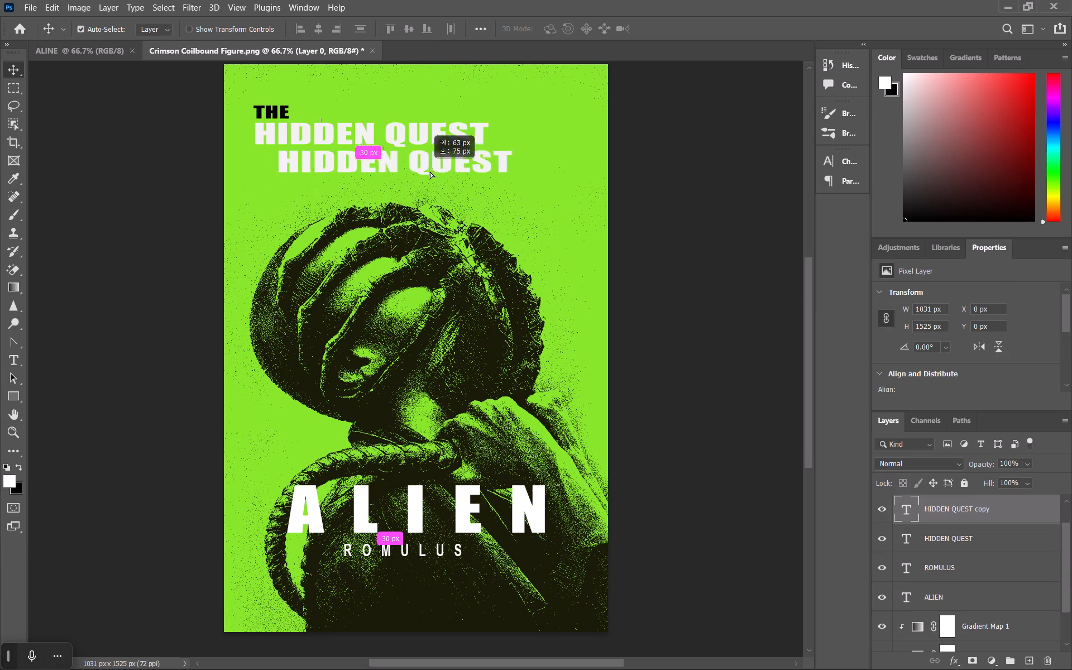
left_click_drag(430, 171, 521, 170)
Replace the duplicated heading's text with START NOW and shift it further toward the poster's right edge.
left_click(474, 162)
triple_click(474, 162)
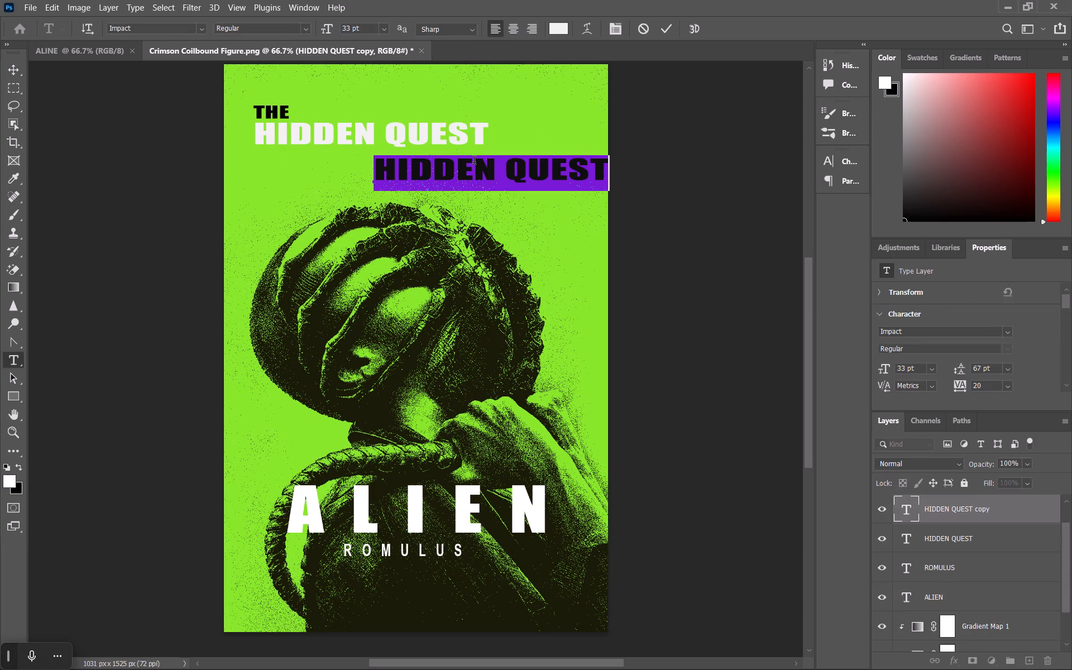
type("START")
key("space")
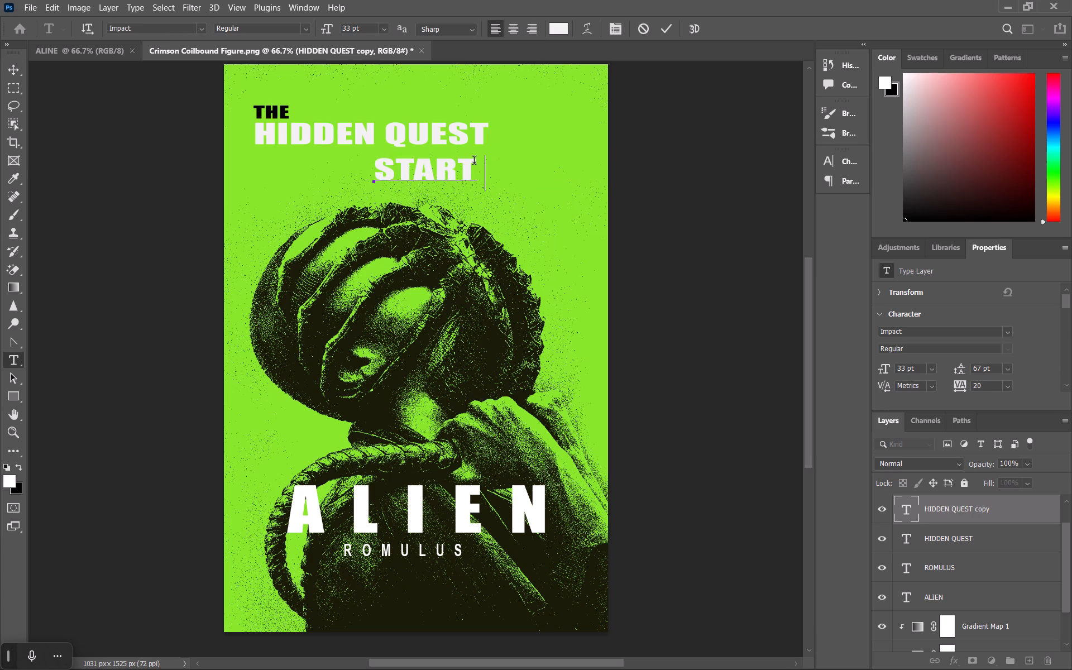
type("NOW")
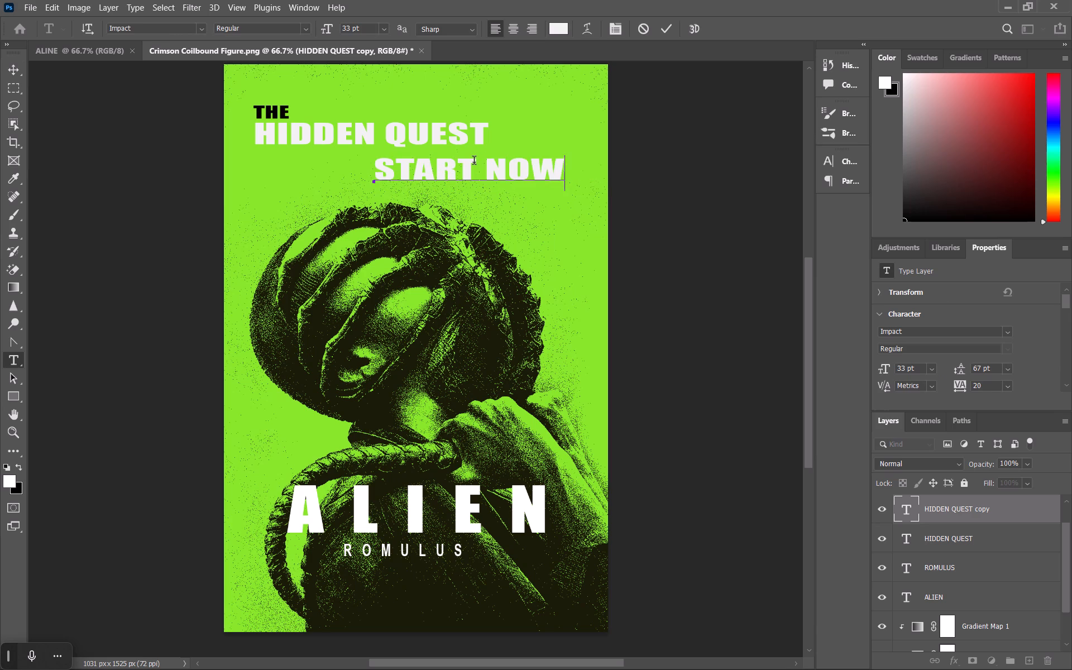
left_click_drag(510, 202, 535, 201)
left_click_drag(535, 201, 544, 201)
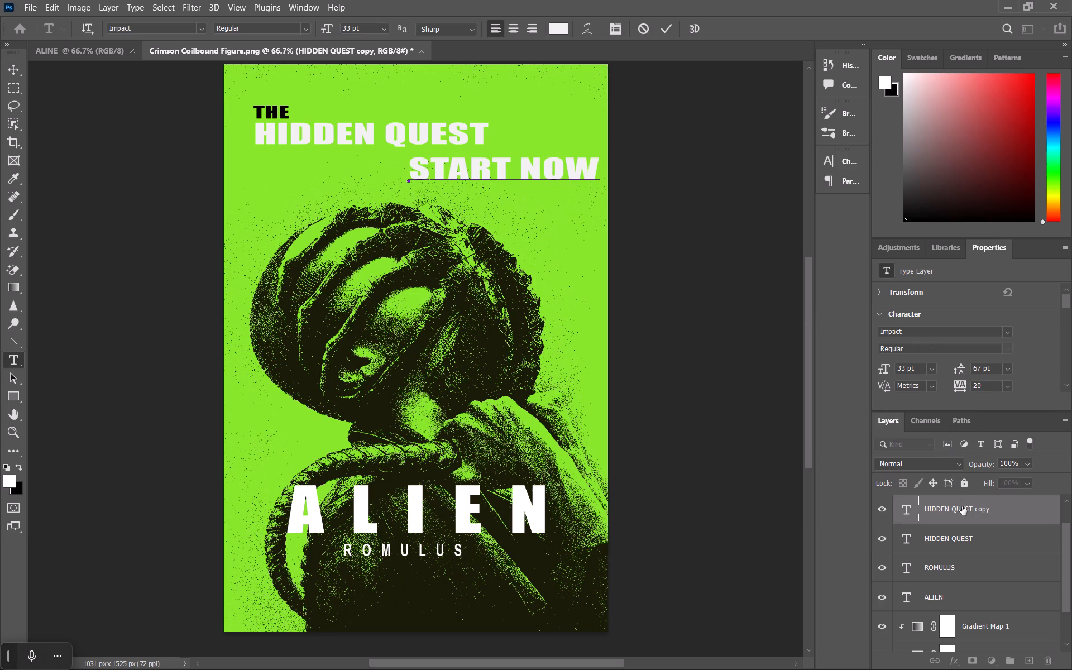
right_click(964, 516)
right_click(964, 510)
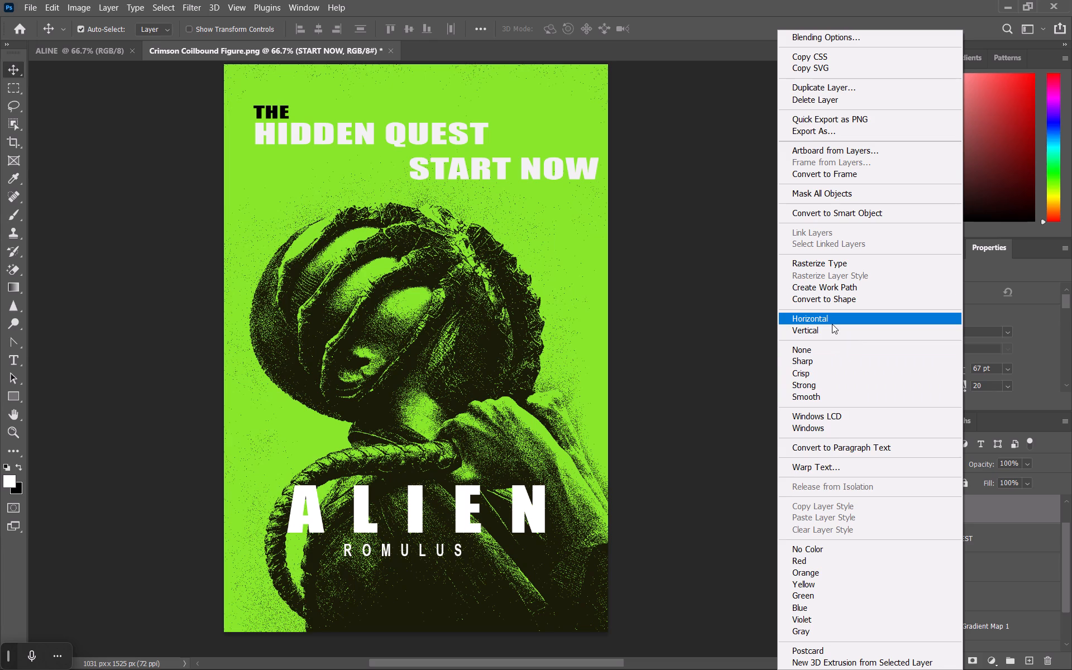
double_click(544, 157)
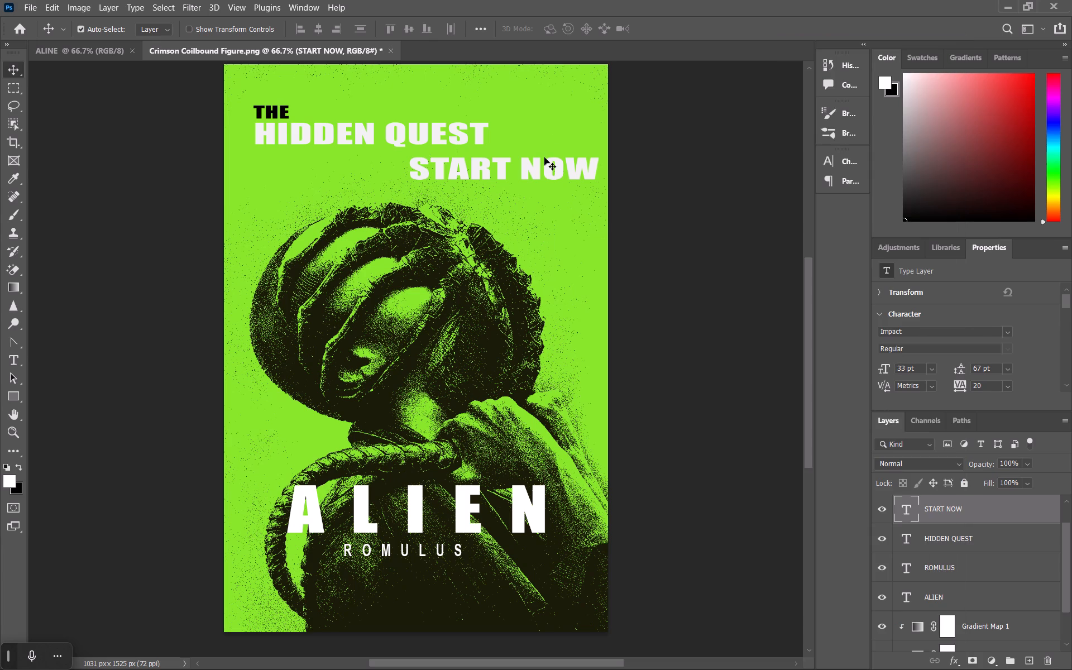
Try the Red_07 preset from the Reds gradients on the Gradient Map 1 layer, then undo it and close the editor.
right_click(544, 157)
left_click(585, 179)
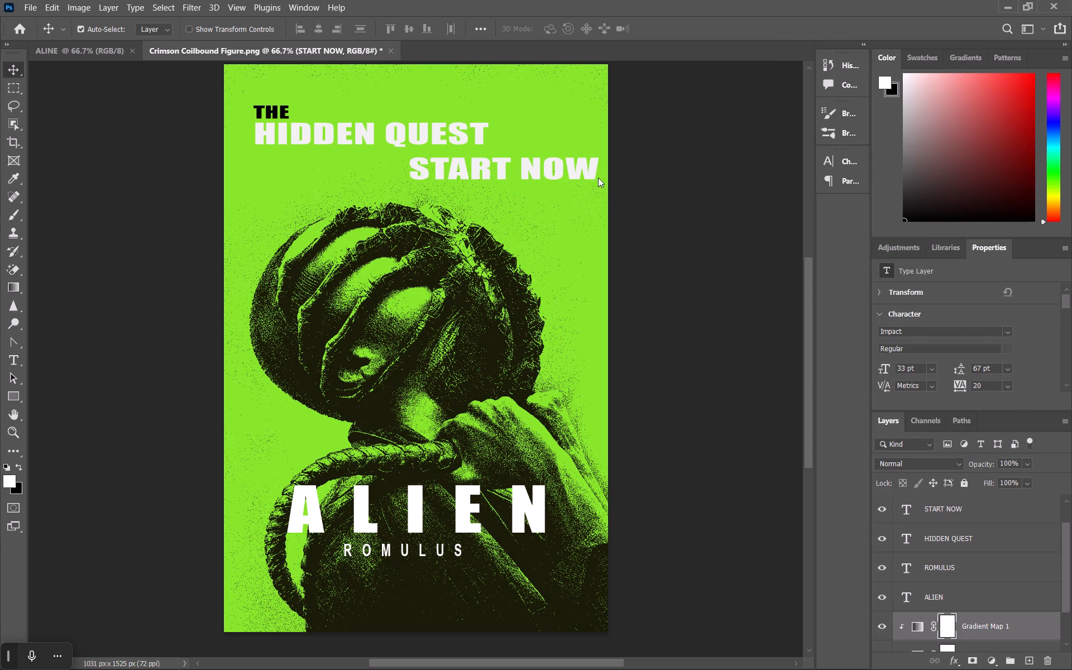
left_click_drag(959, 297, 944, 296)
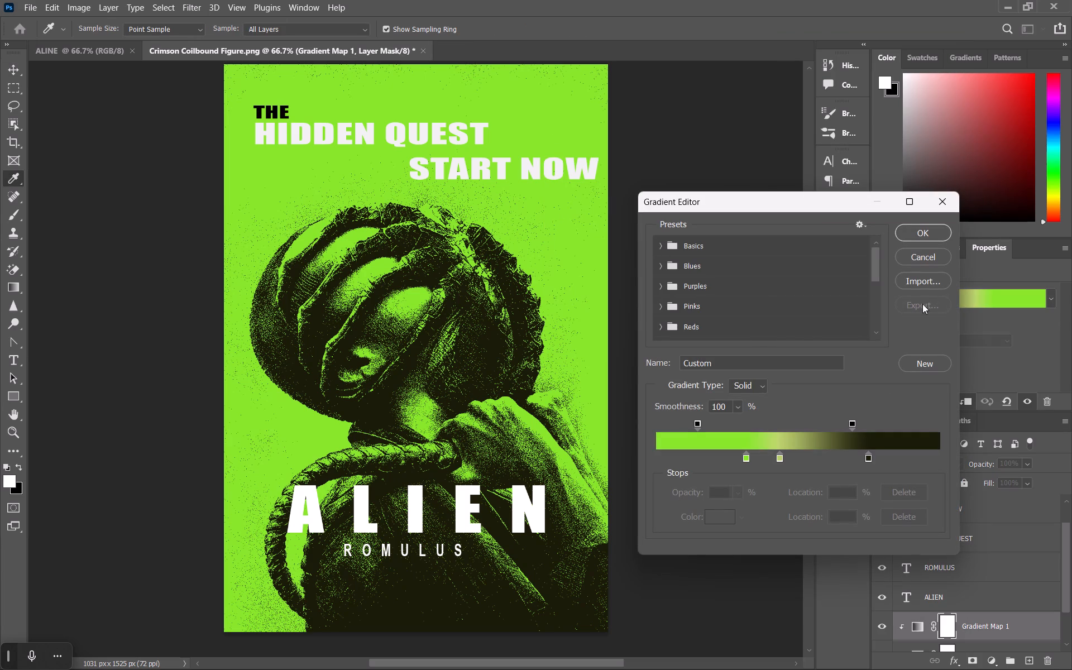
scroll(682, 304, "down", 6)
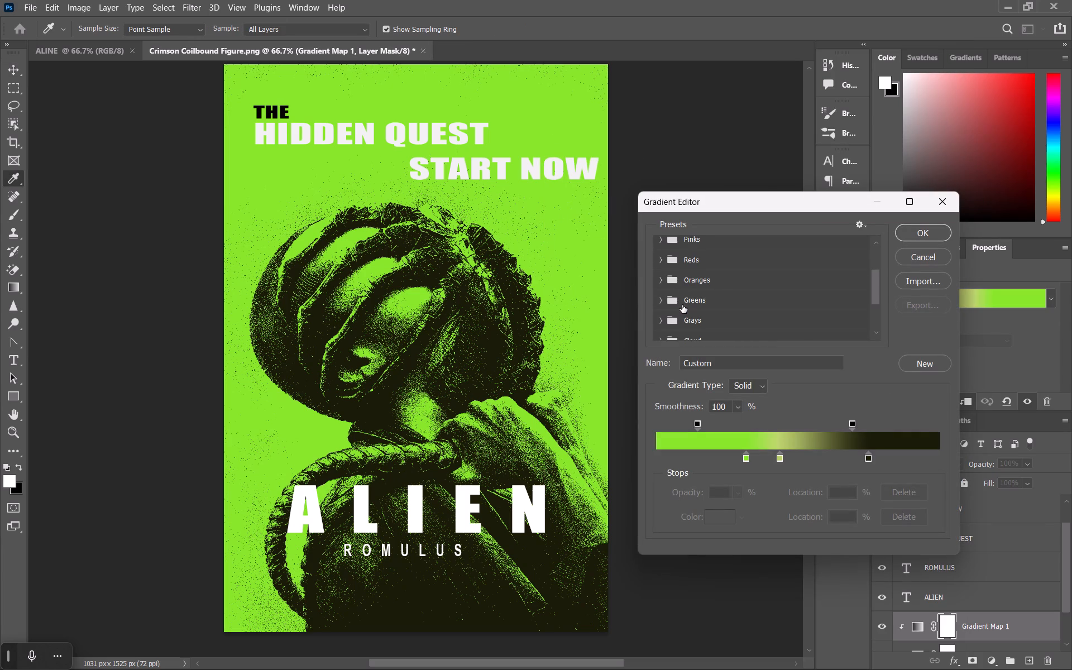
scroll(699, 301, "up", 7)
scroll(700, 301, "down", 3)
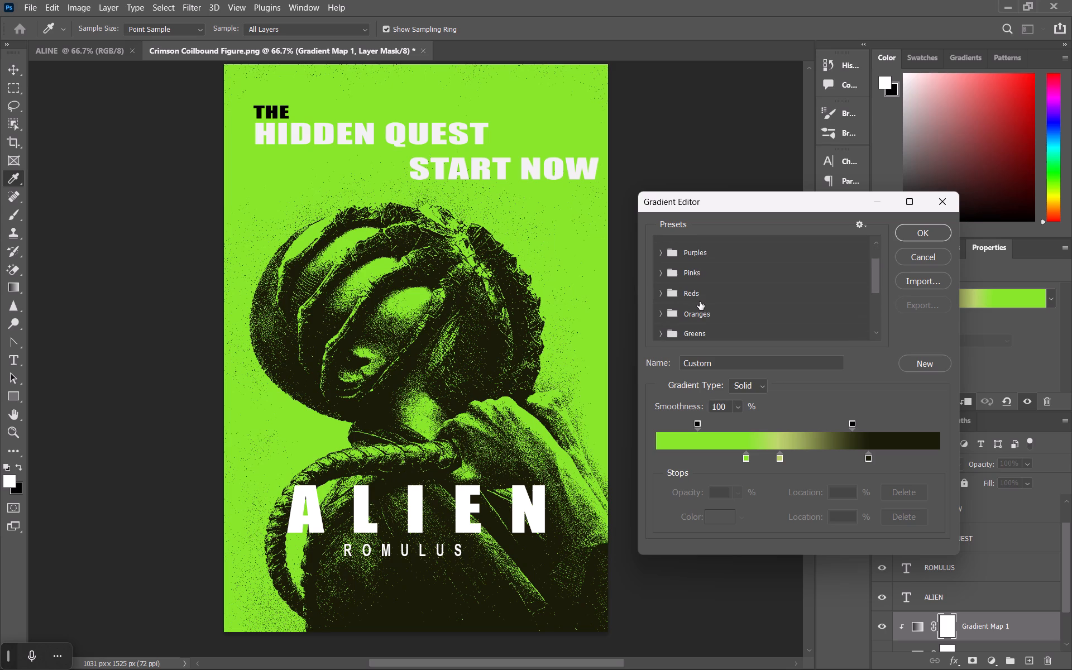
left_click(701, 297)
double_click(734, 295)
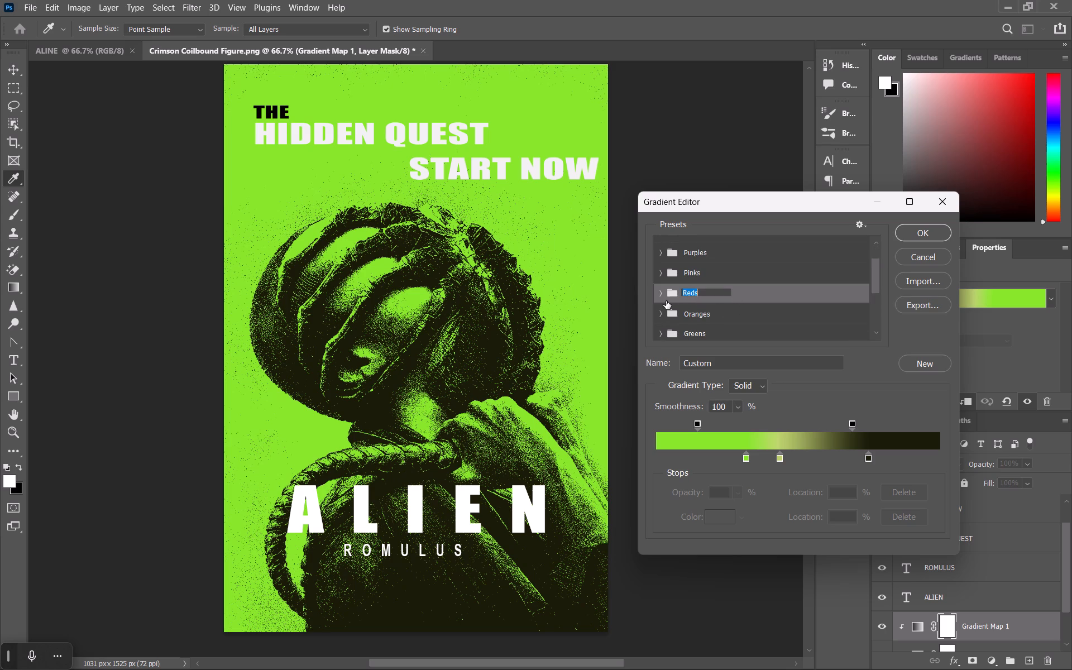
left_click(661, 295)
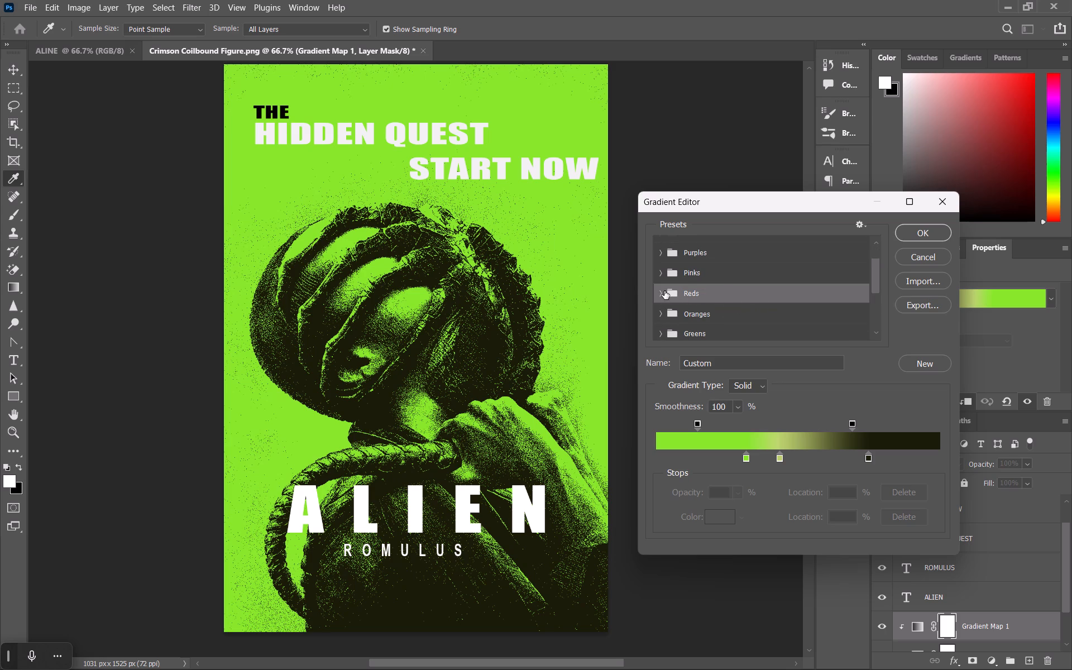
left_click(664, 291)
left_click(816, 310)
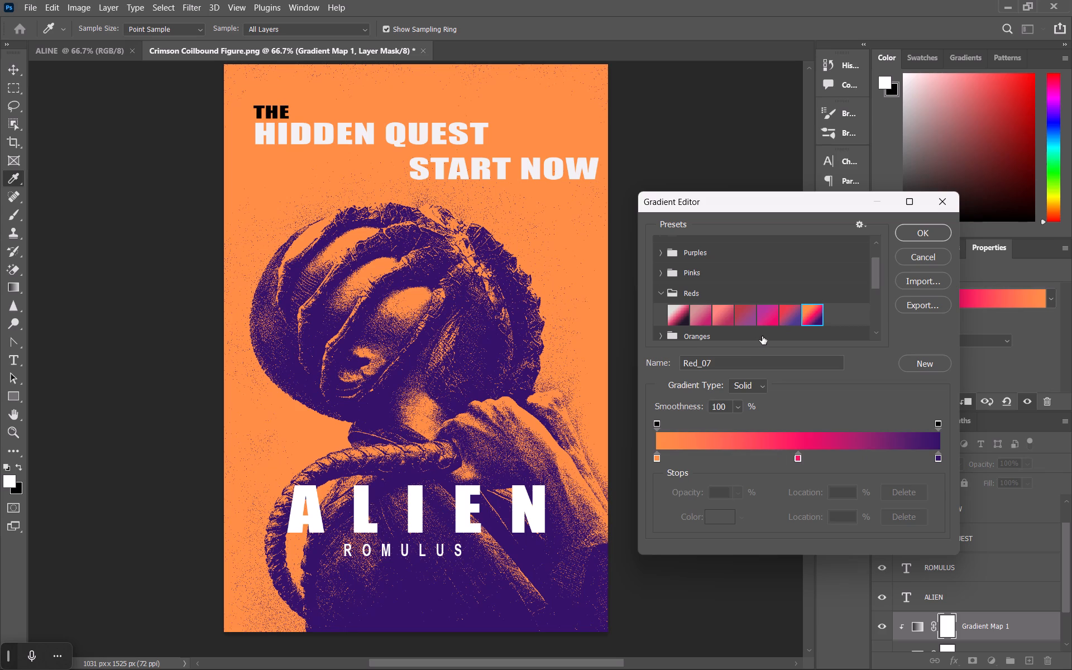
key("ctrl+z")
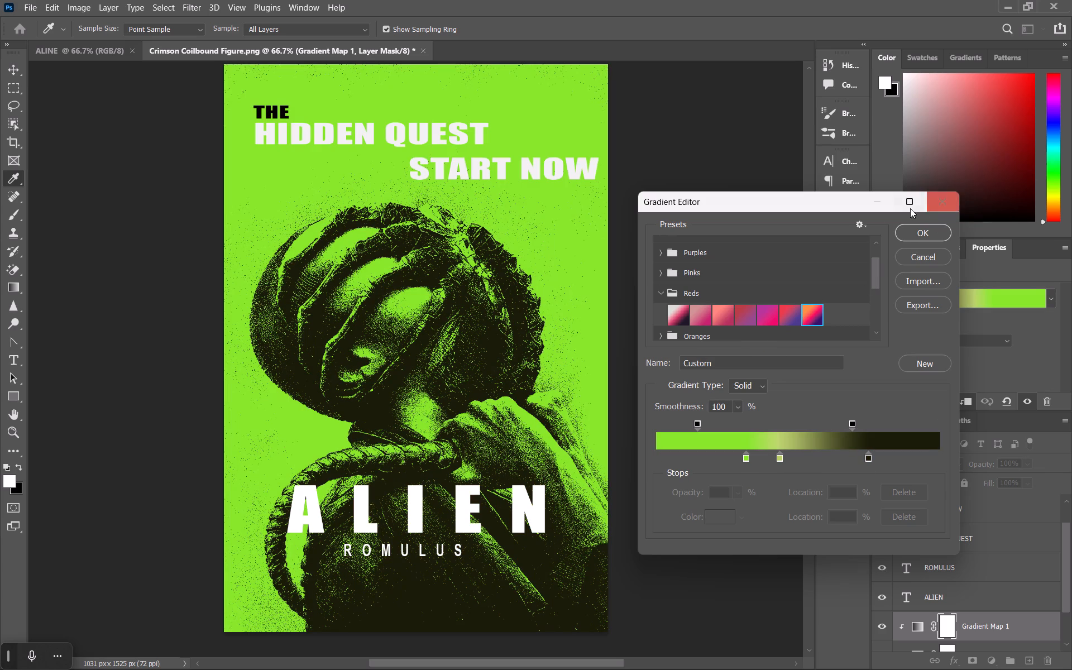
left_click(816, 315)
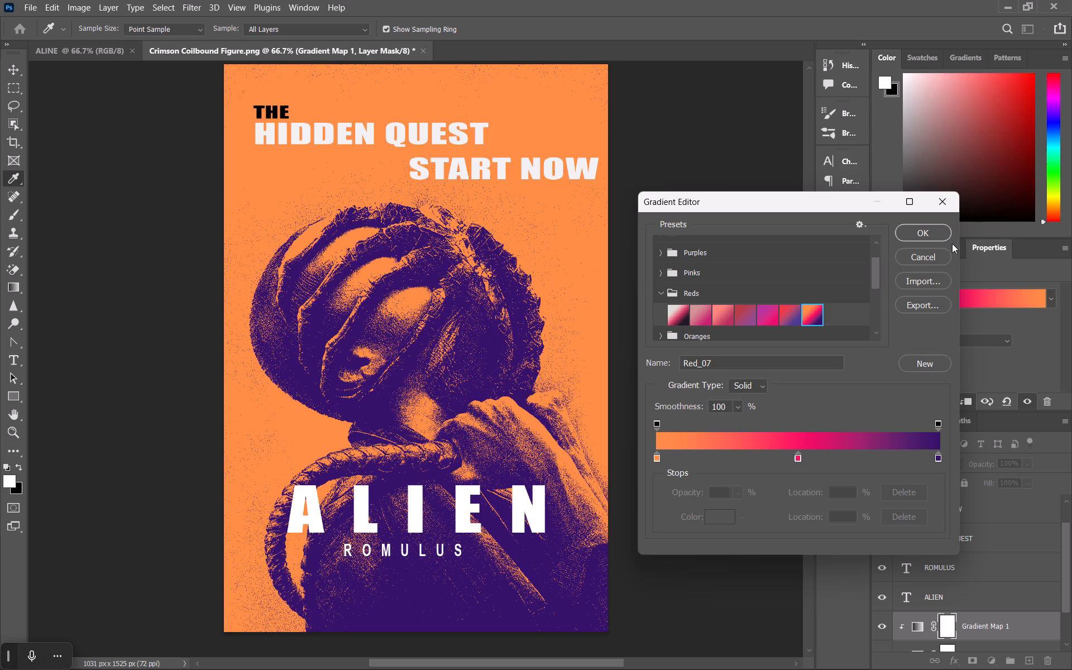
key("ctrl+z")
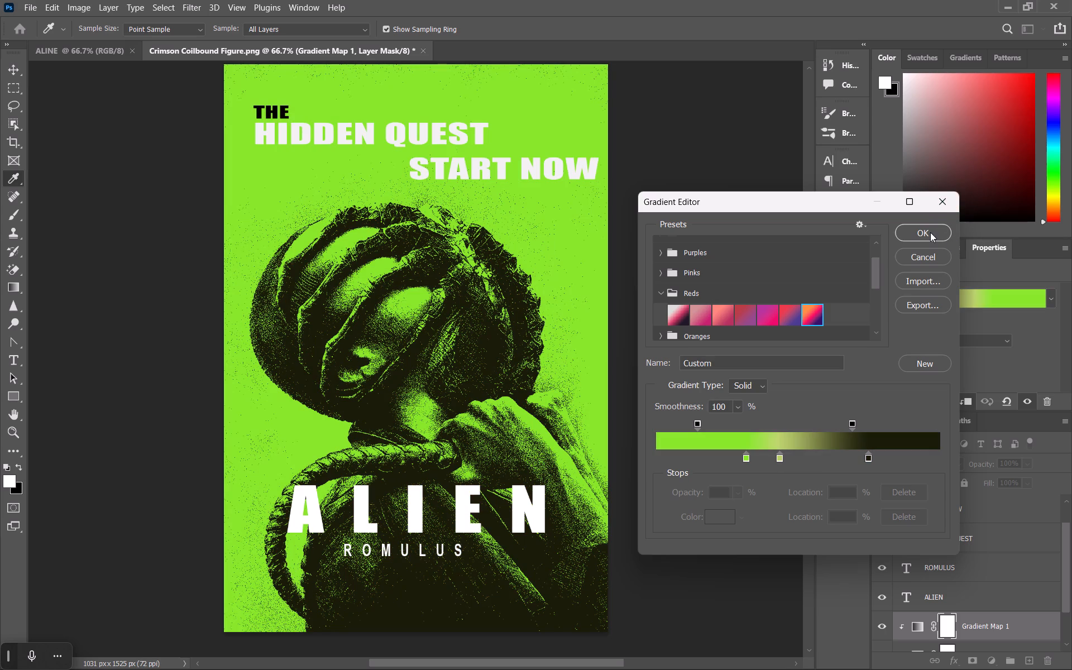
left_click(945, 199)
Delete the Gradient Map 1 adjustment layer along with its mask.
scroll(1010, 615, "down", 6)
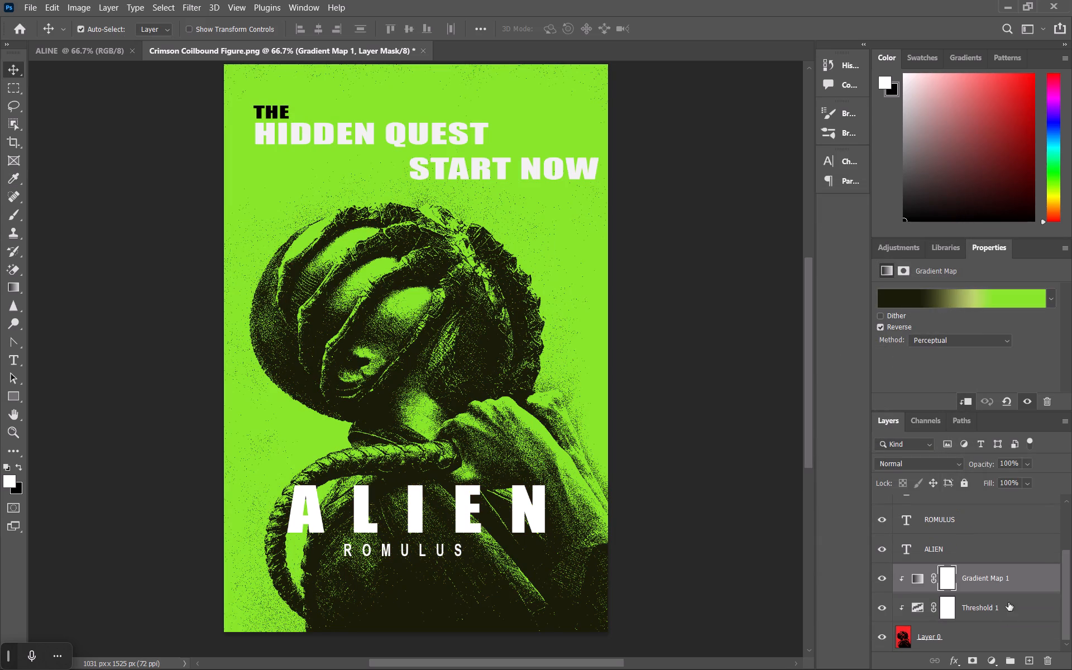
key("Delete")
left_click(1004, 581)
key("Delete")
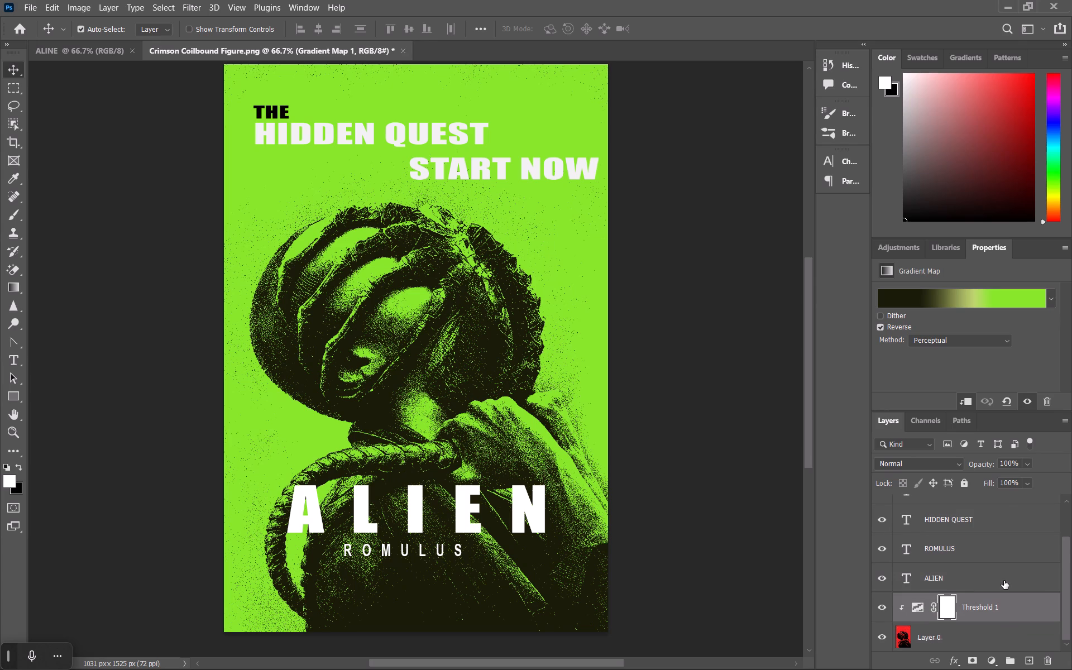
Undo the deletion of the Gradient Map 1 adjustment layer.
scroll(945, 582, "down", 7)
scroll(945, 582, "up", 5)
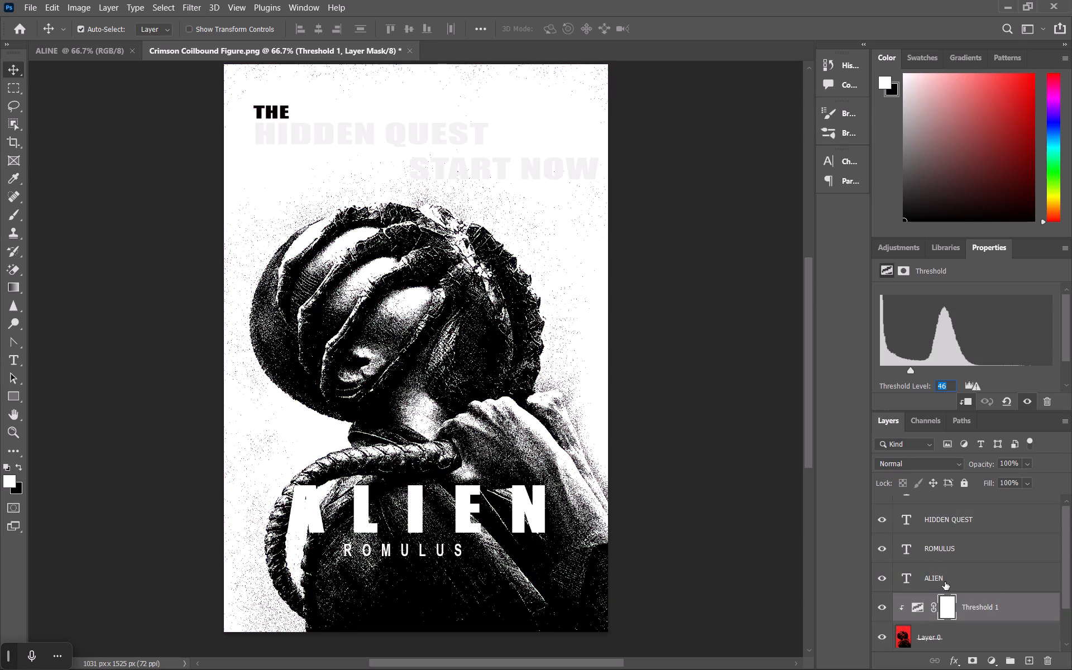
key("ctrl+z")
scroll(945, 582, "down", 7)
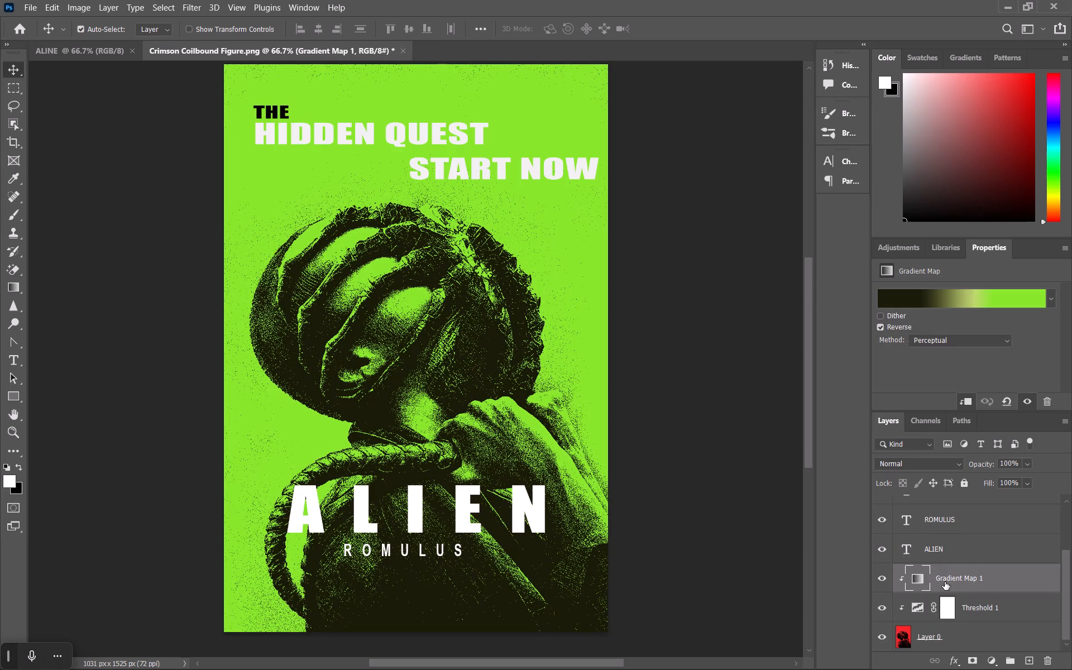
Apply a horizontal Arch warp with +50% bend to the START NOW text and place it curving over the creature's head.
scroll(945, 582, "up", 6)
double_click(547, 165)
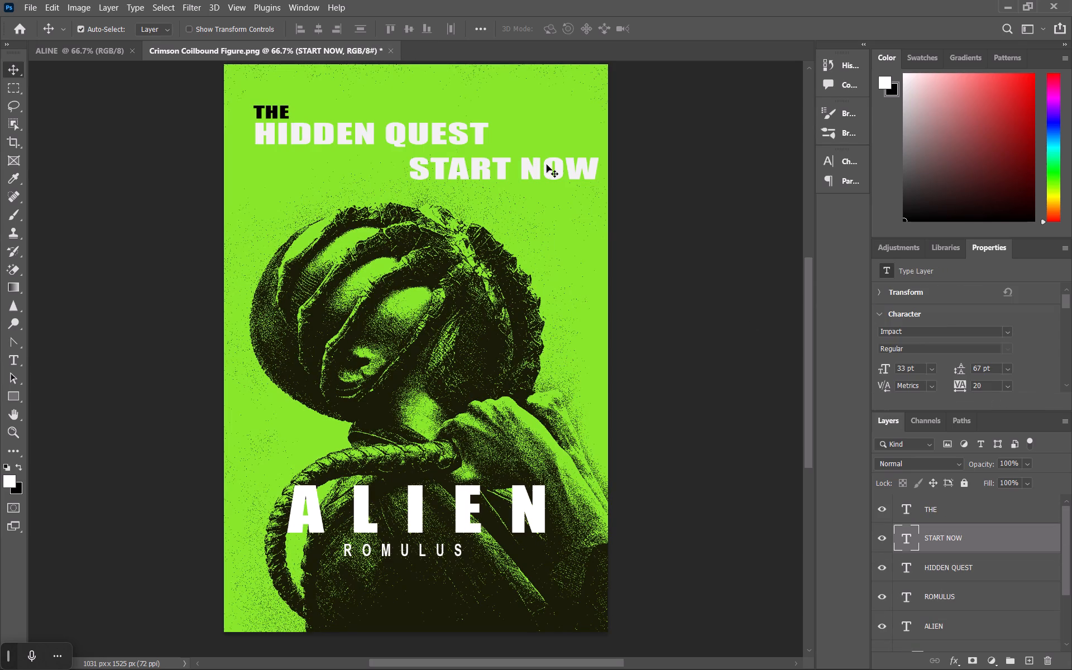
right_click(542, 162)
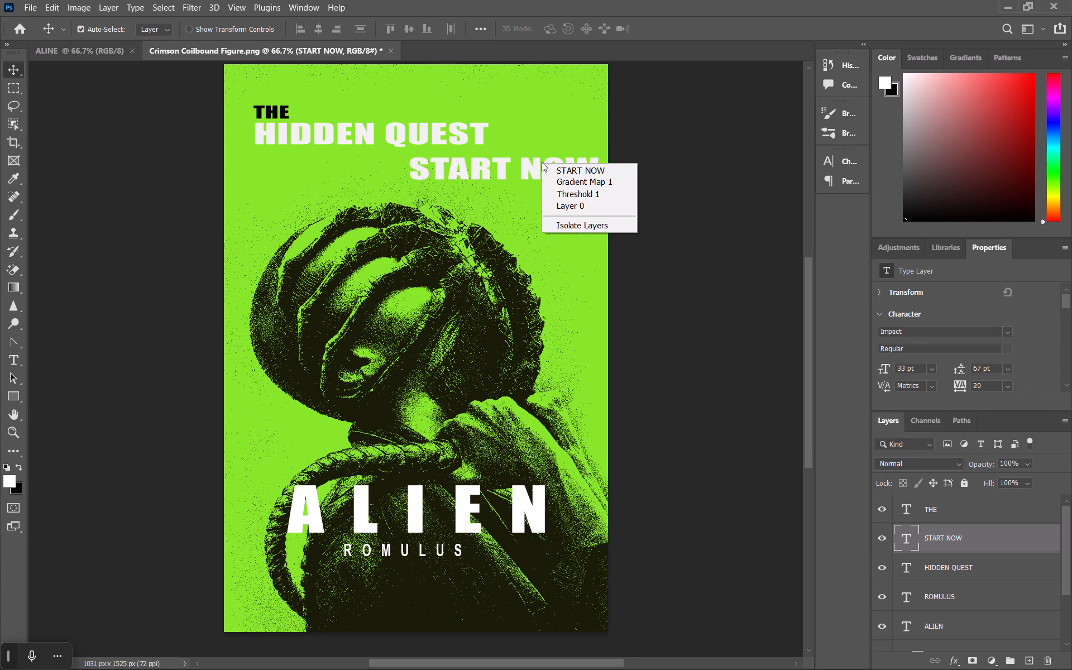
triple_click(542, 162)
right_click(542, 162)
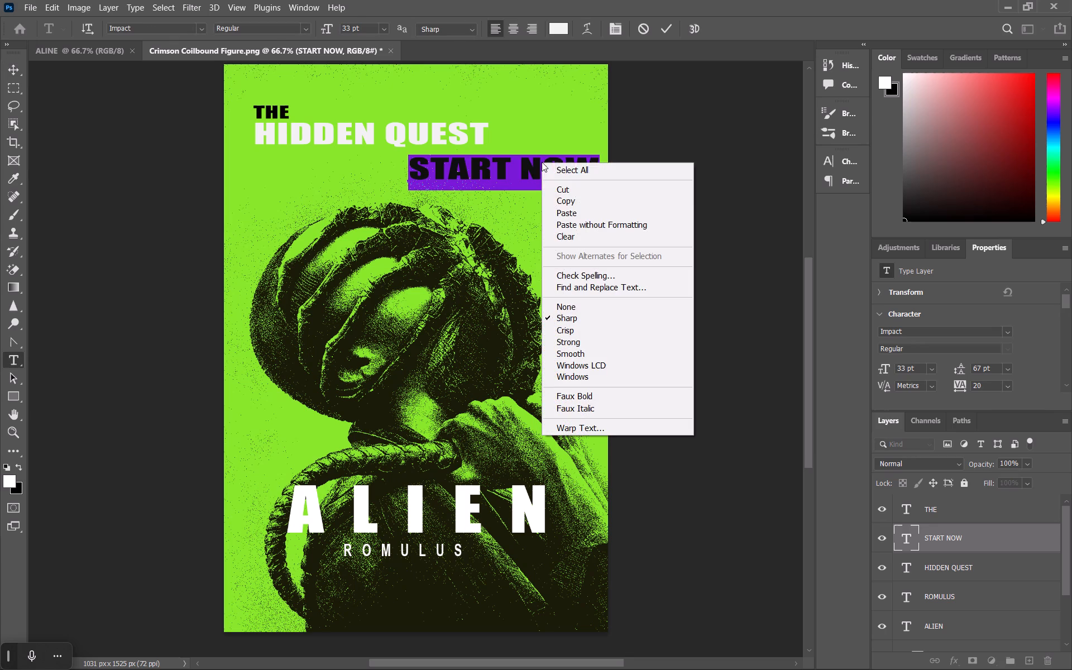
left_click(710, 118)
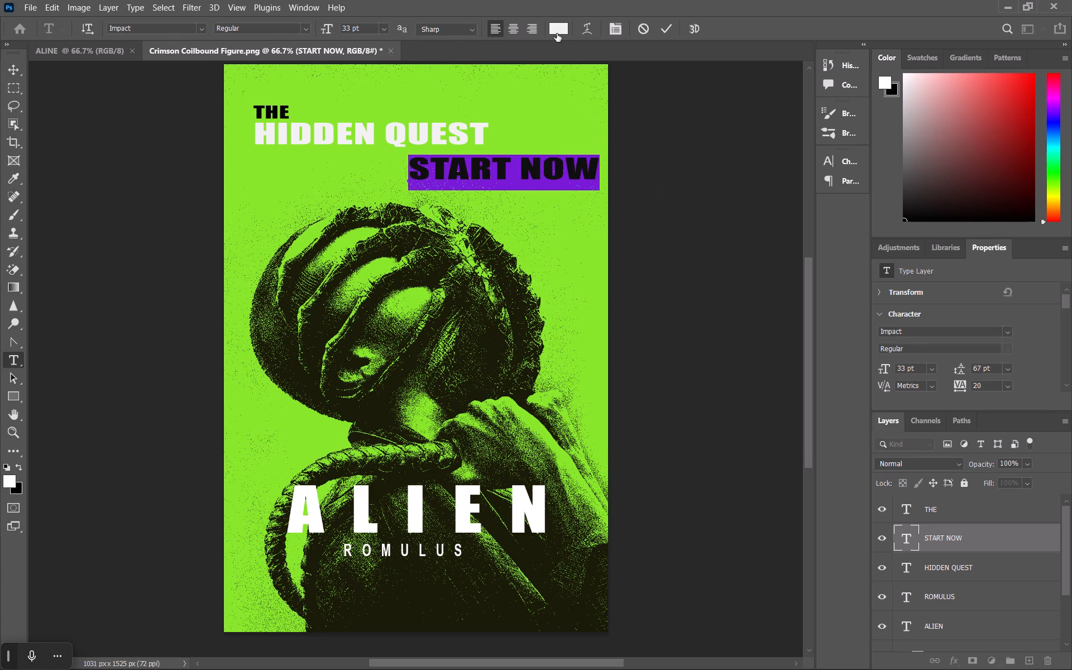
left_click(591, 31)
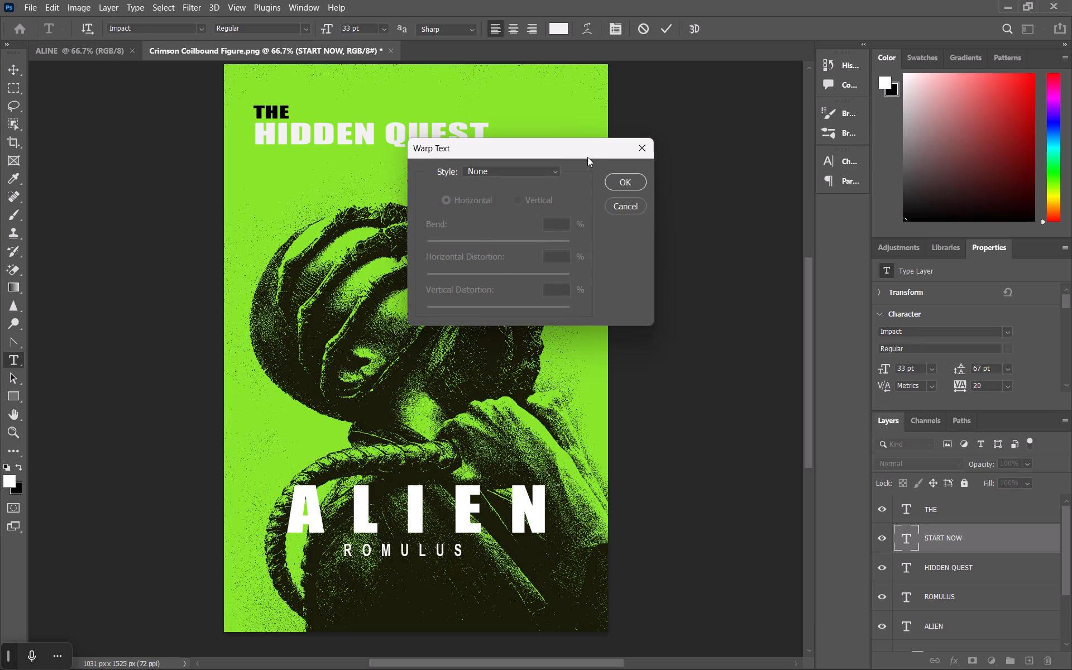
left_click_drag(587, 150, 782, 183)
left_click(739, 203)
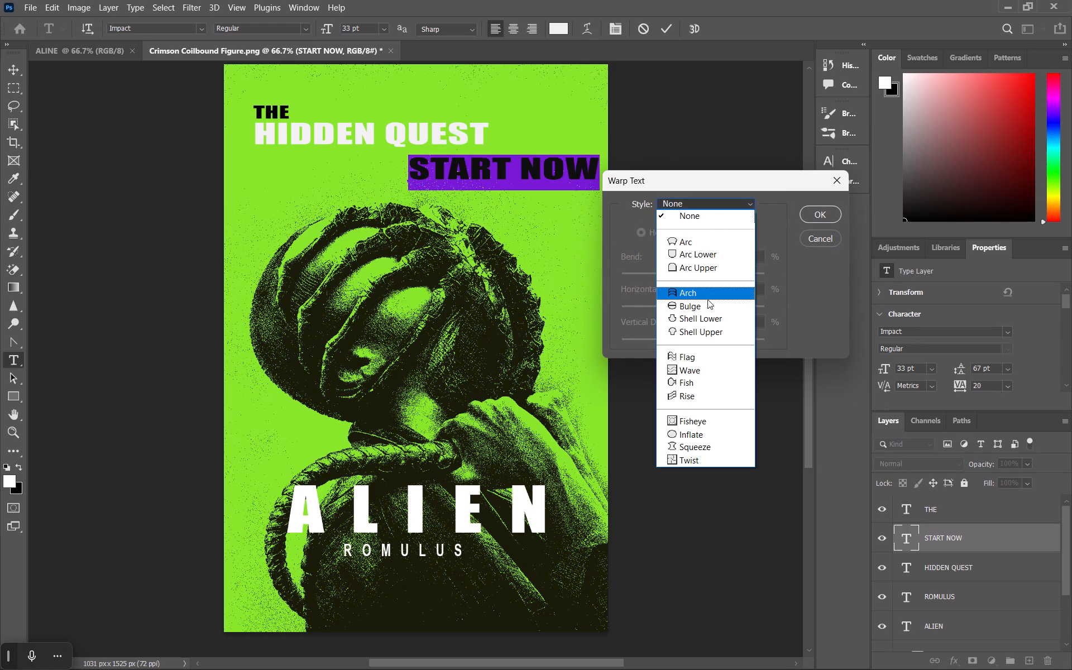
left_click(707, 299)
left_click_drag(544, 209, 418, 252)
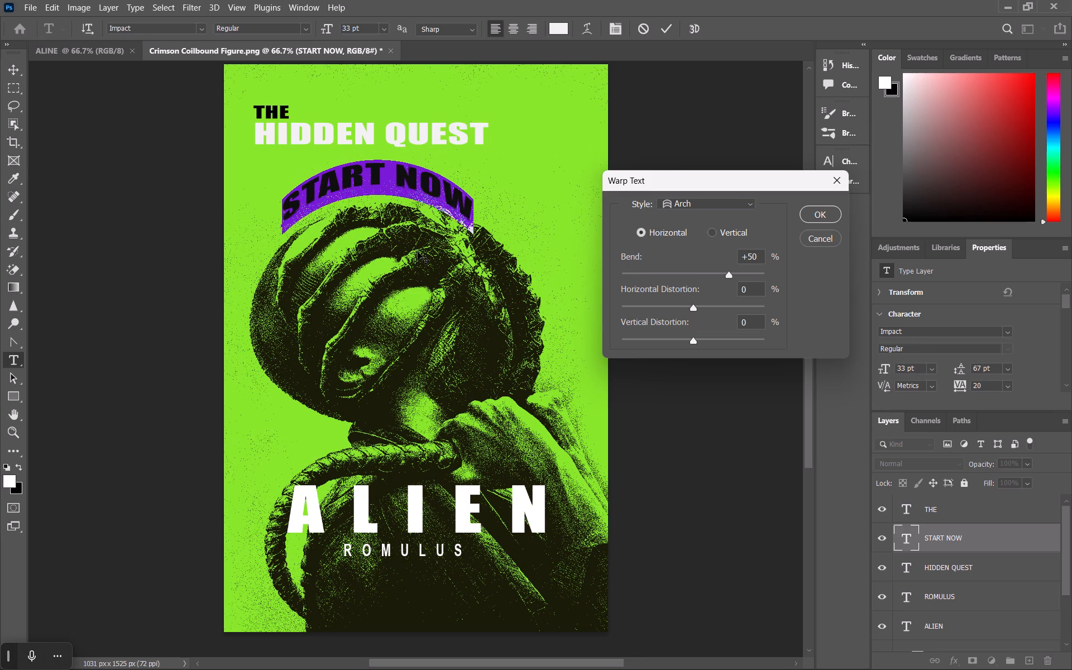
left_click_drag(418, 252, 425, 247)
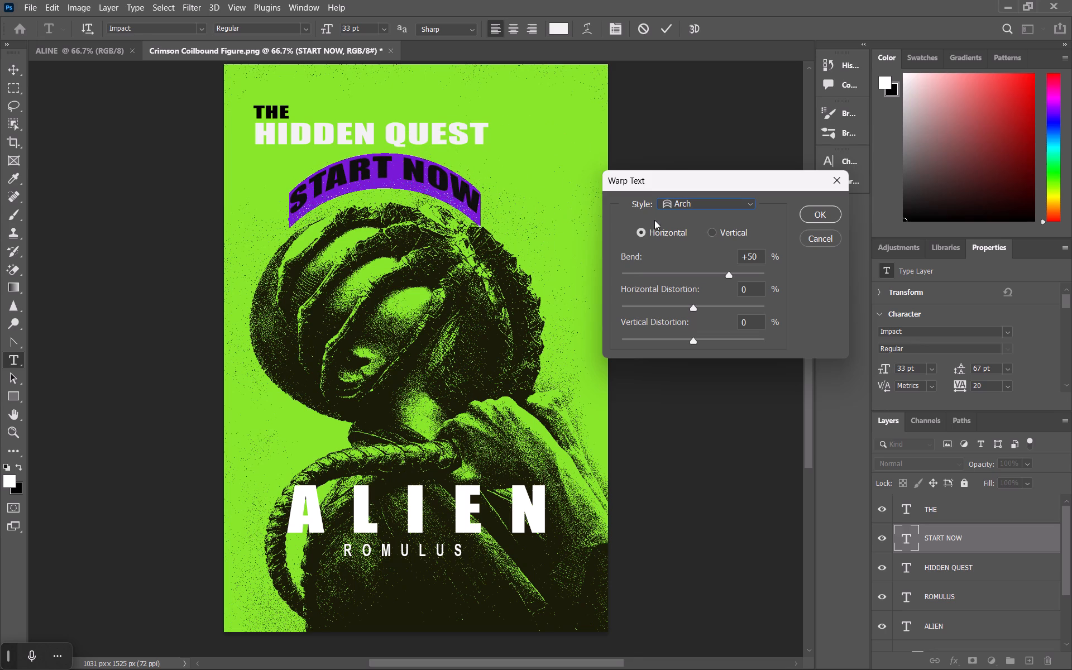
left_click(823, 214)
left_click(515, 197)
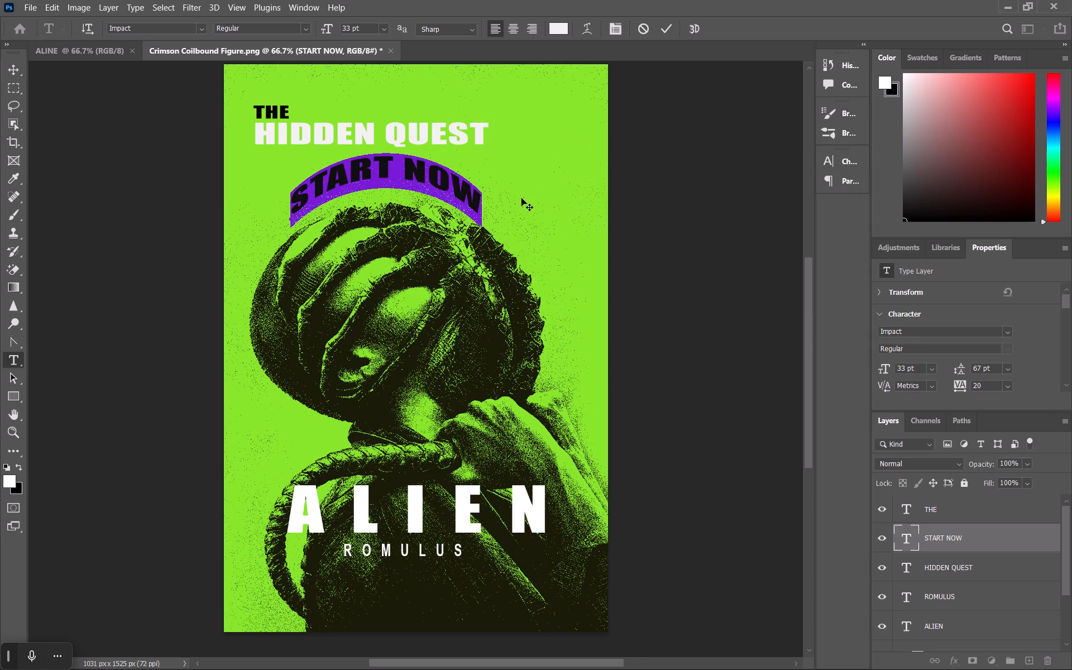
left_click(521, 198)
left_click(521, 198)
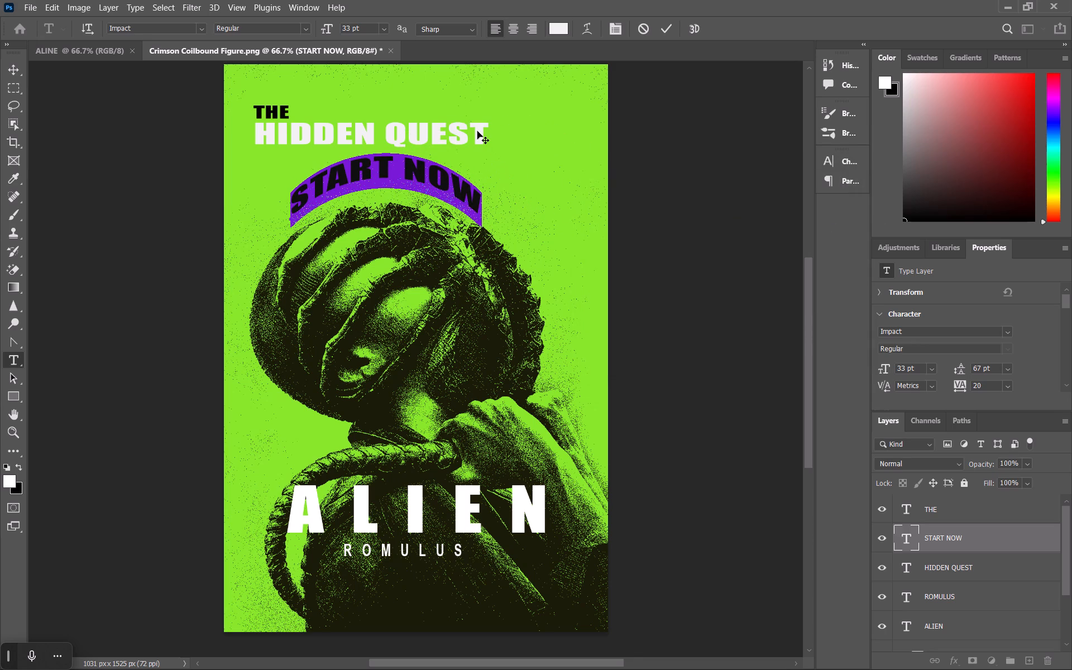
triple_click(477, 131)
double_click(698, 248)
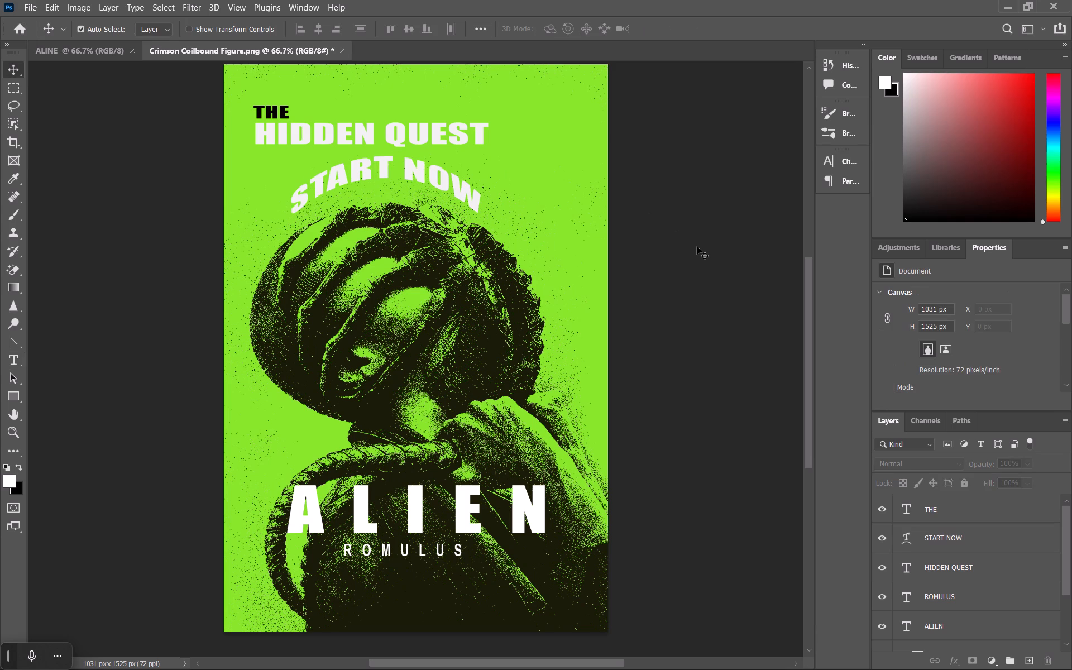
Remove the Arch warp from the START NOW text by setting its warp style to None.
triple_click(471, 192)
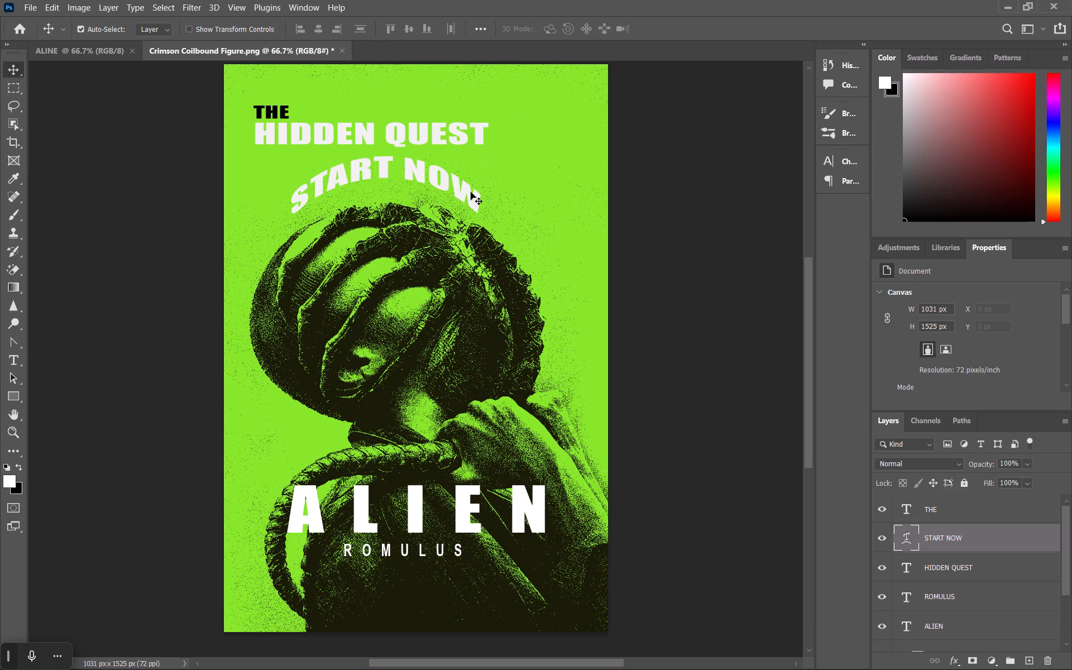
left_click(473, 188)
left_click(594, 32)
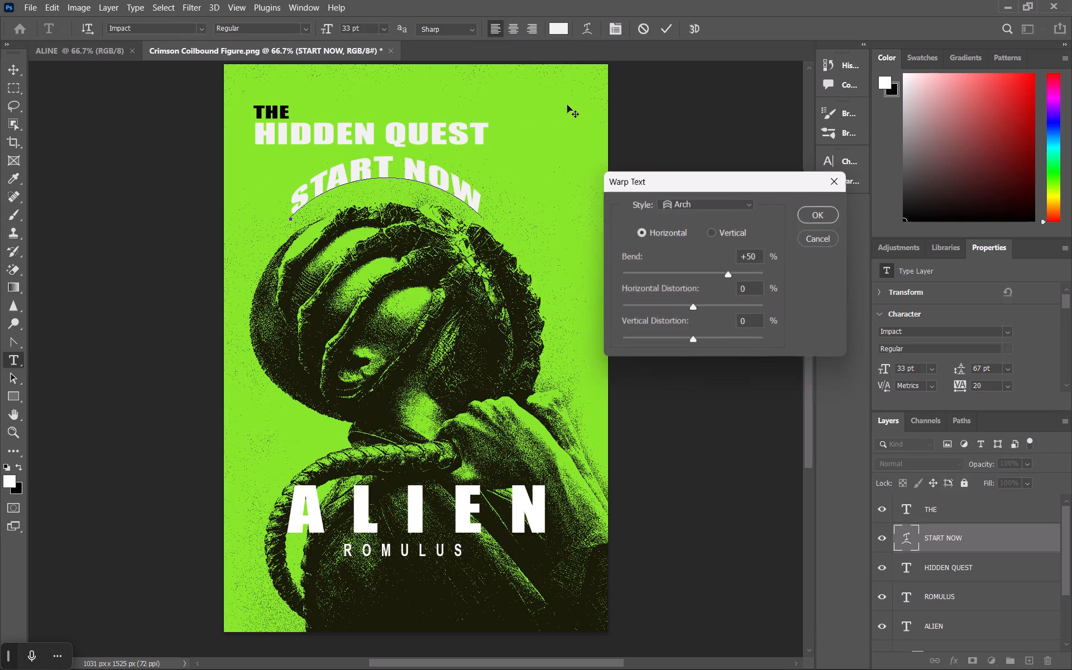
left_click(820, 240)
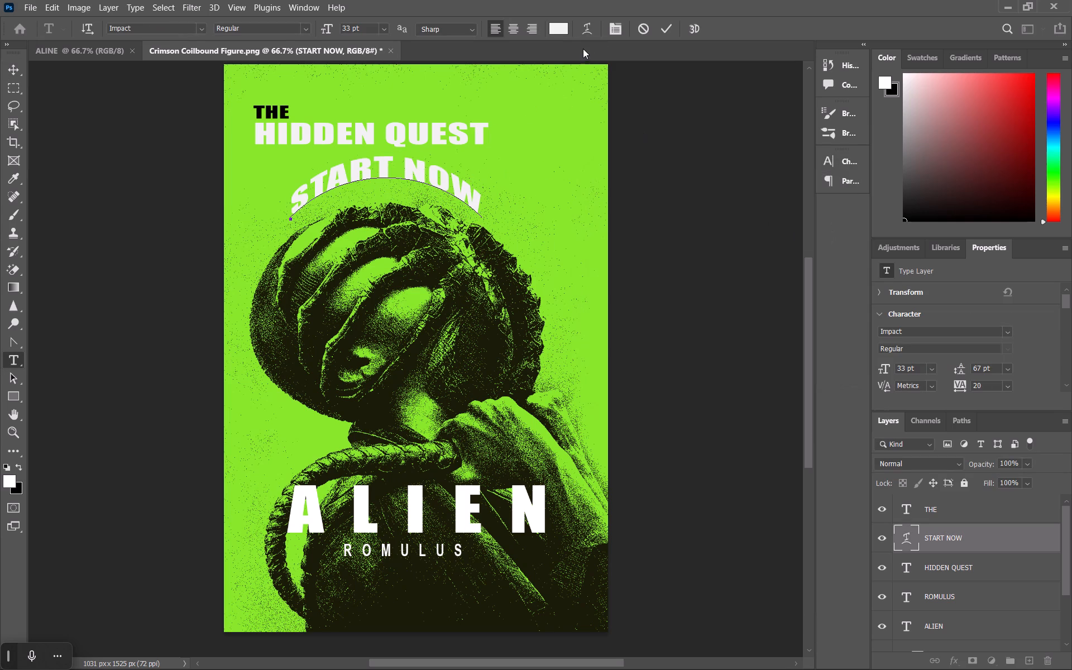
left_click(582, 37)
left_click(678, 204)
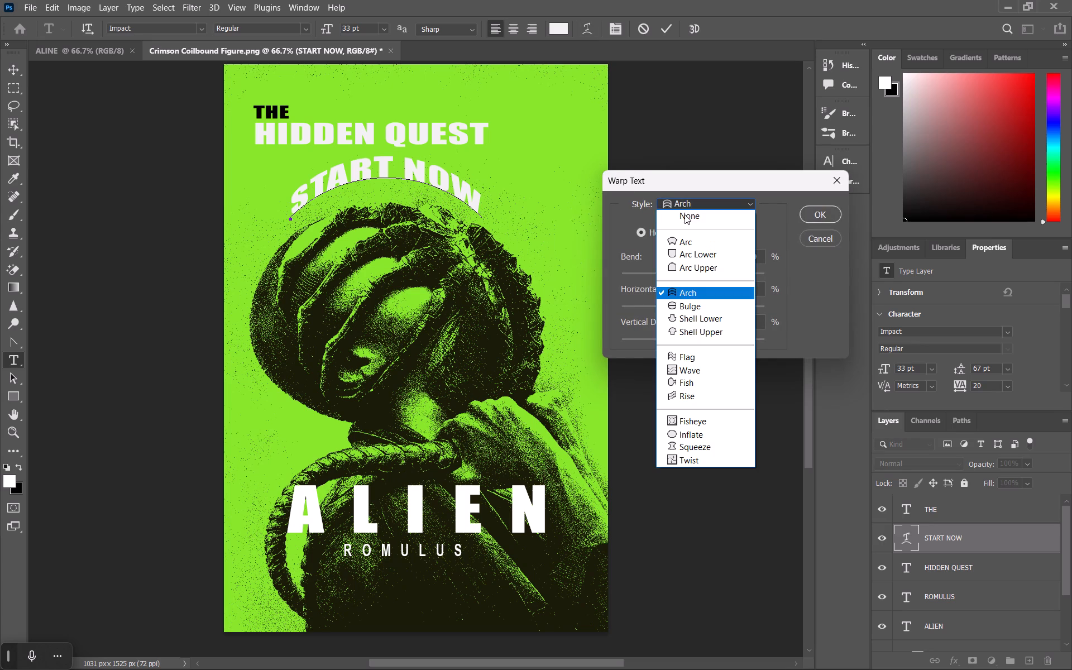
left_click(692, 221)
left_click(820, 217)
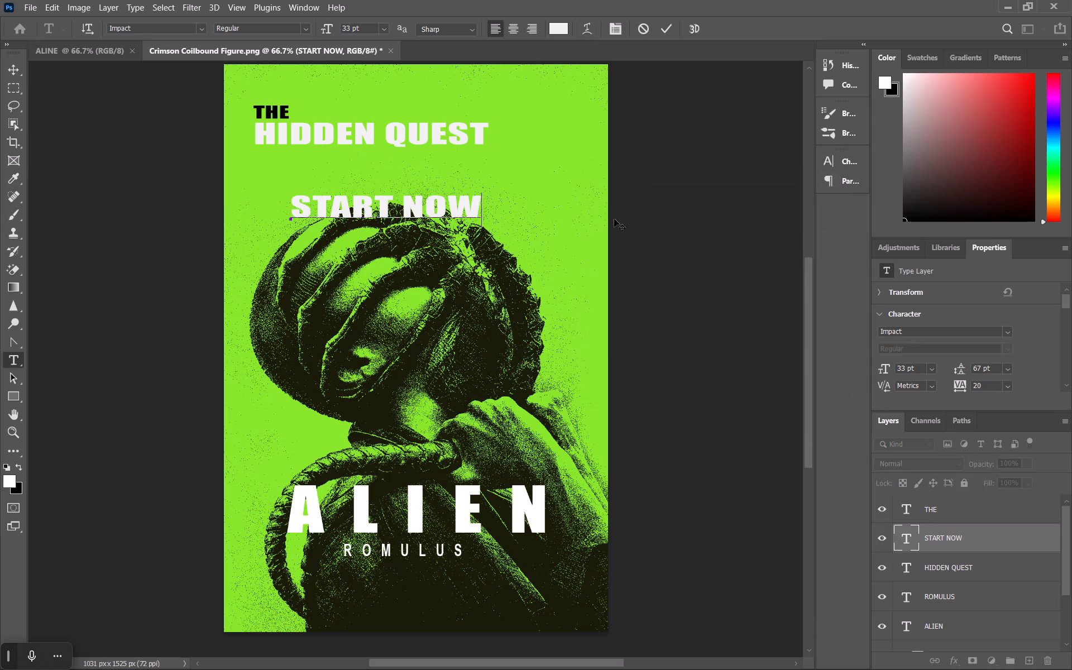
Move the START NOW text up directly beneath HIDDEN QUEST, with its first letter starting under the Q of QUEST.
left_click_drag(489, 200, 604, 150)
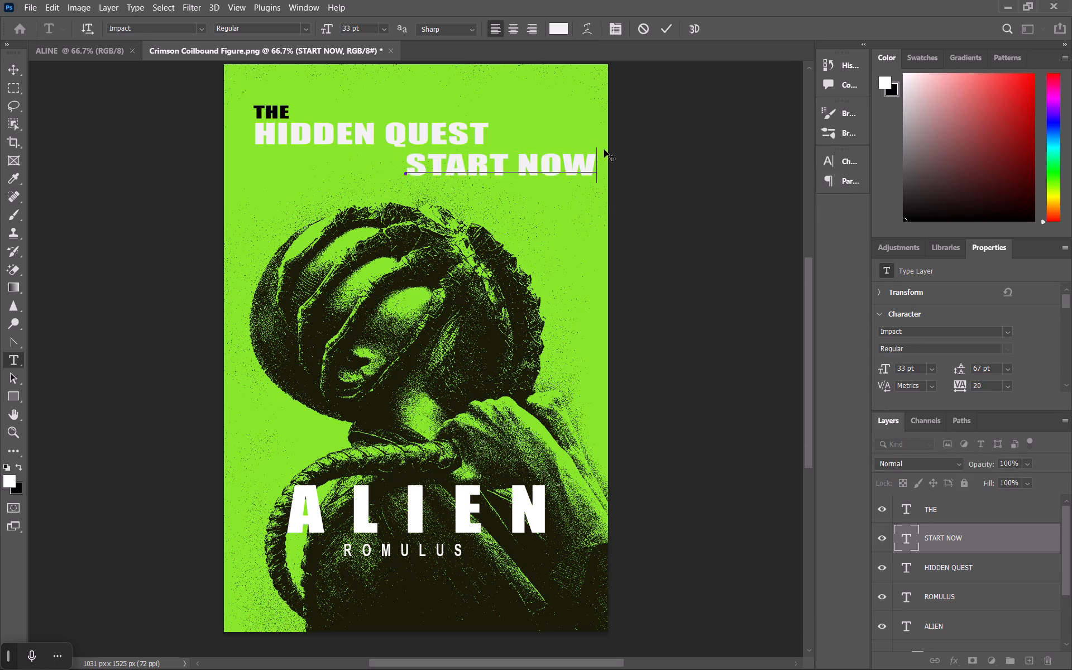
left_click_drag(604, 150, 604, 147)
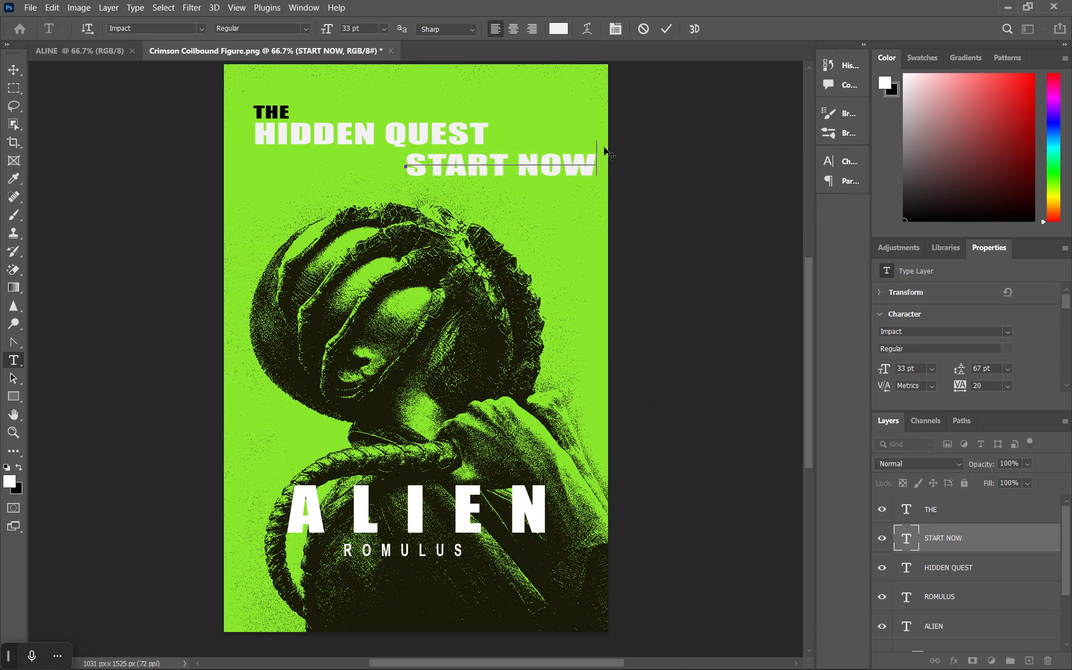
left_click_drag(604, 147, 591, 152)
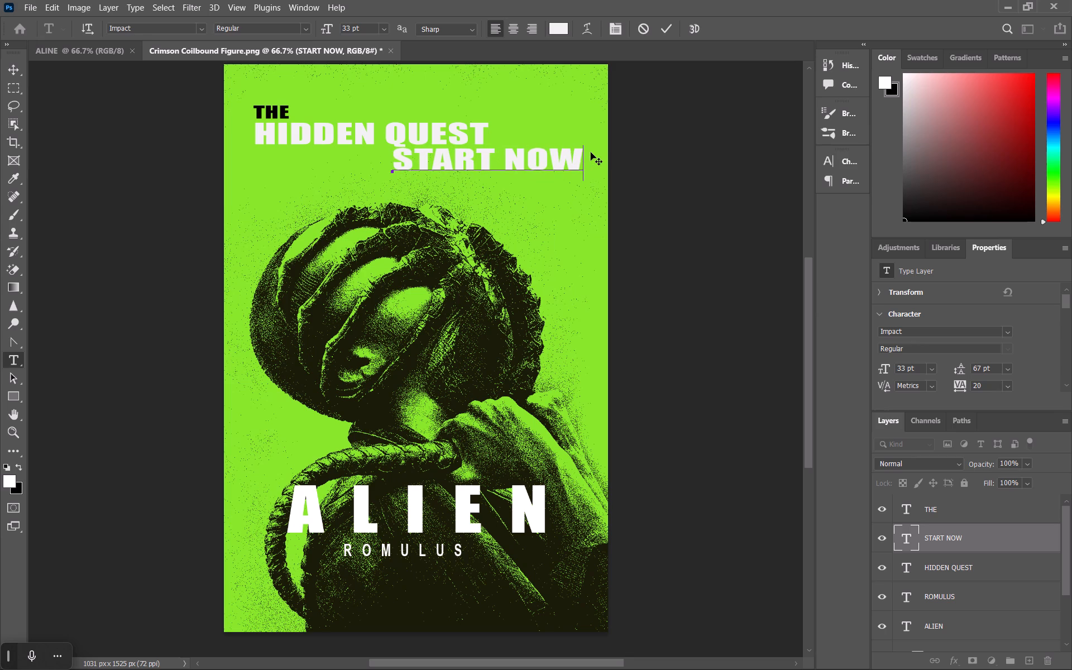
left_click_drag(591, 152, 587, 152)
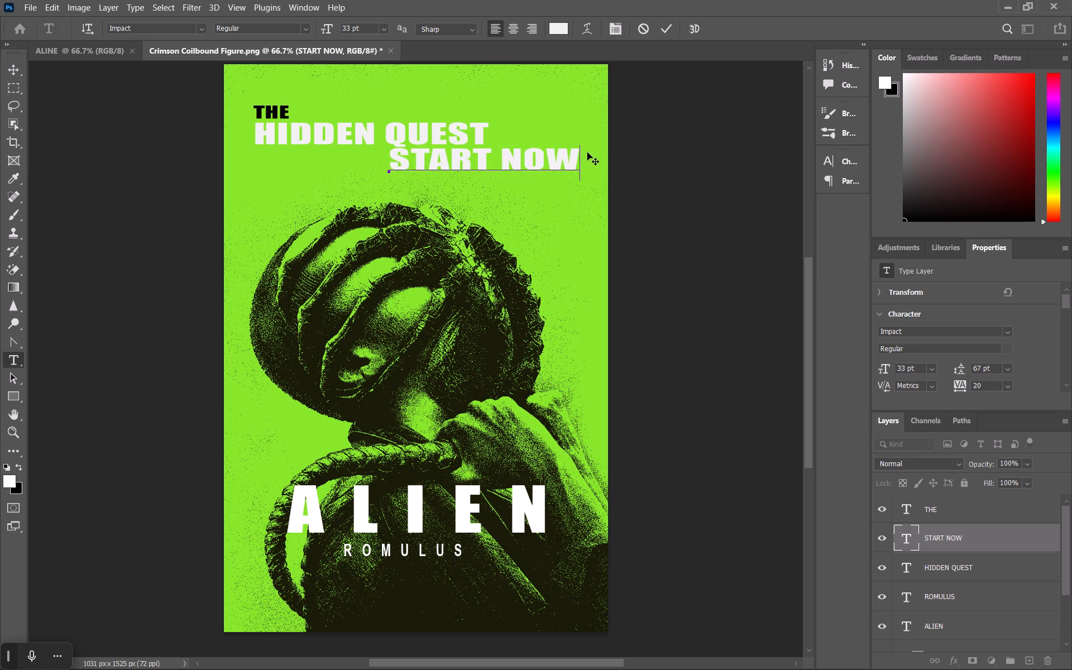
left_click_drag(587, 152, 584, 152)
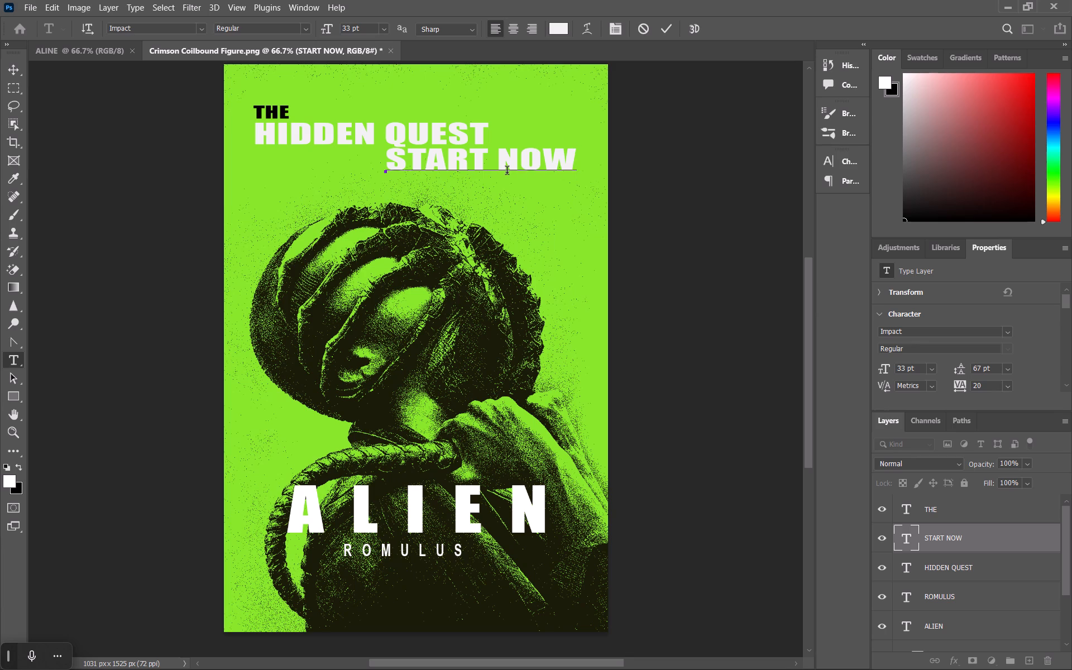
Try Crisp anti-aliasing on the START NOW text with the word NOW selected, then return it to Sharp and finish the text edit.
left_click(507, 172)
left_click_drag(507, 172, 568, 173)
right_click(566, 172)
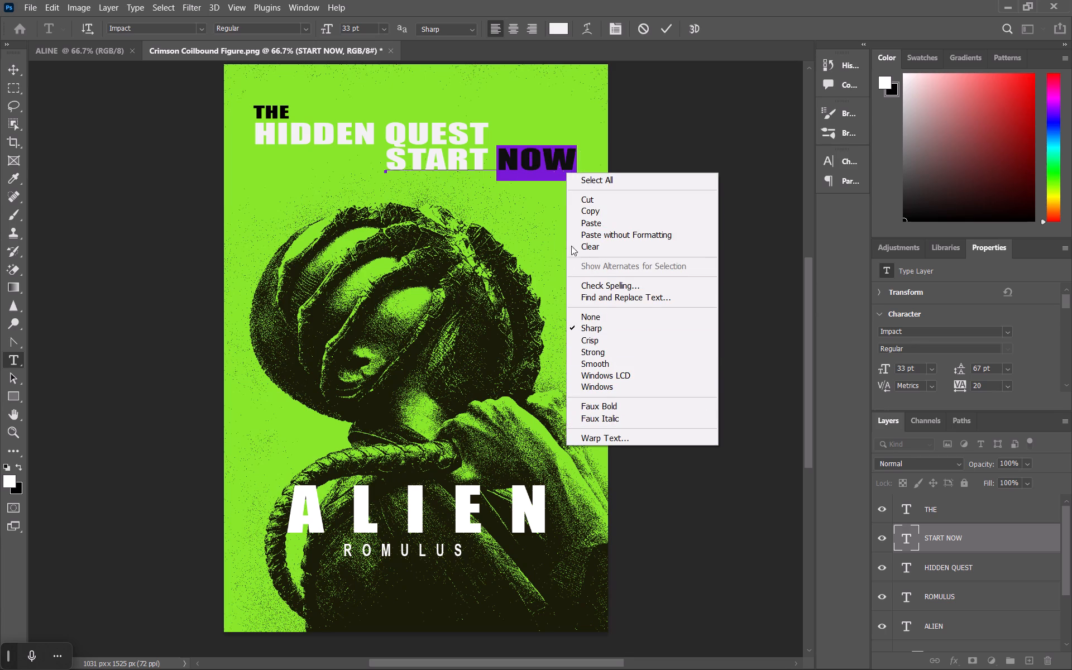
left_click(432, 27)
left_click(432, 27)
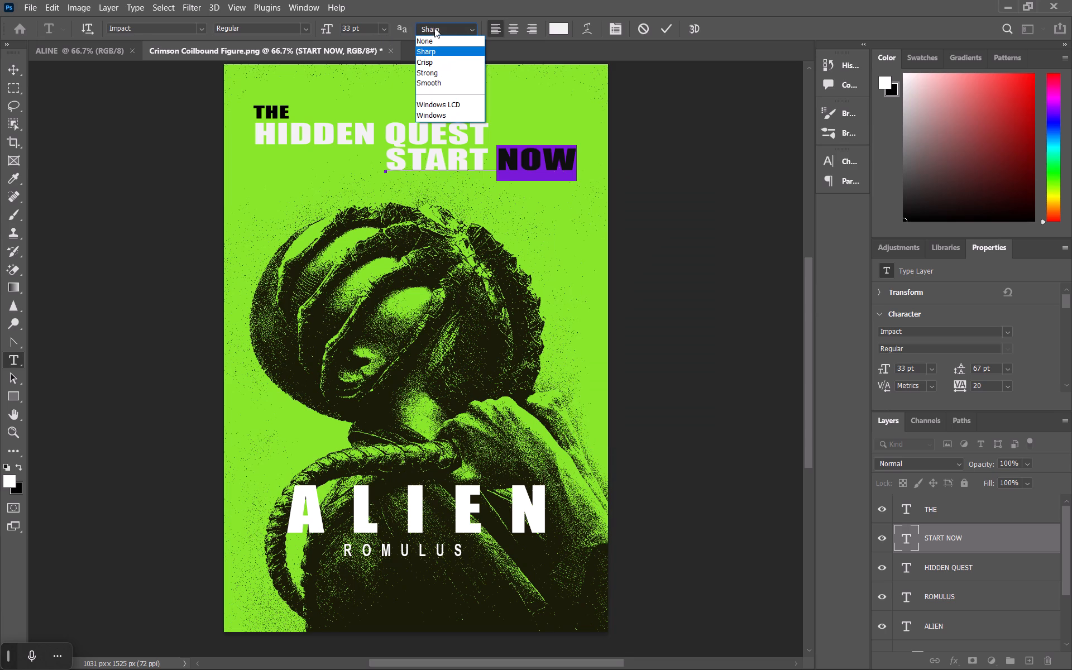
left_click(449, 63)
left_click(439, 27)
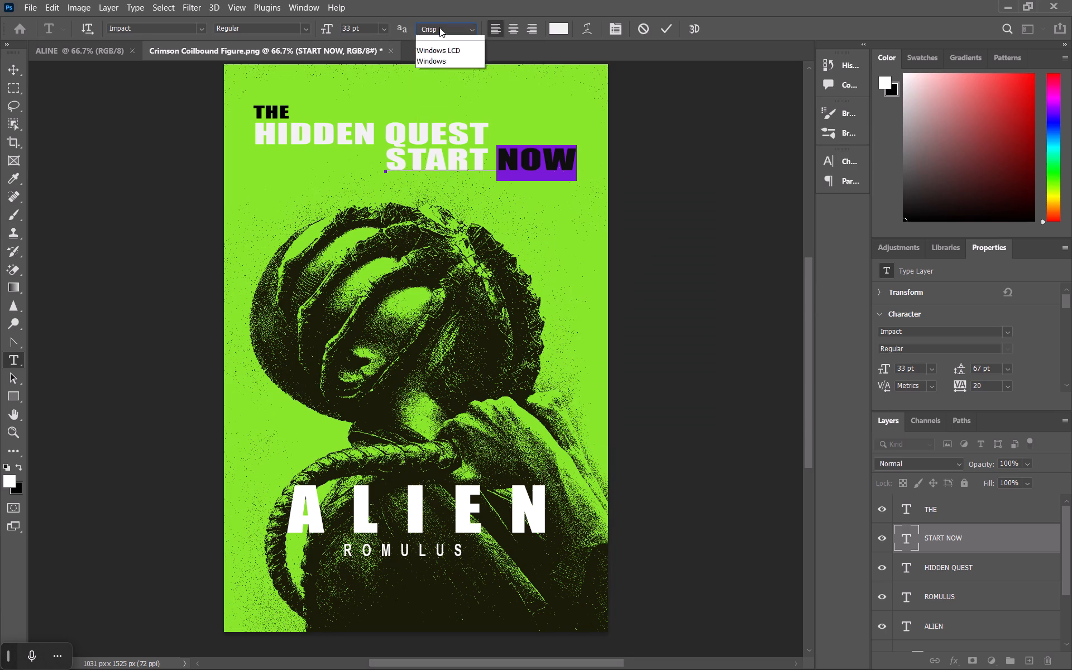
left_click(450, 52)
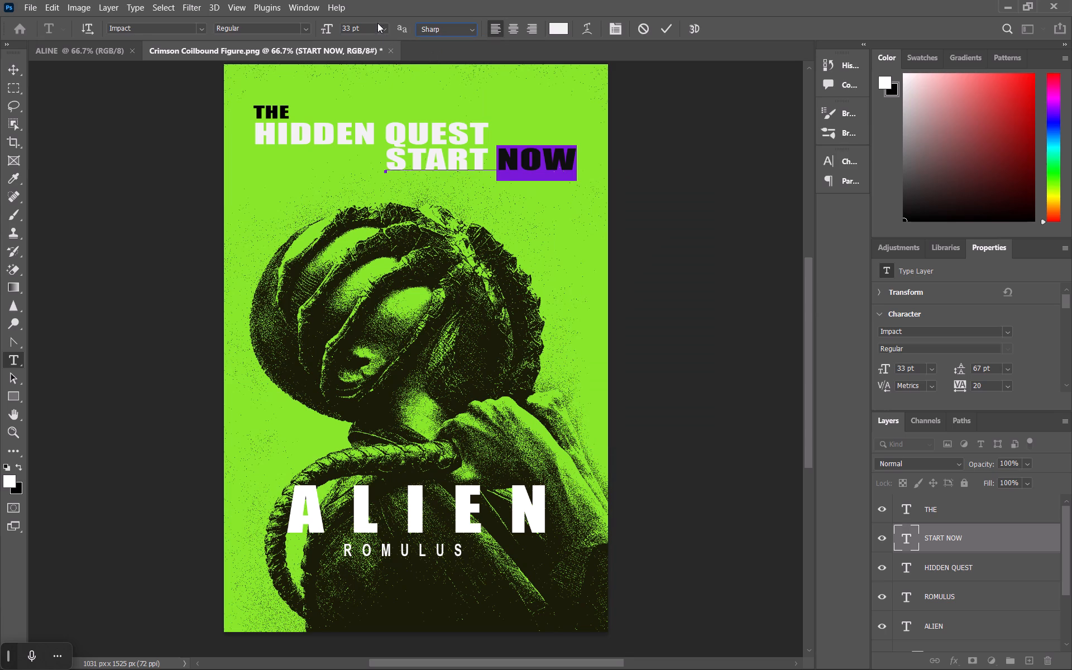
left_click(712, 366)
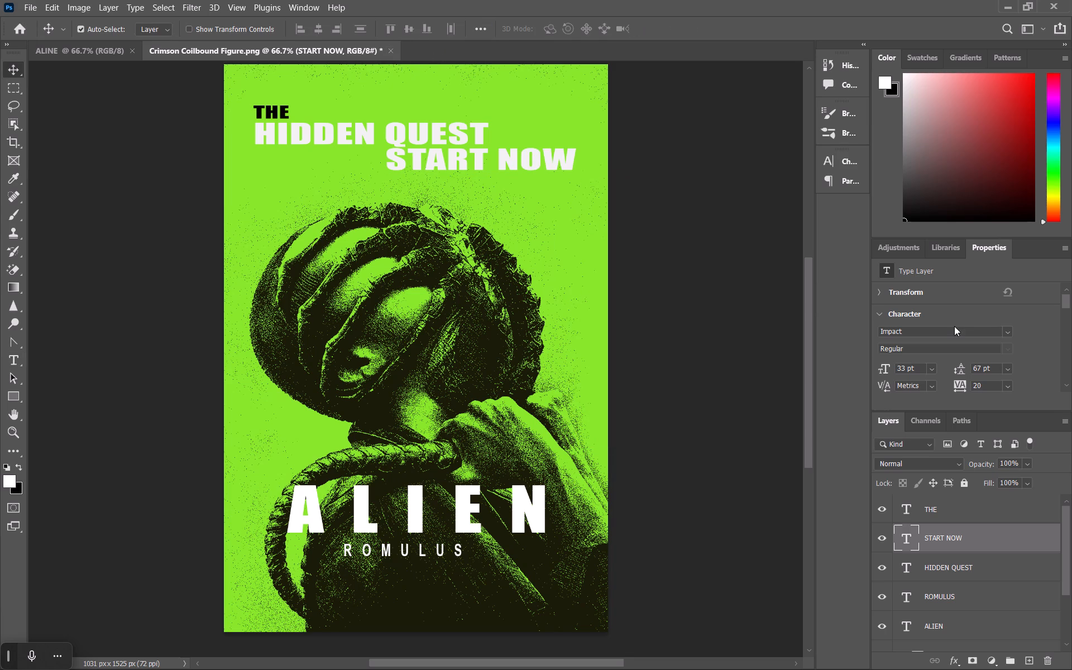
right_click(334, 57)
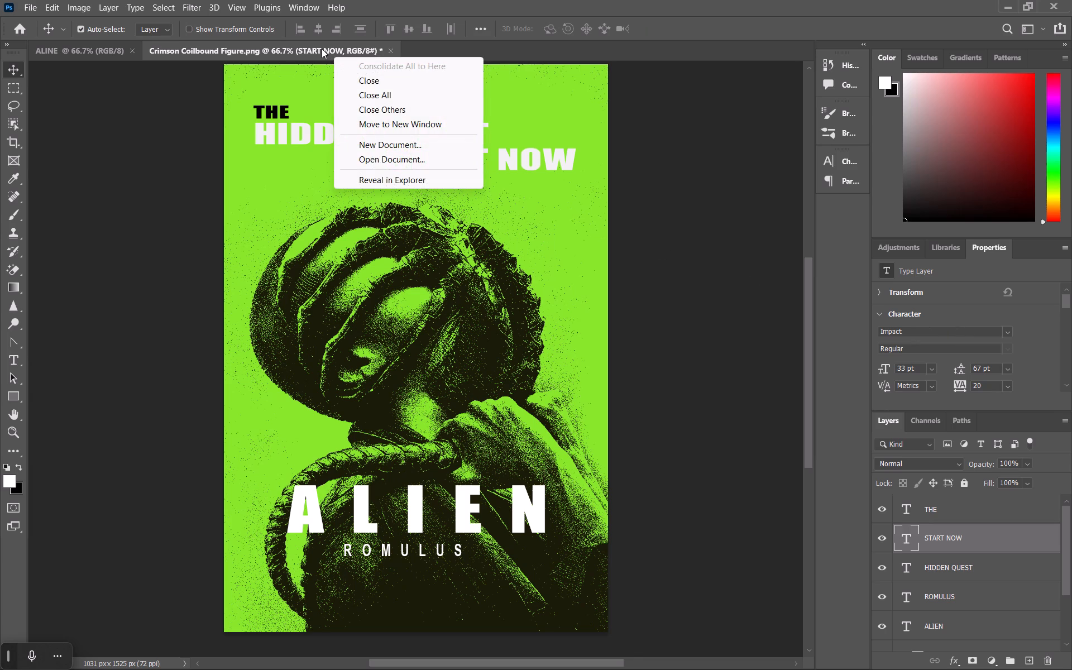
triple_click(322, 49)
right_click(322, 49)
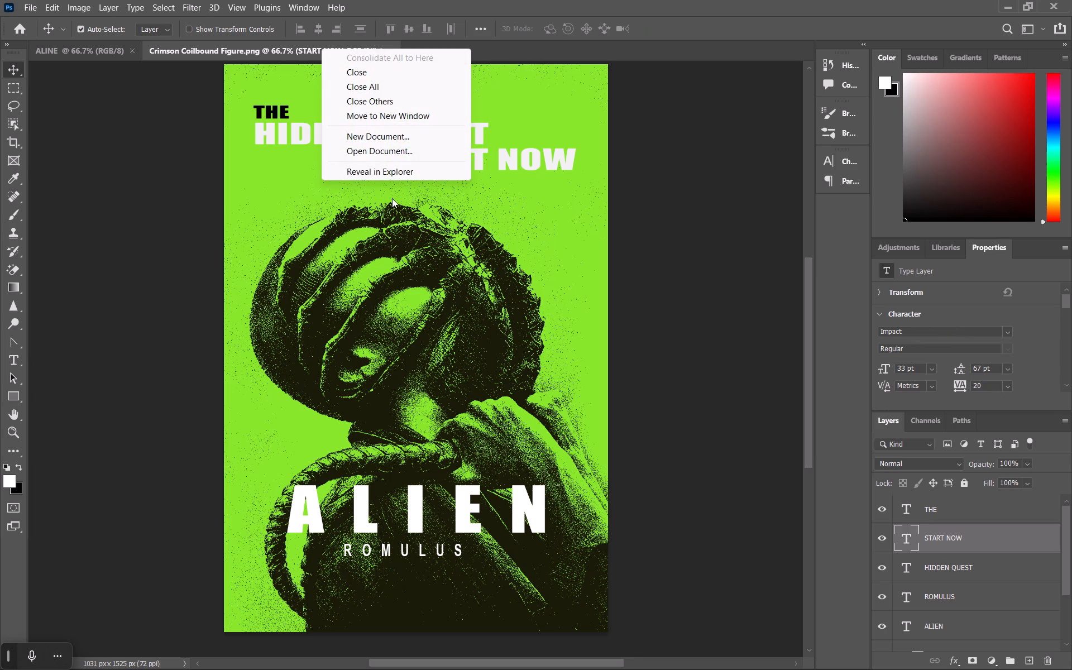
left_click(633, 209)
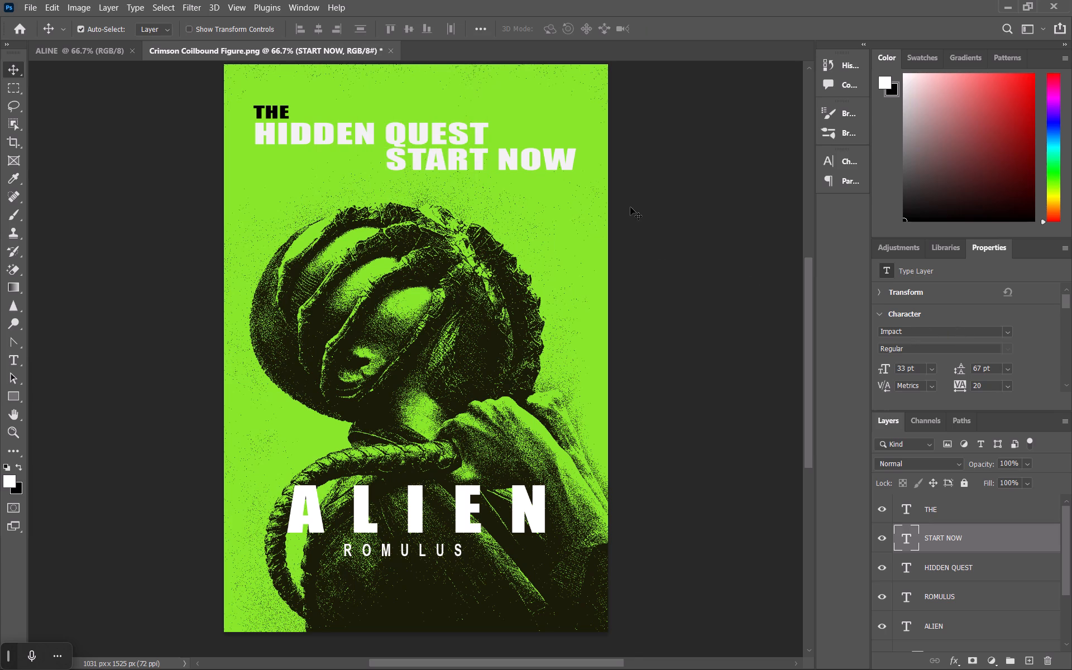
Shift the START NOW text about 46 px toward the poster's right edge, keeping it tight beneath HIDDEN QUEST.
left_click(548, 173)
left_click(543, 168)
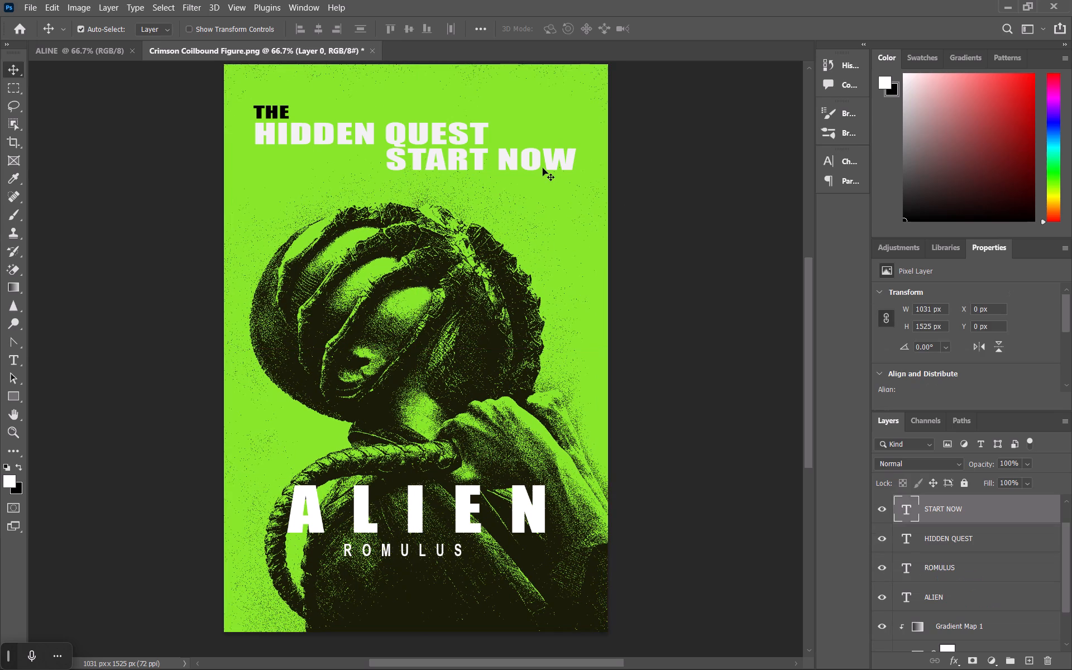
left_click_drag(543, 168, 564, 176)
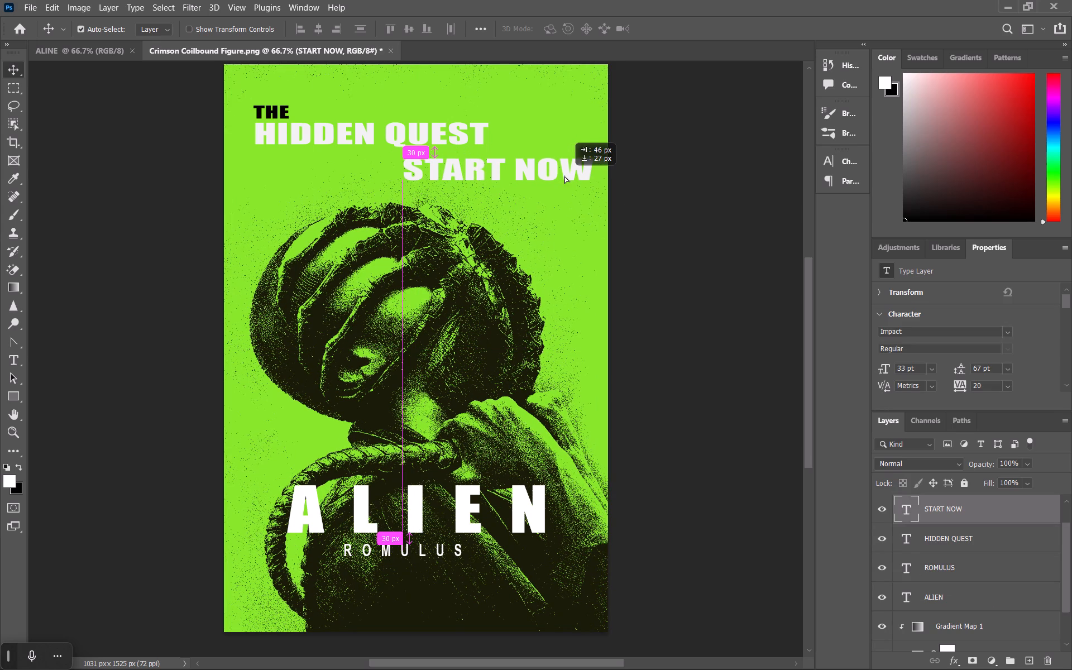
left_click_drag(564, 176, 562, 173)
left_click(610, 215)
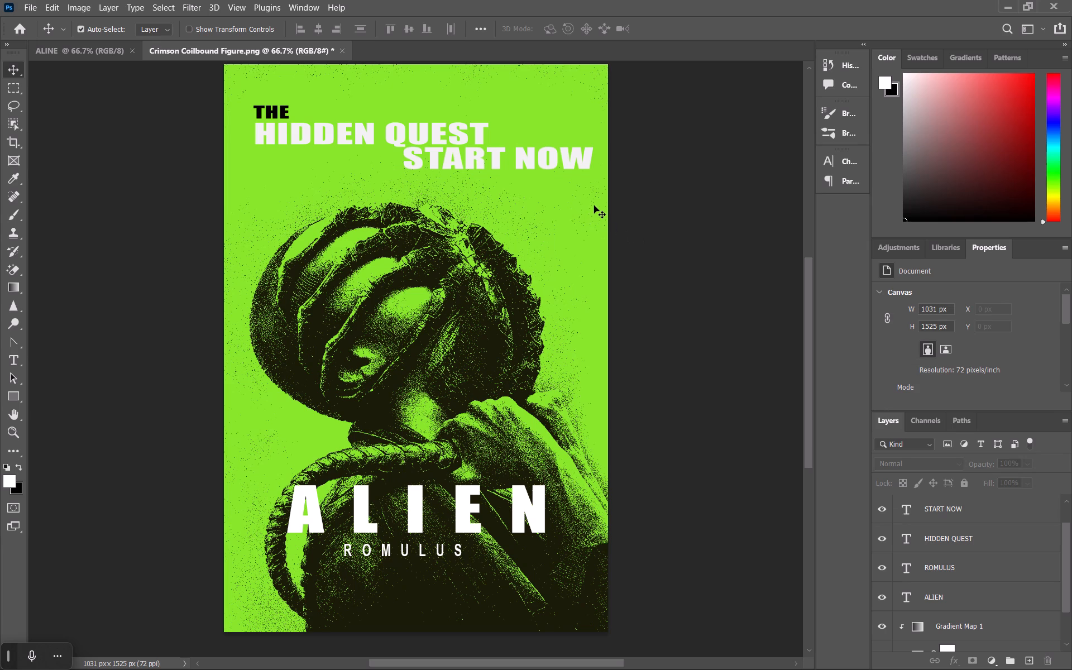
left_click_drag(568, 162, 568, 165)
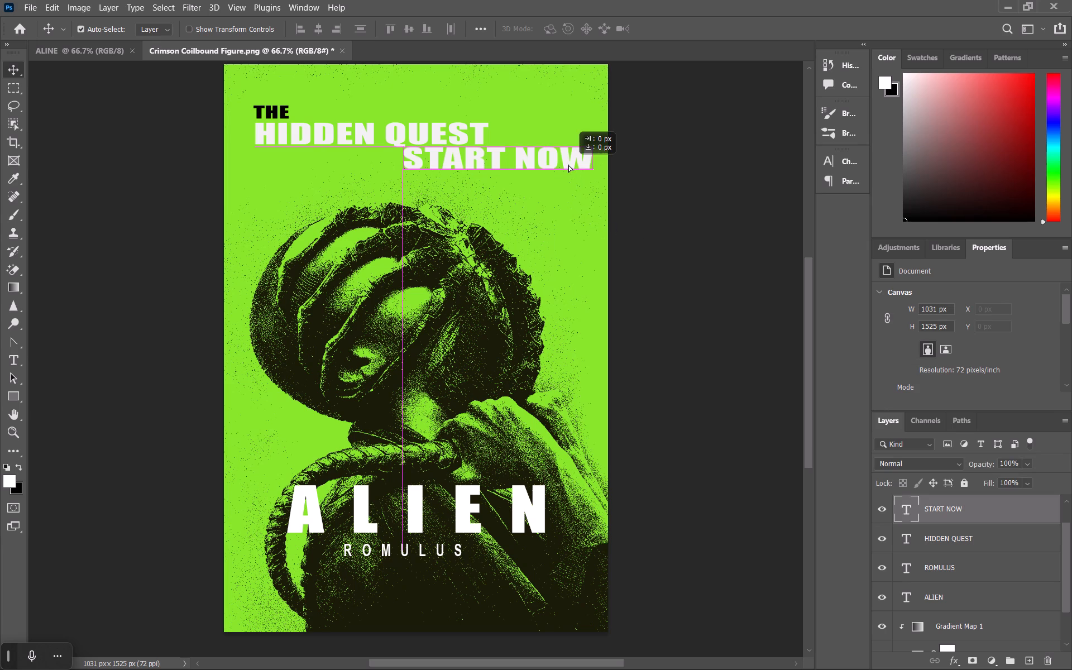
Move the START NOW text down to leave a small gap beneath HIDDEN QUEST, aligning its first letter with the Q of QUEST.
left_click_drag(568, 165, 558, 170)
left_click(654, 154)
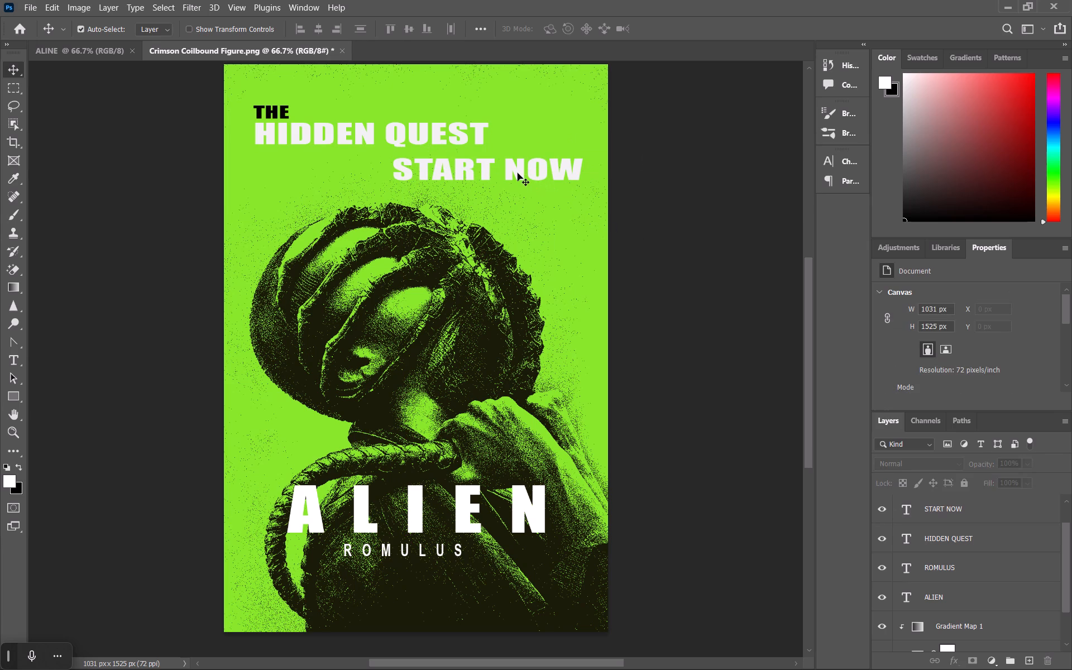
left_click(518, 173)
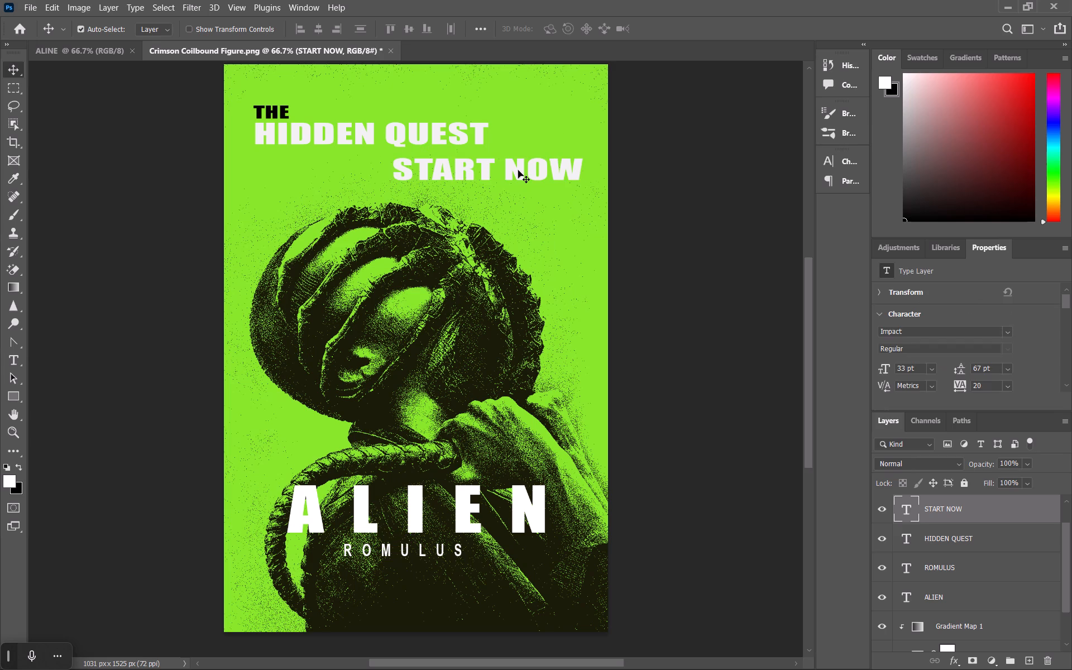
key("Up")
key("Up")
key("Up")
key("Up")
key("Up")
key("Left")
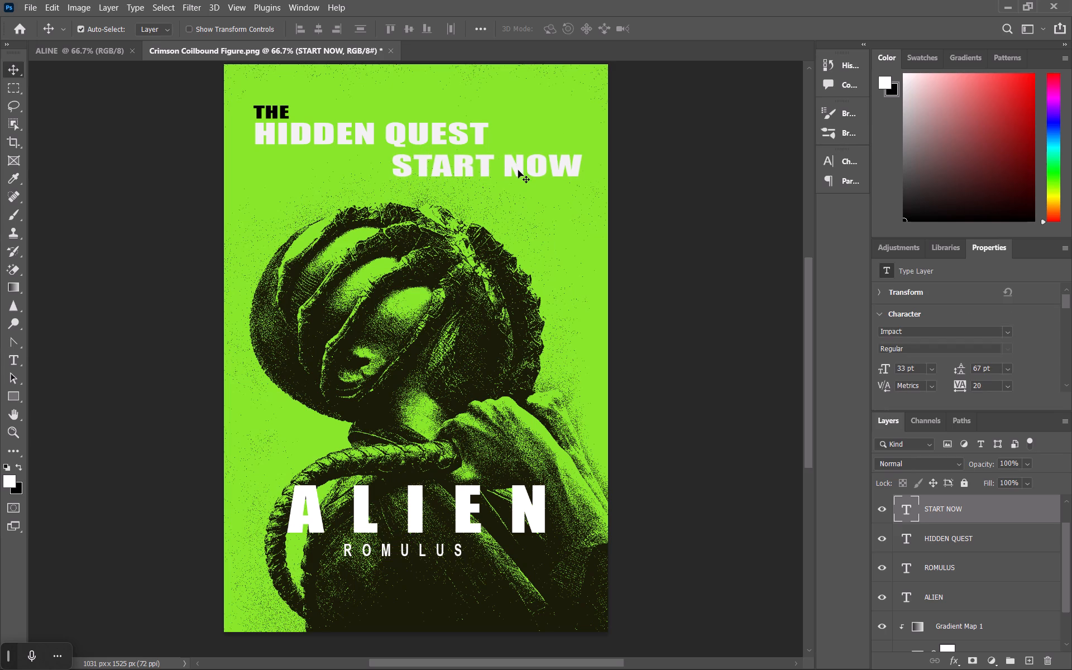
key("Left")
key("Left")
key("Left")
key("Left")
key("Left")
key("Left")
key("Left")
key("Left")
key("Right")
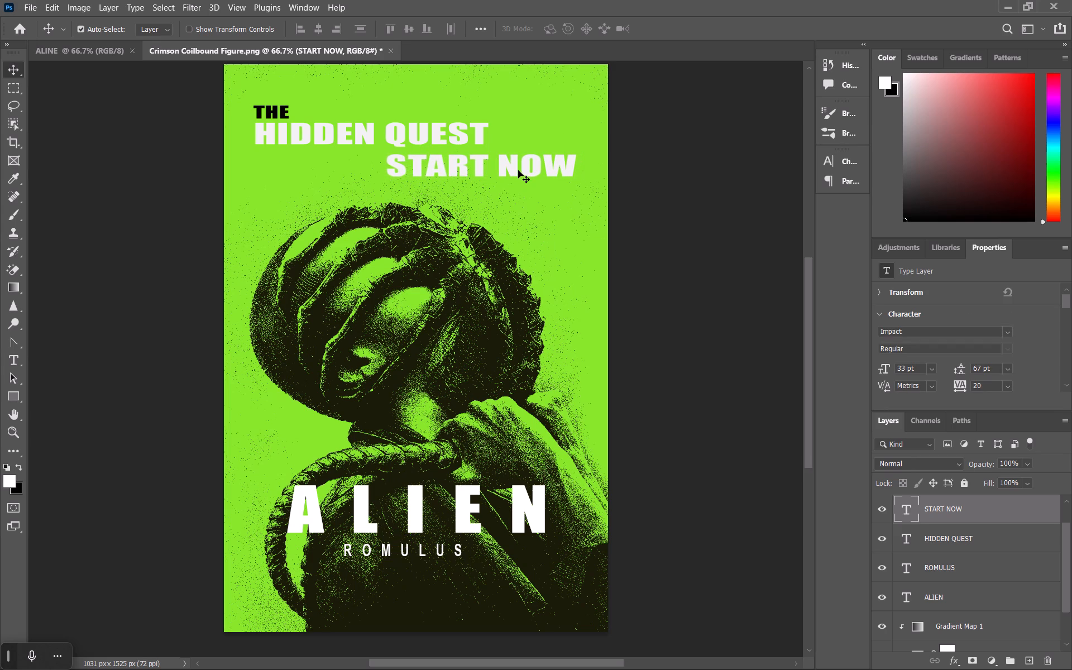
key("Right")
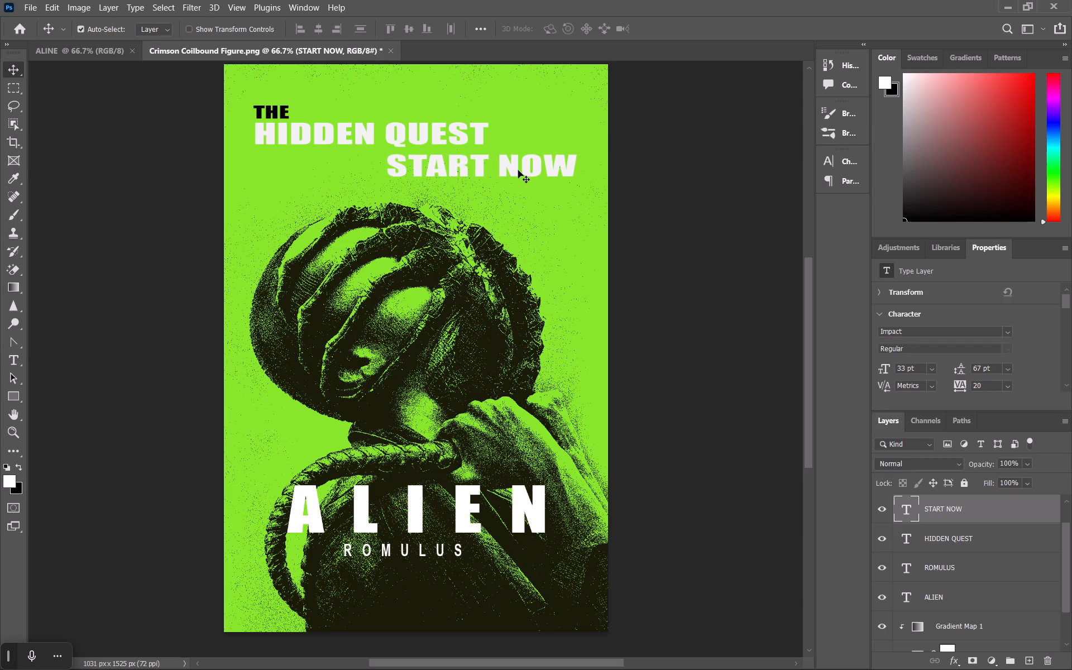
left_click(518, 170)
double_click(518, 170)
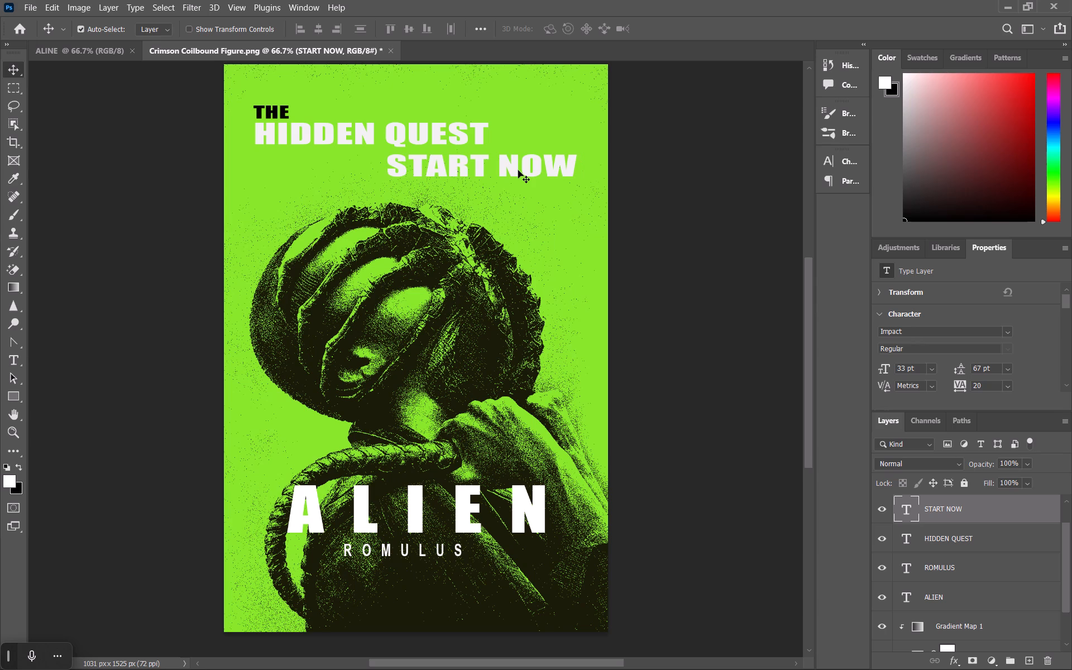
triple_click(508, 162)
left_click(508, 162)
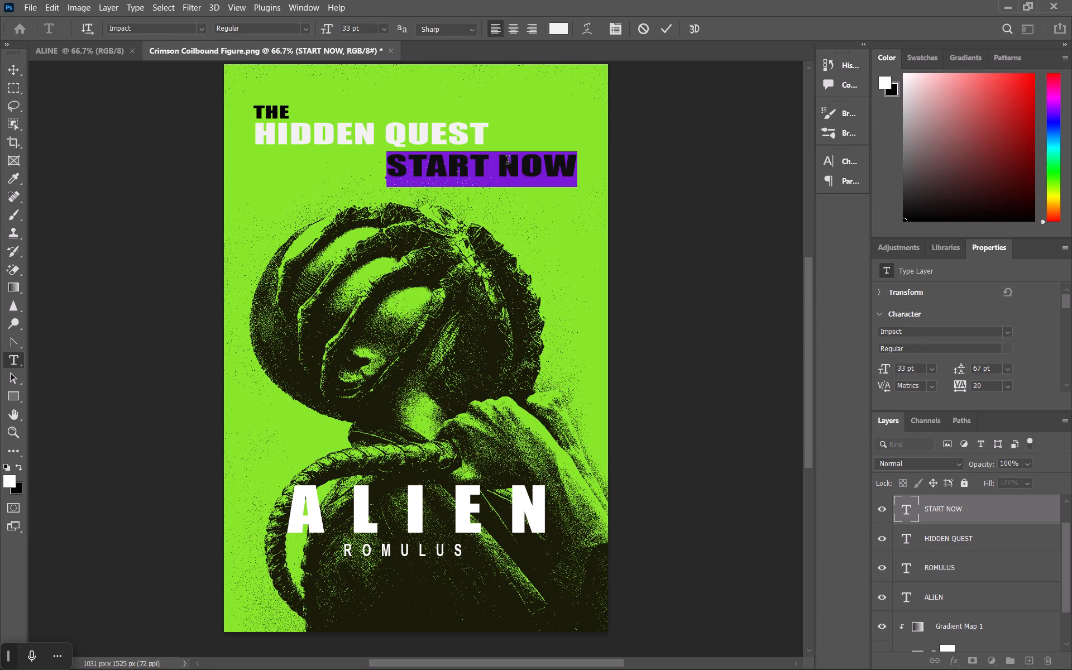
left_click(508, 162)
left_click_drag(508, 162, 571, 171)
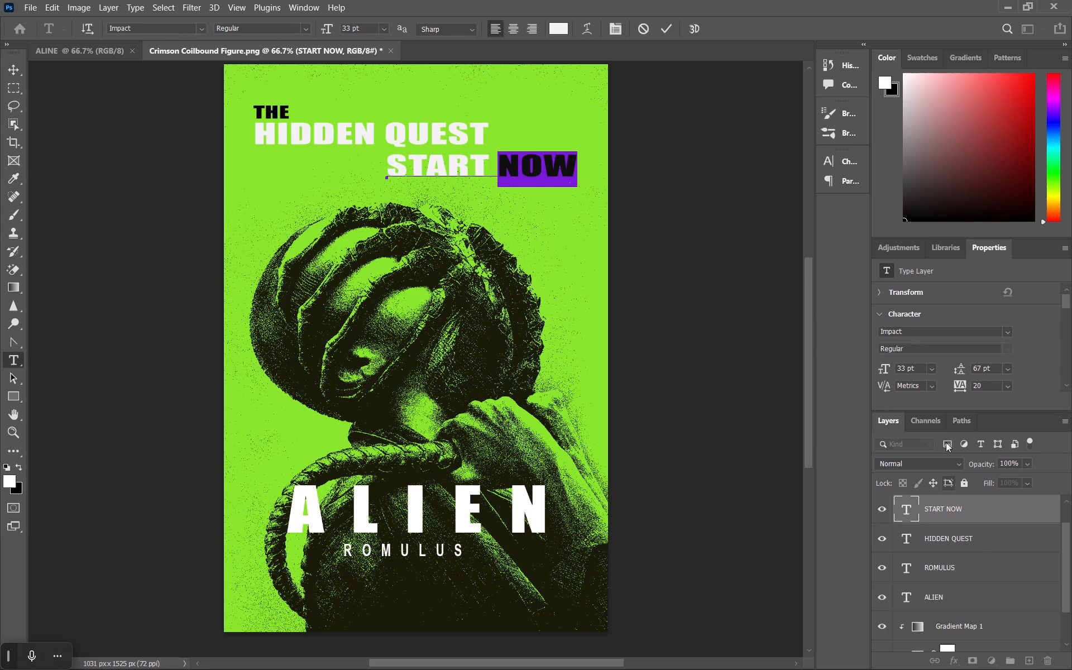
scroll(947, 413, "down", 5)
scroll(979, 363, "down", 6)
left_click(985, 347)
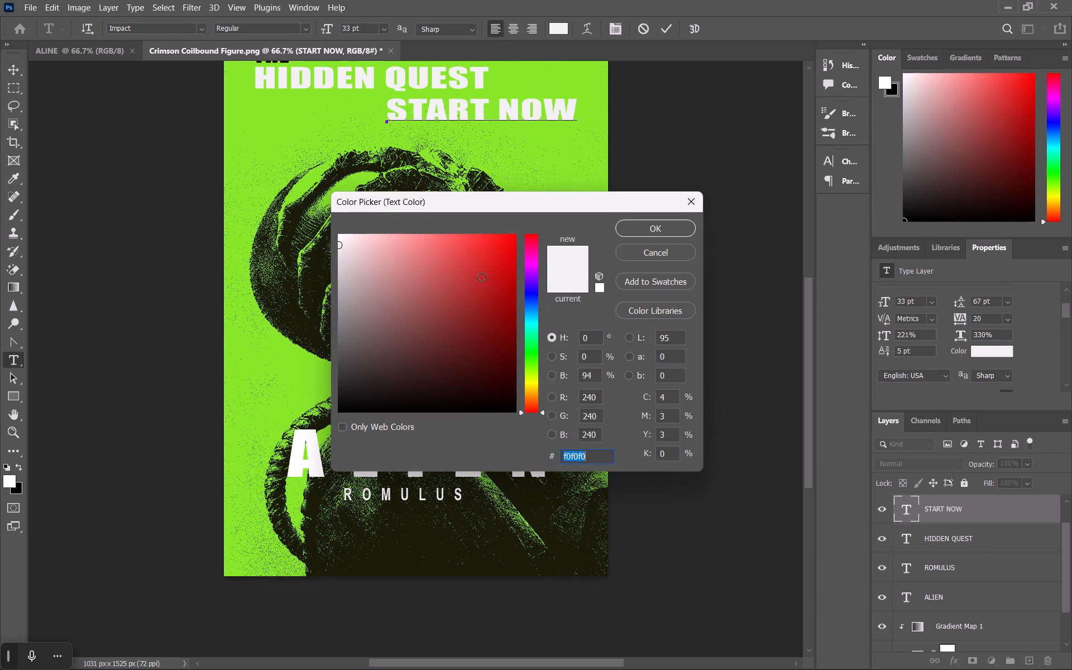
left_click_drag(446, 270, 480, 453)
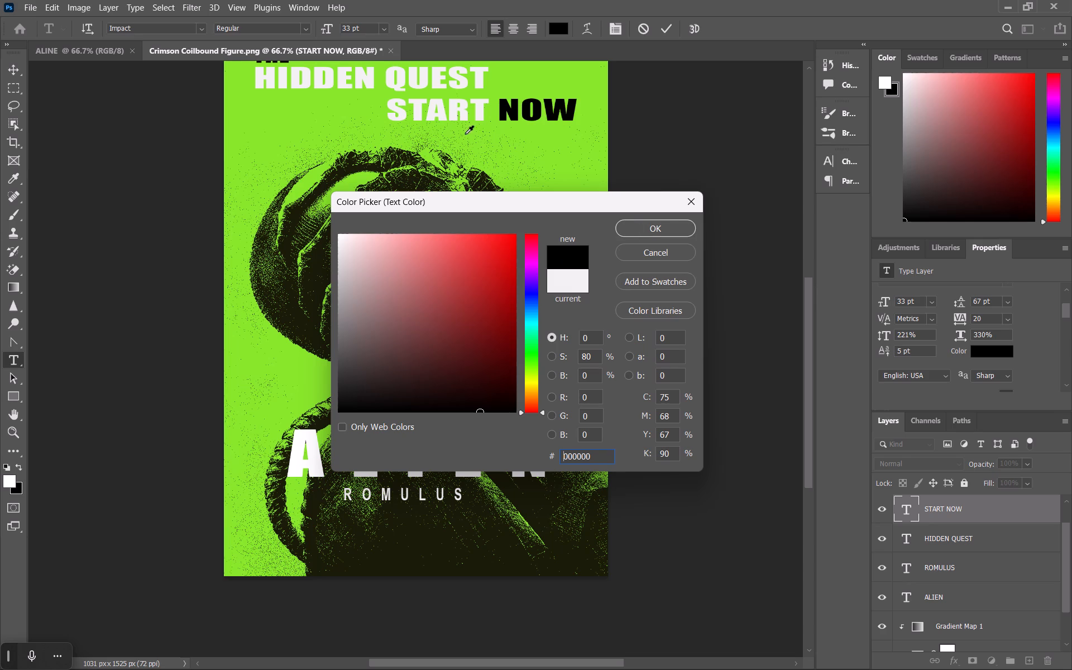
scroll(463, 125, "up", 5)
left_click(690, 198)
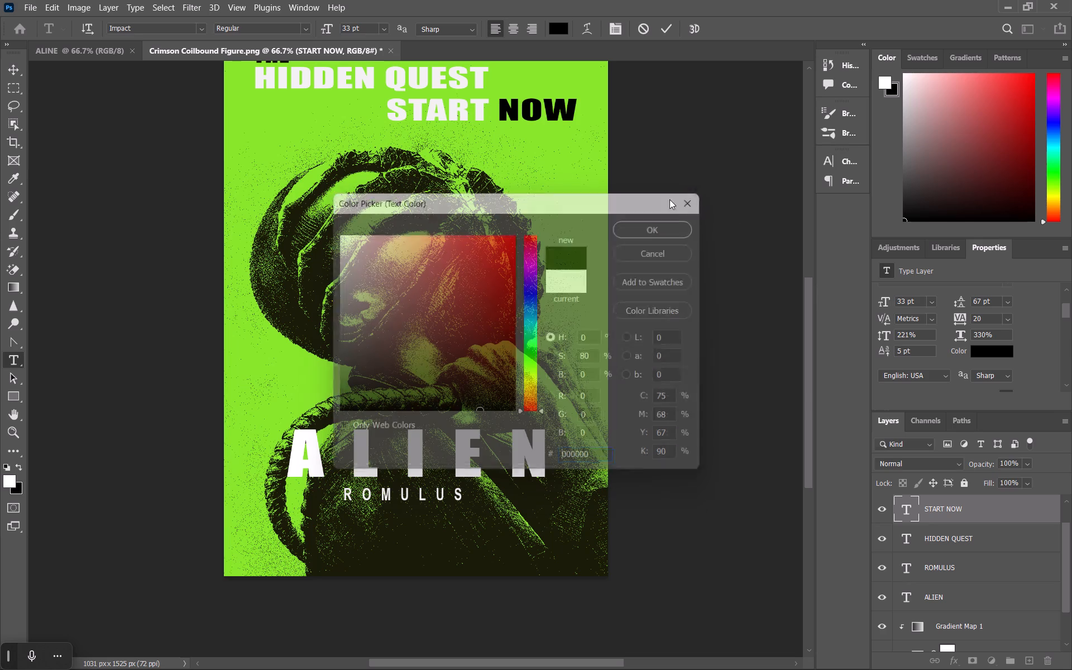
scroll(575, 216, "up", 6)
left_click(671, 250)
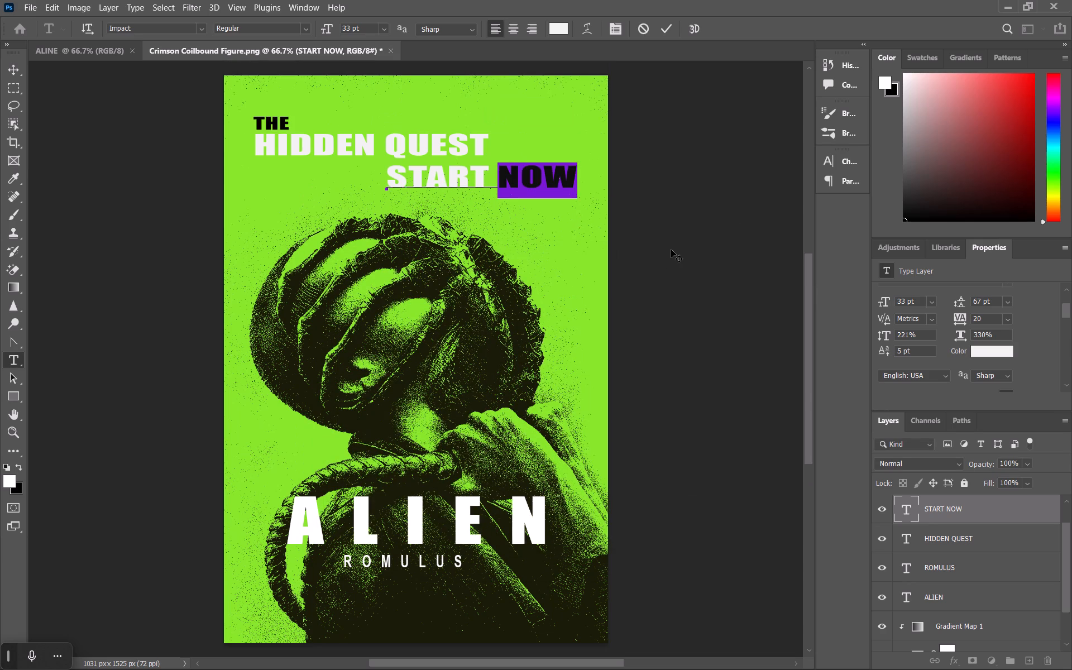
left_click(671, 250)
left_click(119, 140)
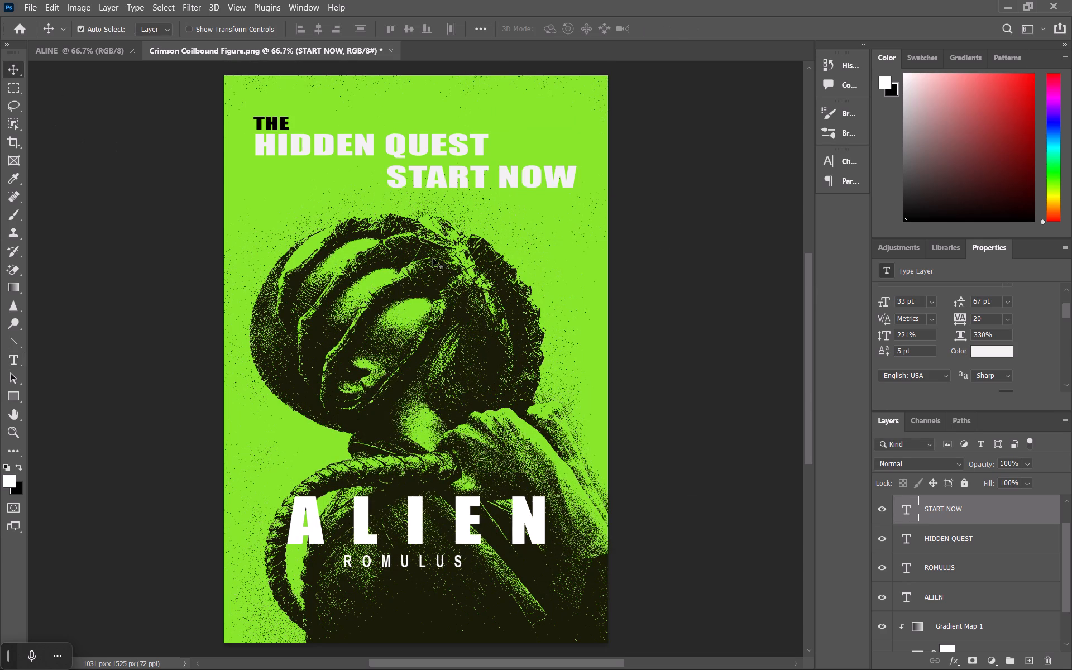
Recolour only the word NOW in the START NOW text to black and finish the text edit.
left_click(508, 181)
key("ctrl+z")
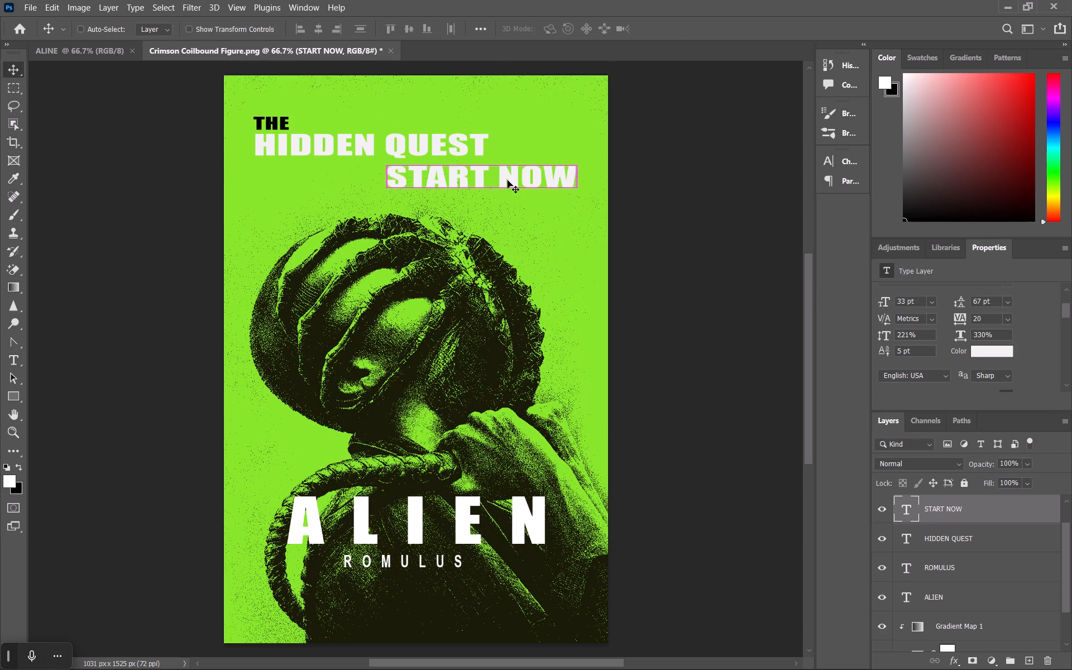
triple_click(507, 182)
left_click_drag(507, 181, 535, 185)
left_click_drag(535, 185, 582, 190)
left_click_drag(502, 179, 565, 185)
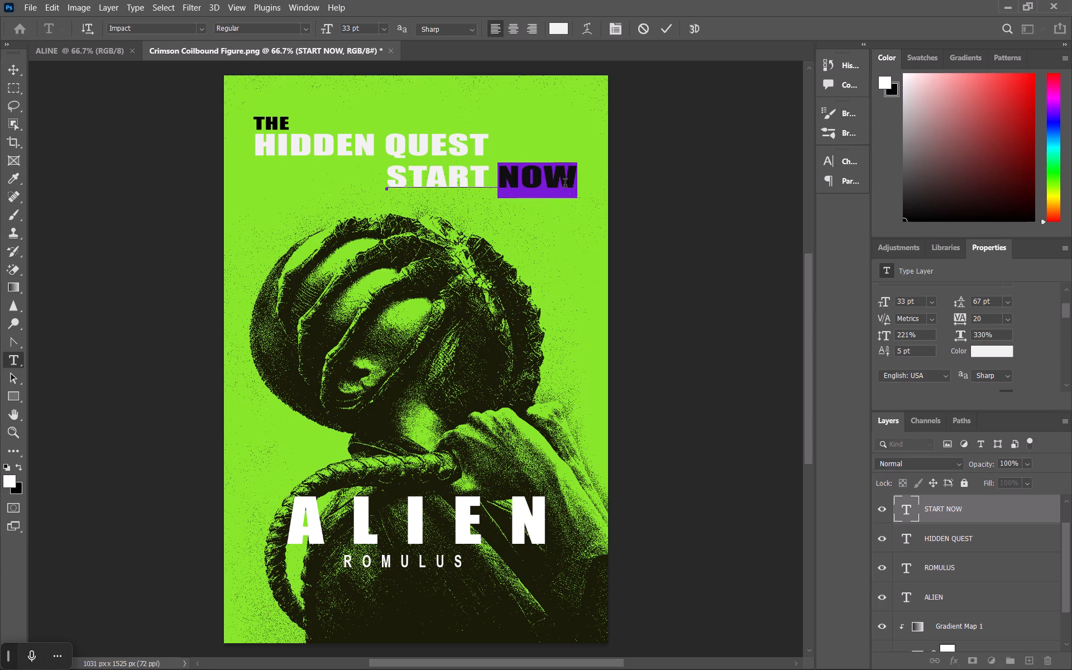
left_click_drag(565, 185, 571, 186)
left_click(560, 26)
left_click_drag(462, 336, 481, 404)
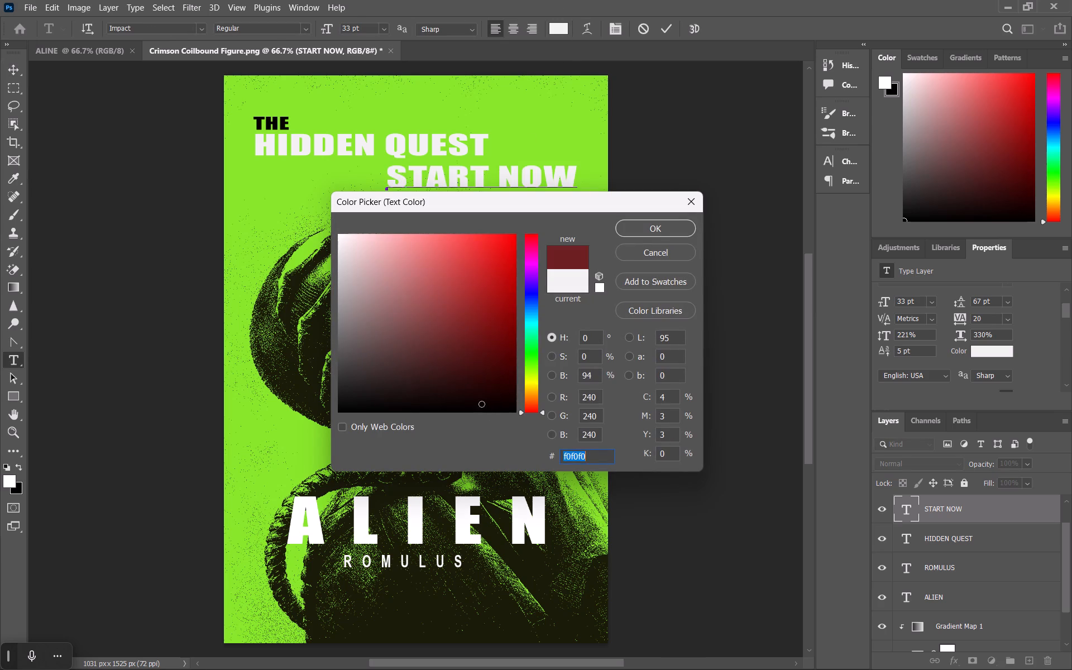
left_click_drag(481, 404, 491, 415)
left_click(658, 224)
left_click(656, 262)
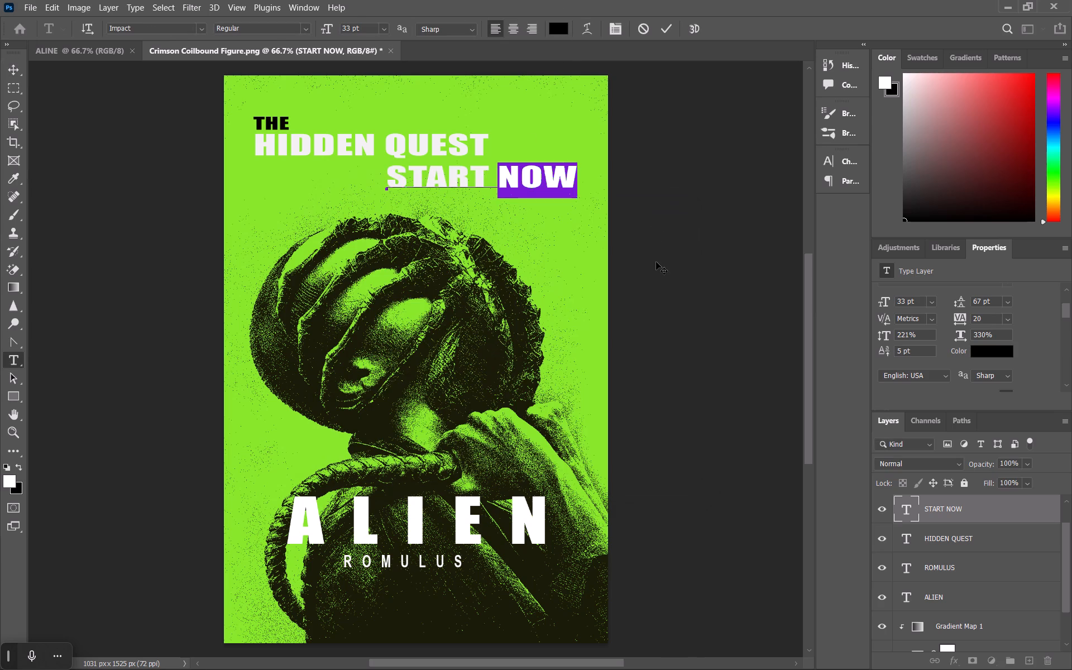
left_click(571, 264)
left_click(13, 66)
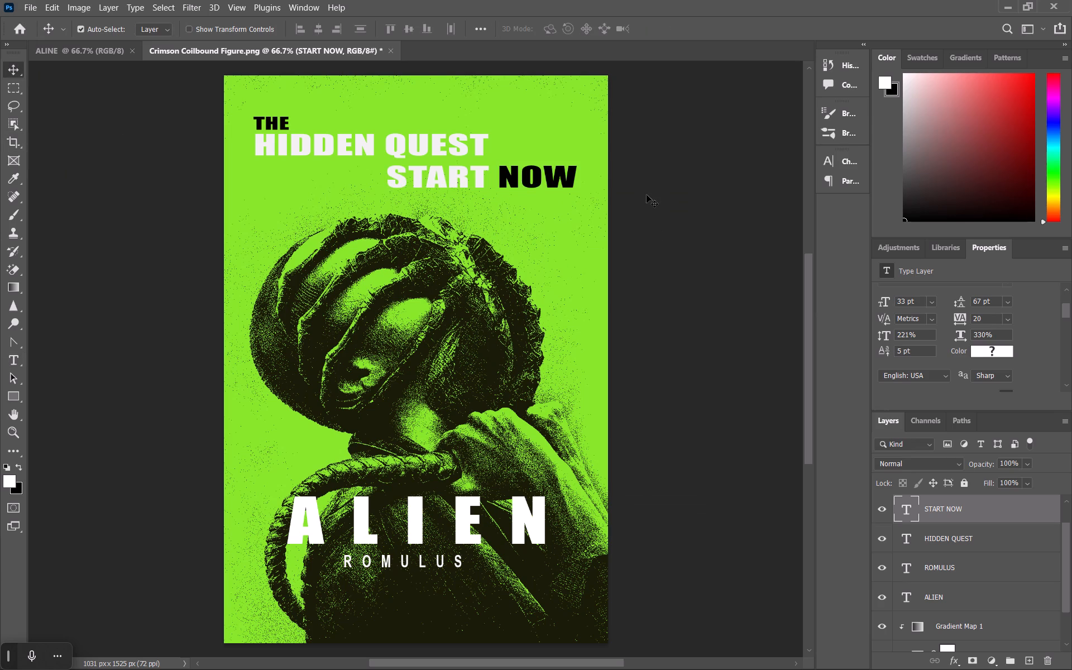
Add an S to START so the line reads STARTS NOW, and finish the text edit.
triple_click(485, 173)
left_click(485, 173)
triple_click(485, 173)
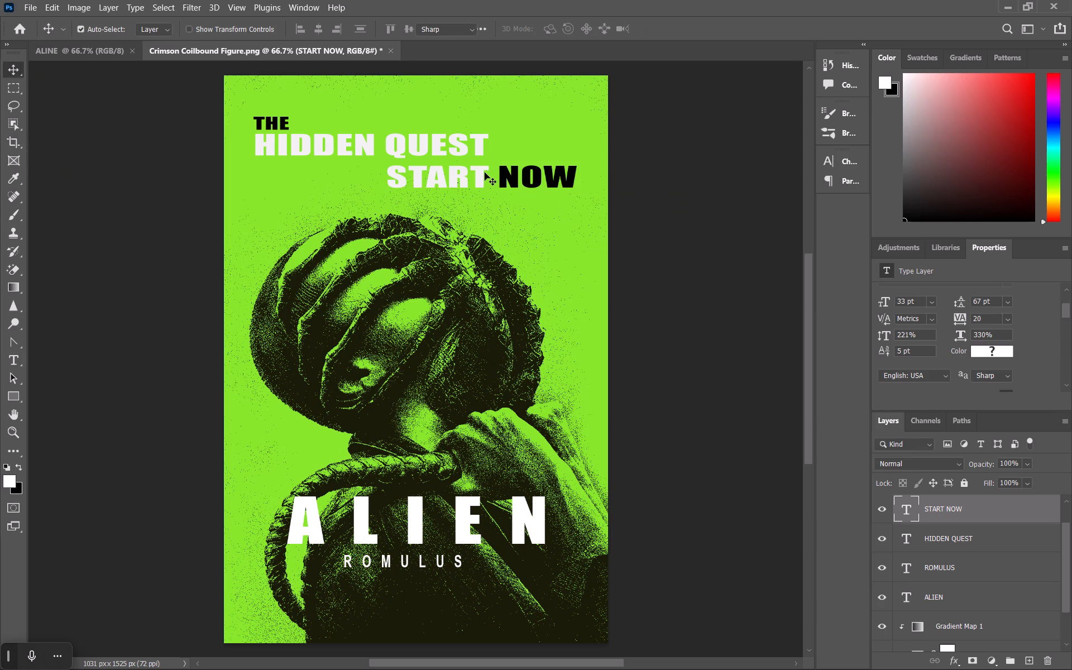
left_click(486, 174)
key("shift+s")
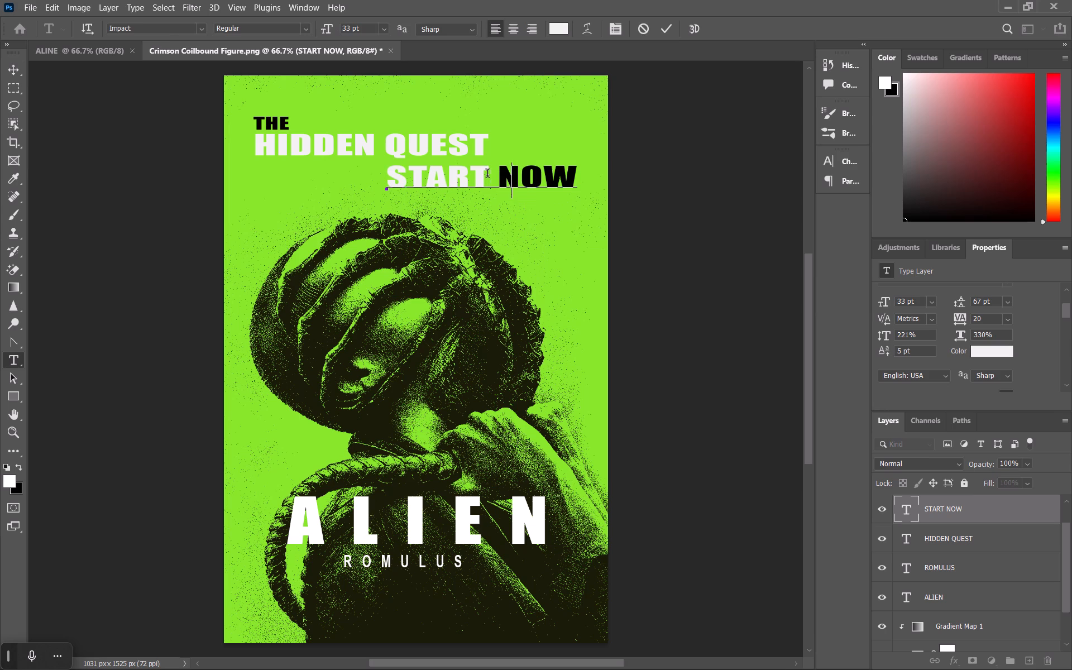
left_click(670, 180)
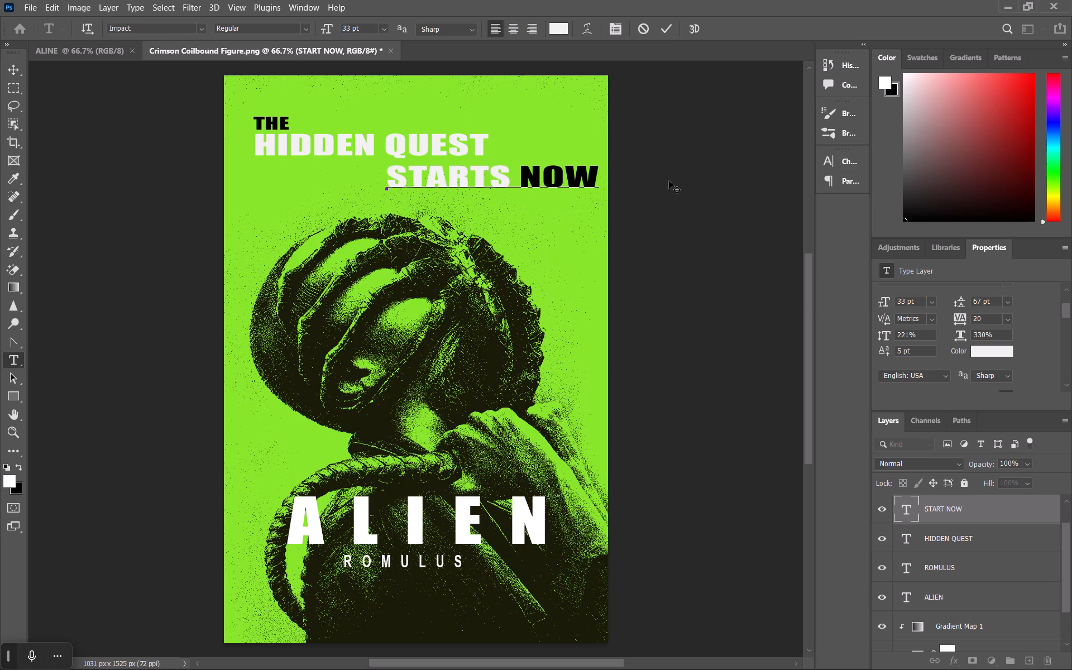
left_click(971, 540)
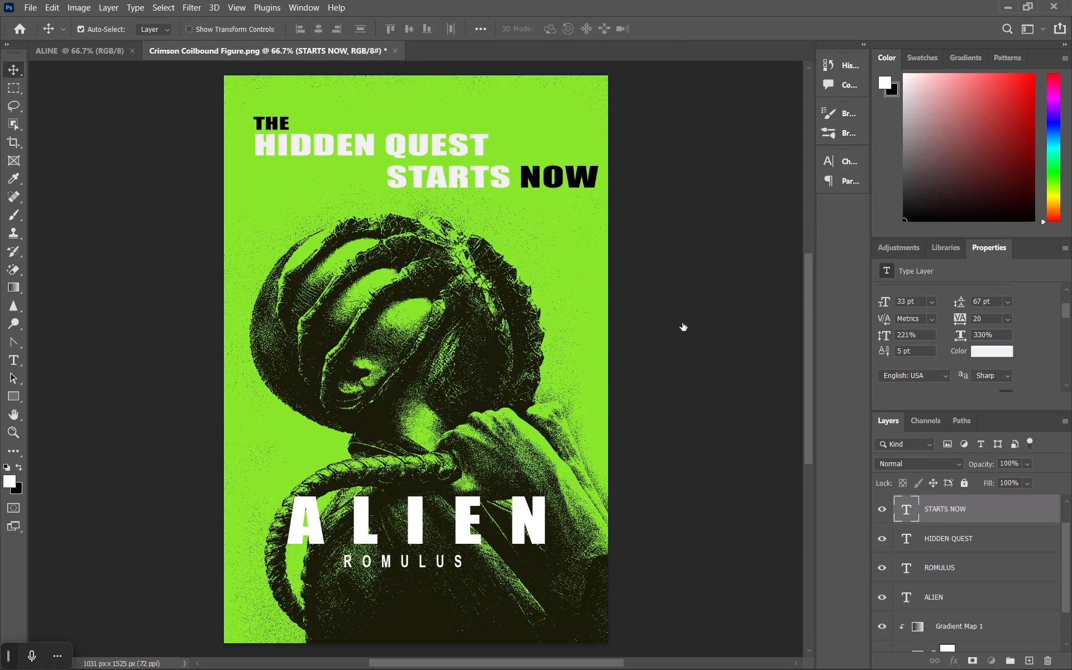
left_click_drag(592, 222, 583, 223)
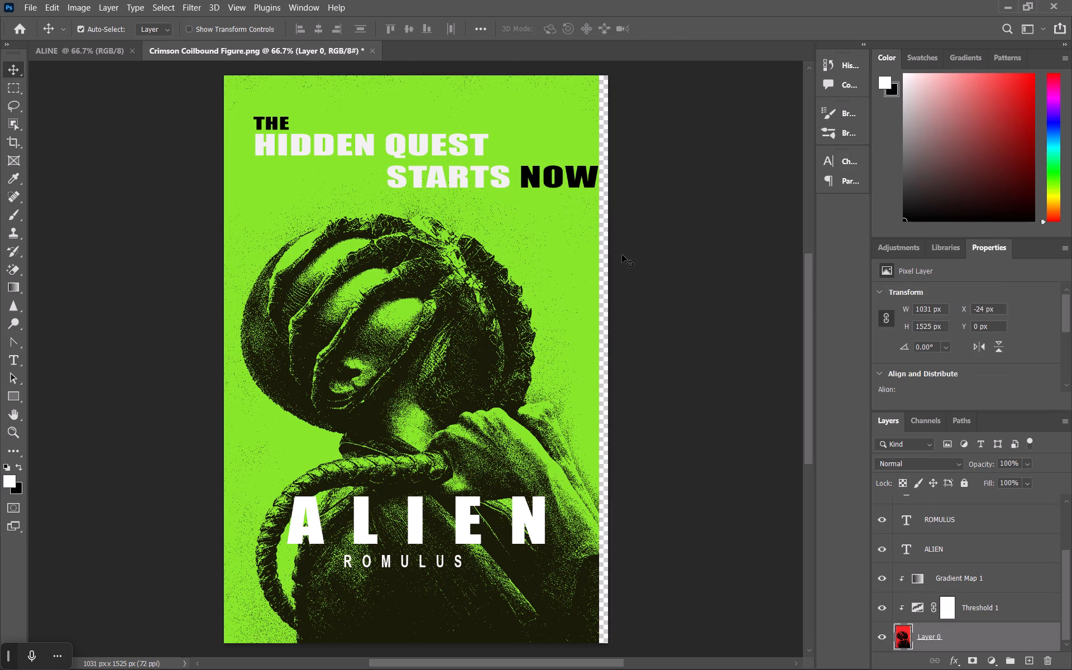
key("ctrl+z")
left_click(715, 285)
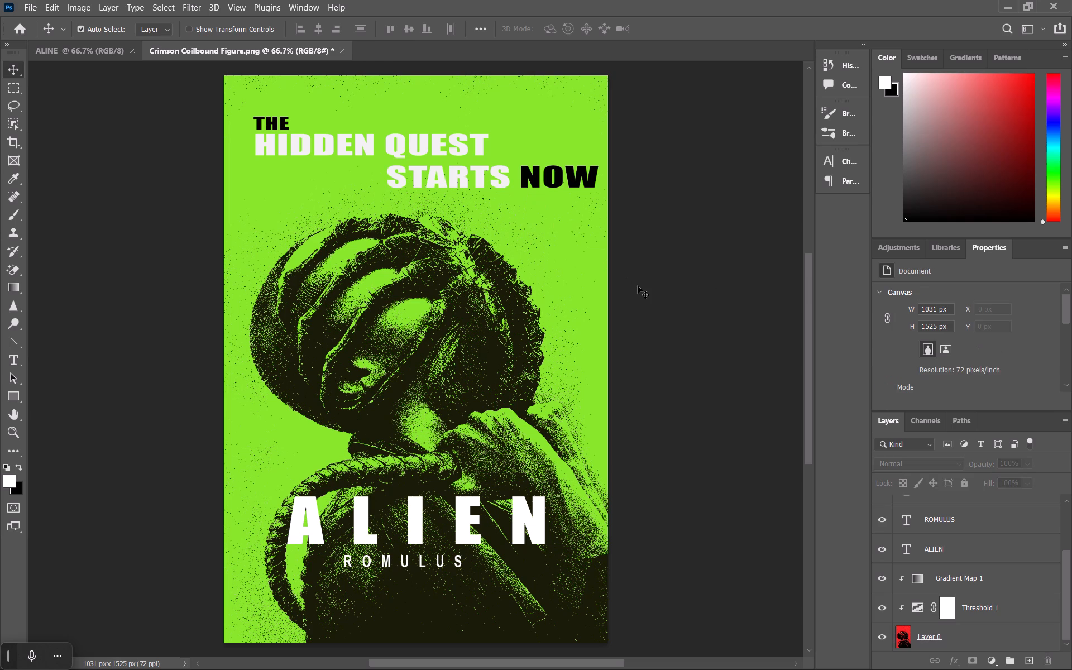
Convert the ALIEN text layer to a shape.
scroll(636, 286, "down", 6)
scroll(627, 293, "up", 5)
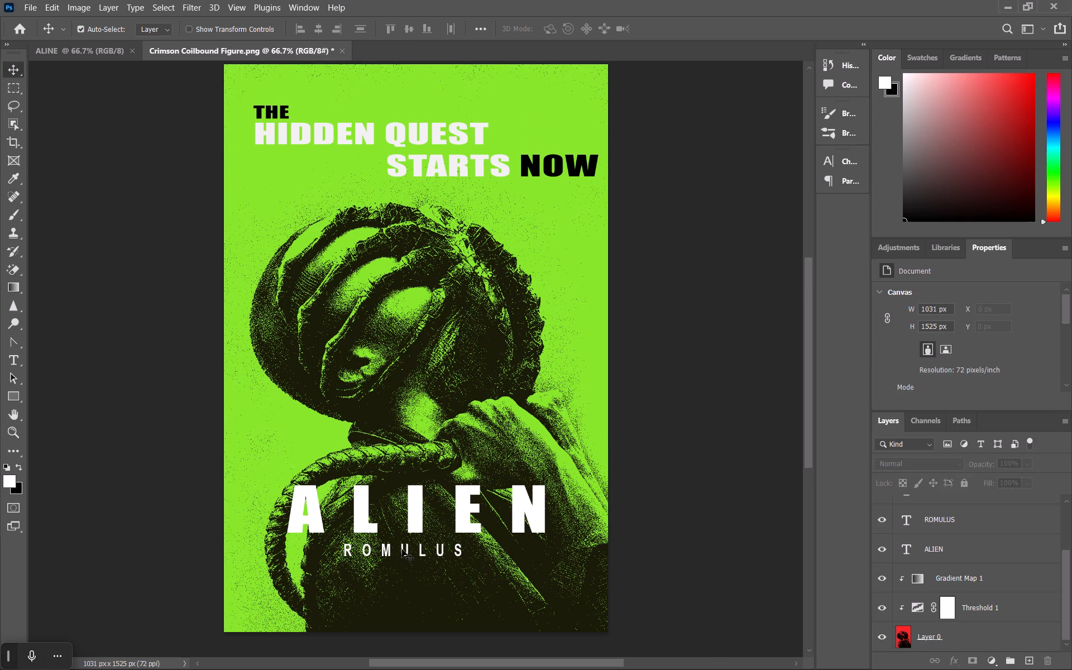
left_click(480, 518)
scroll(522, 511, "down", 6)
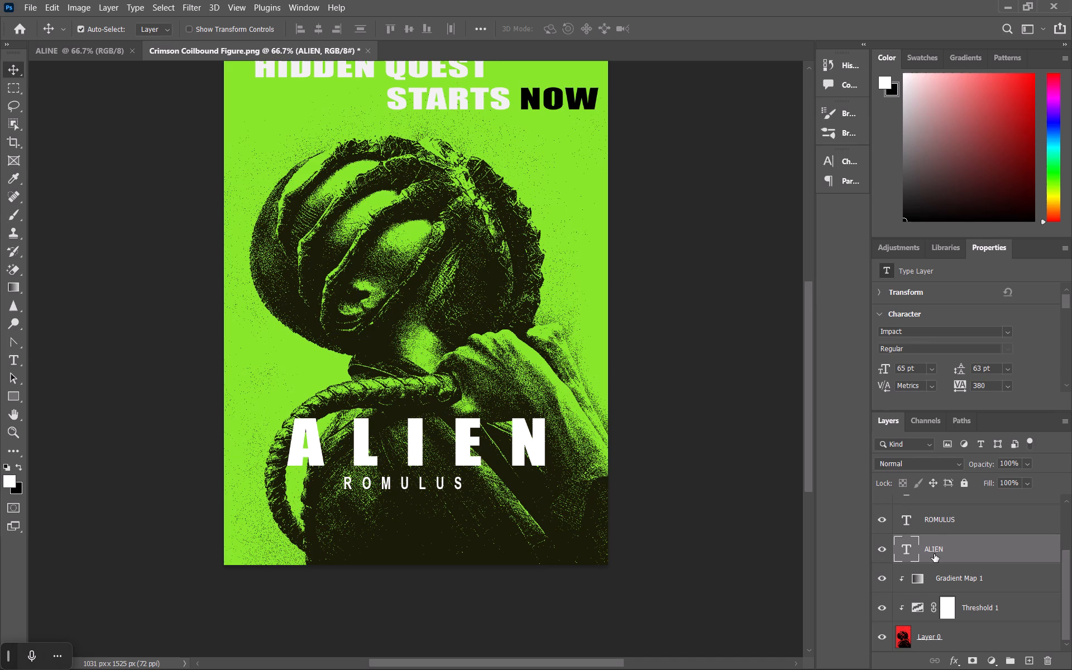
right_click(935, 553)
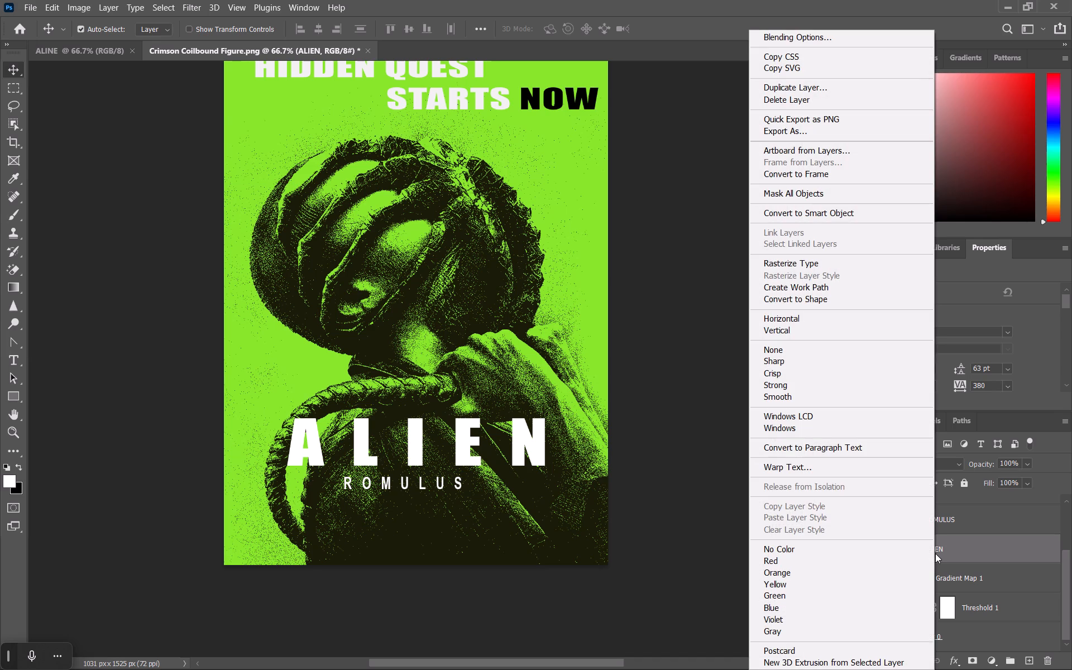
left_click(786, 304)
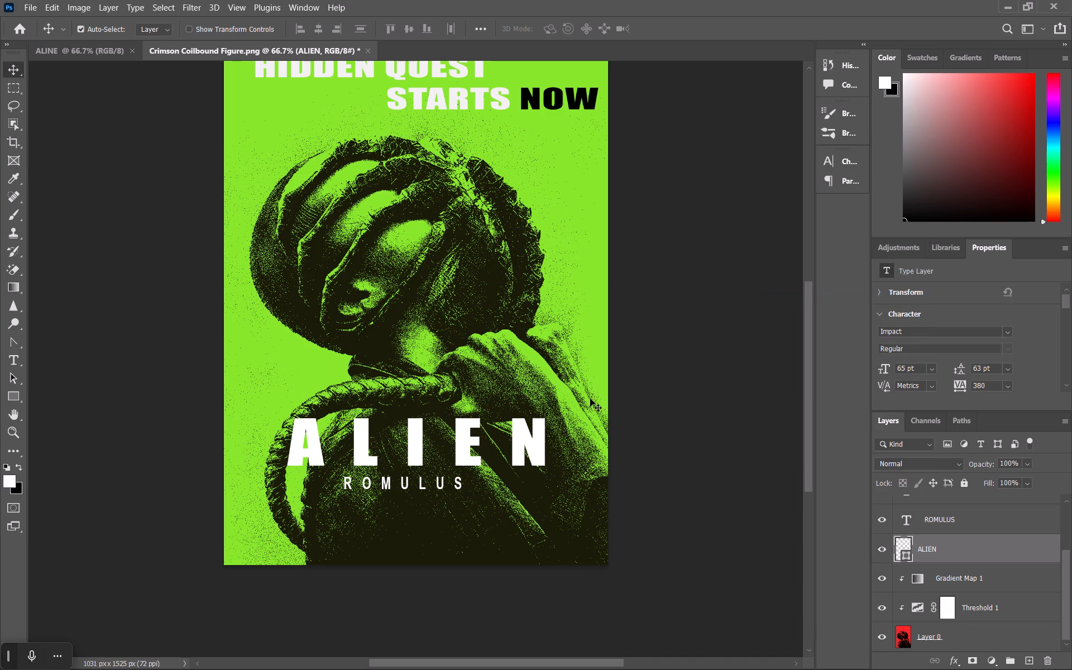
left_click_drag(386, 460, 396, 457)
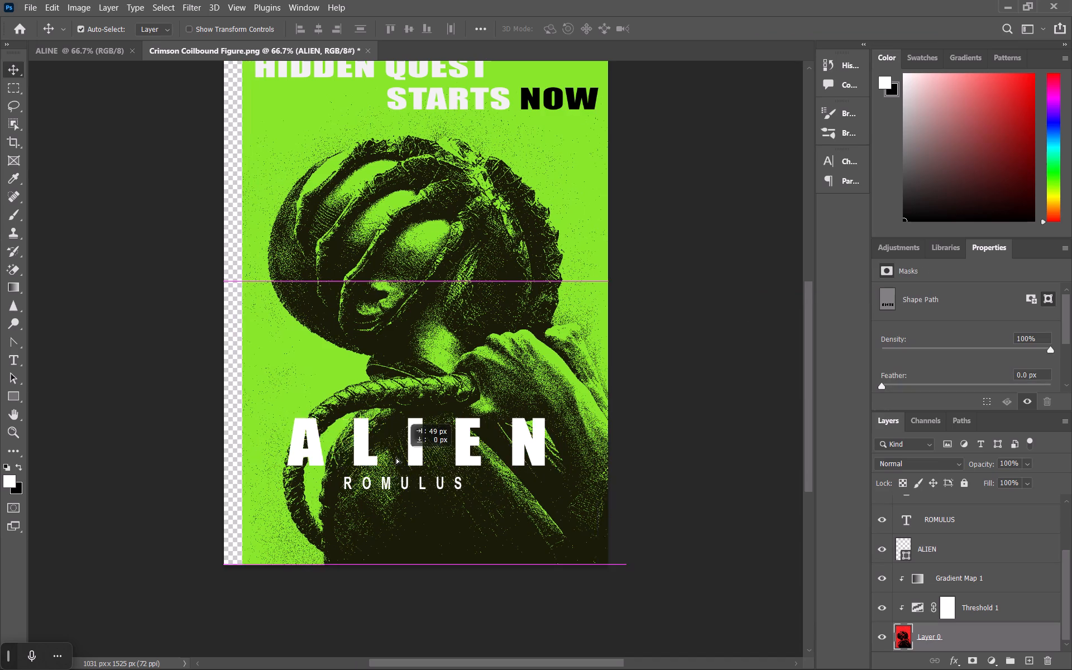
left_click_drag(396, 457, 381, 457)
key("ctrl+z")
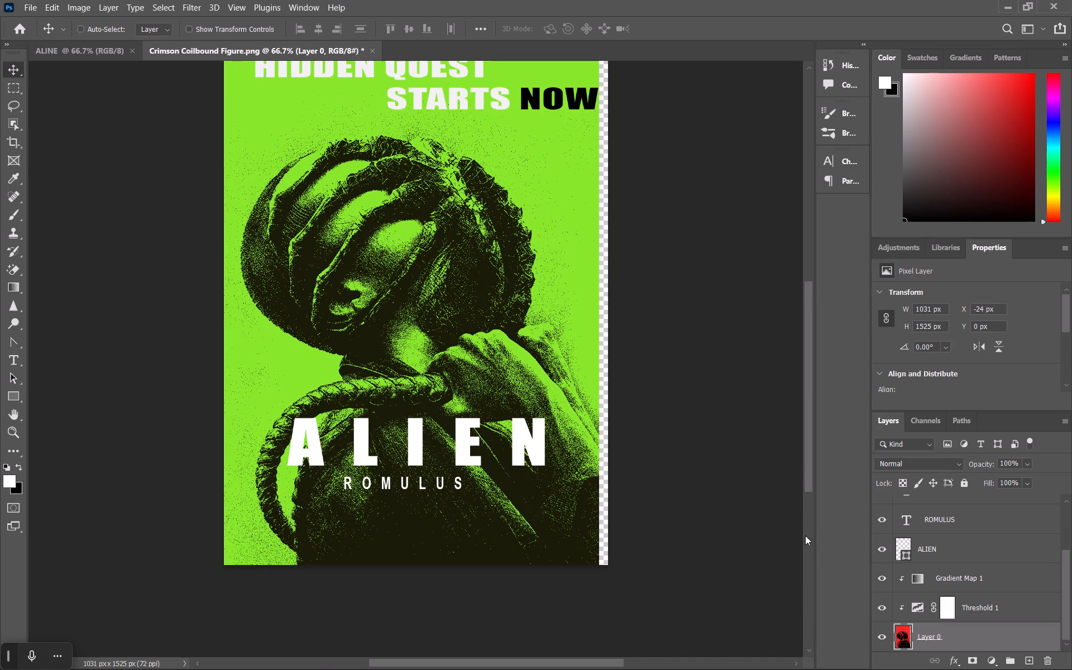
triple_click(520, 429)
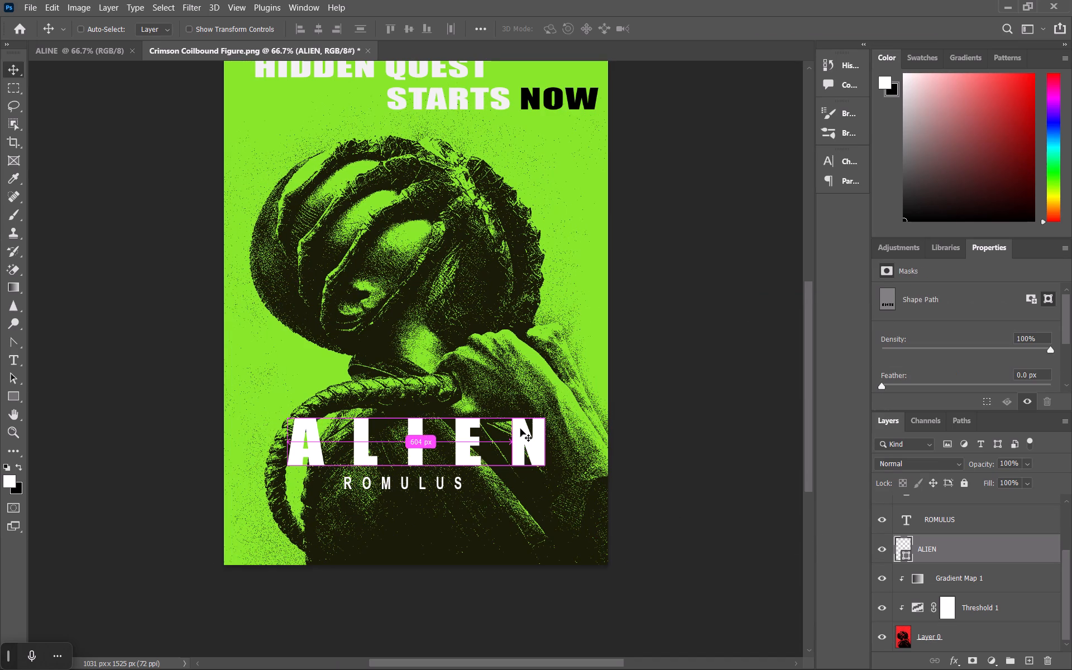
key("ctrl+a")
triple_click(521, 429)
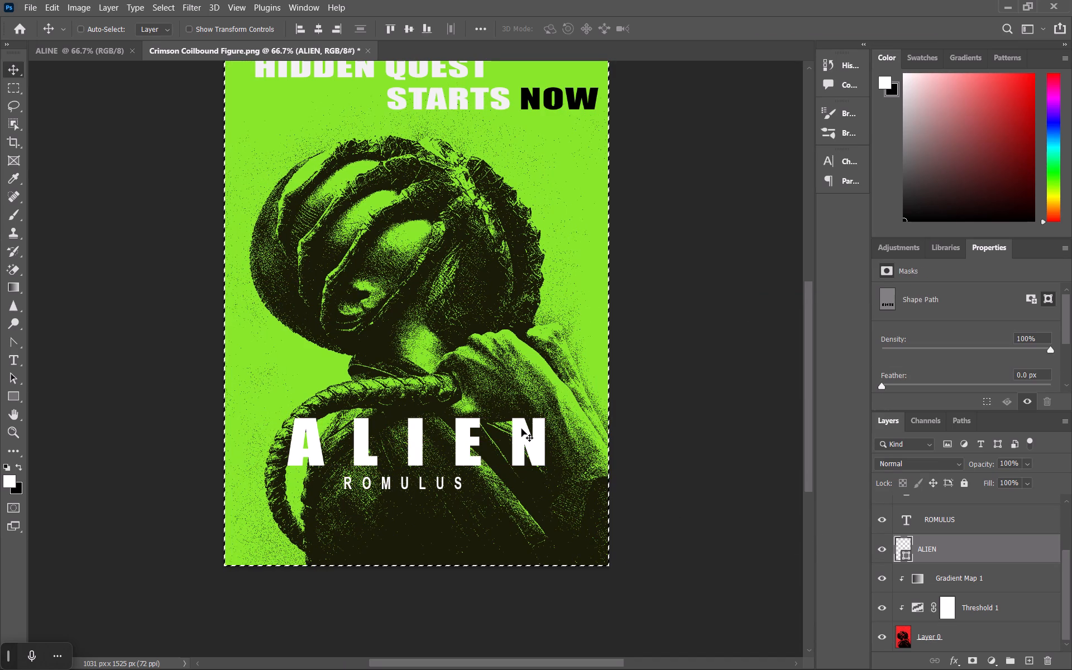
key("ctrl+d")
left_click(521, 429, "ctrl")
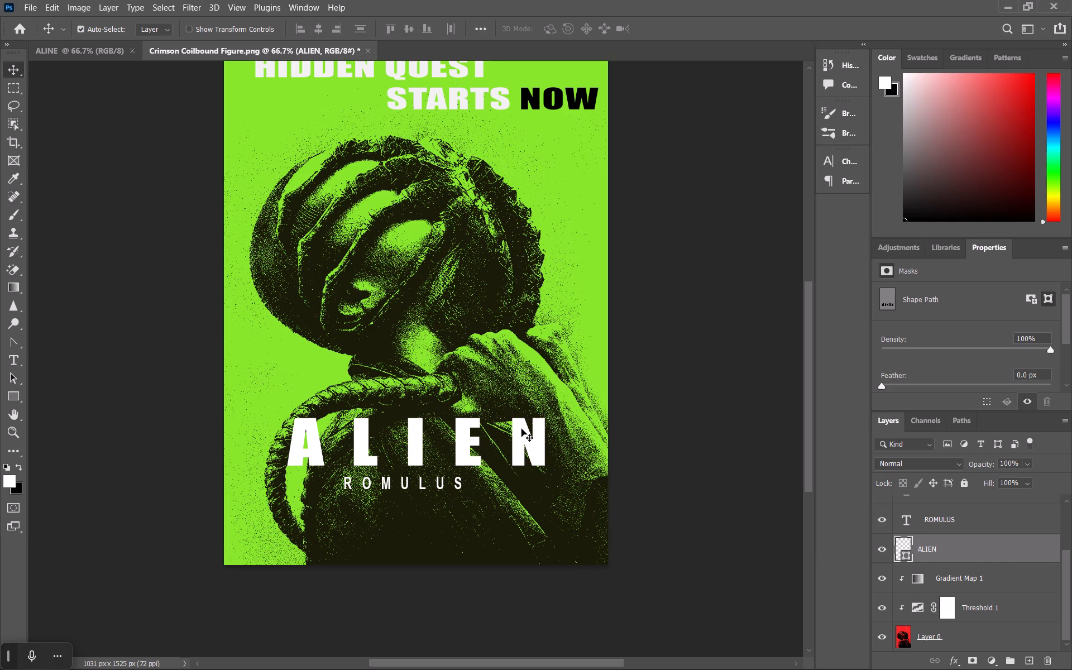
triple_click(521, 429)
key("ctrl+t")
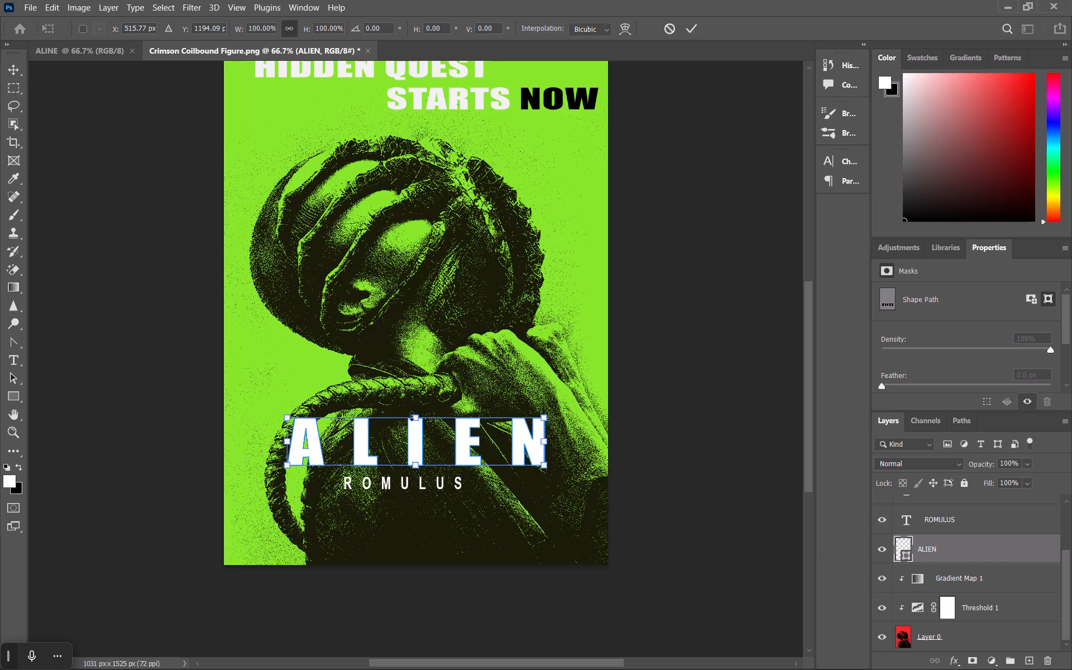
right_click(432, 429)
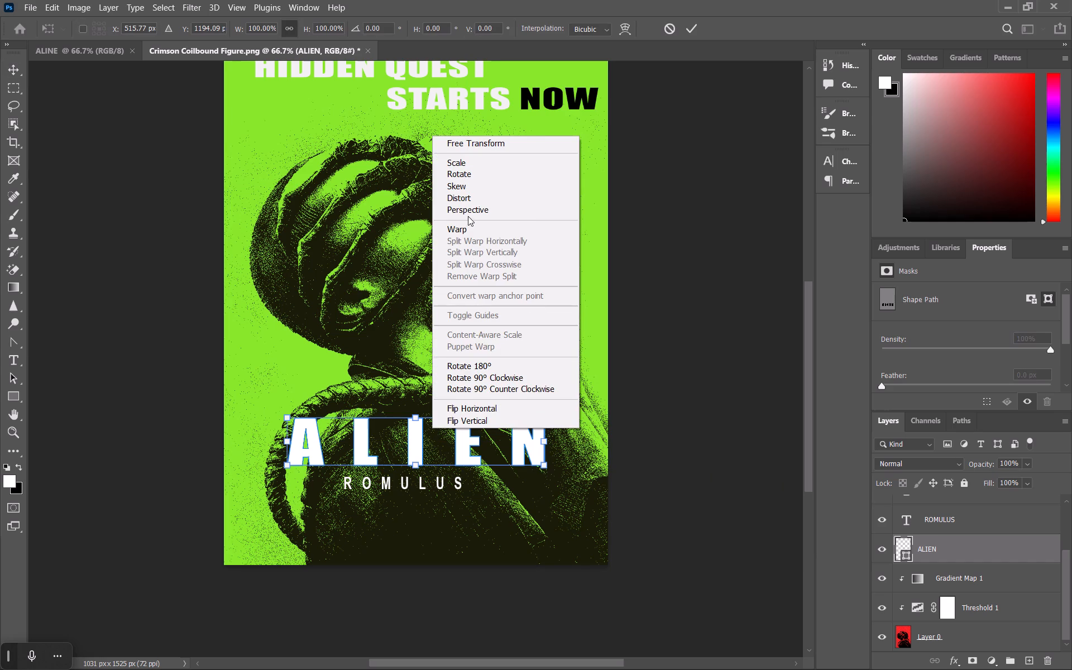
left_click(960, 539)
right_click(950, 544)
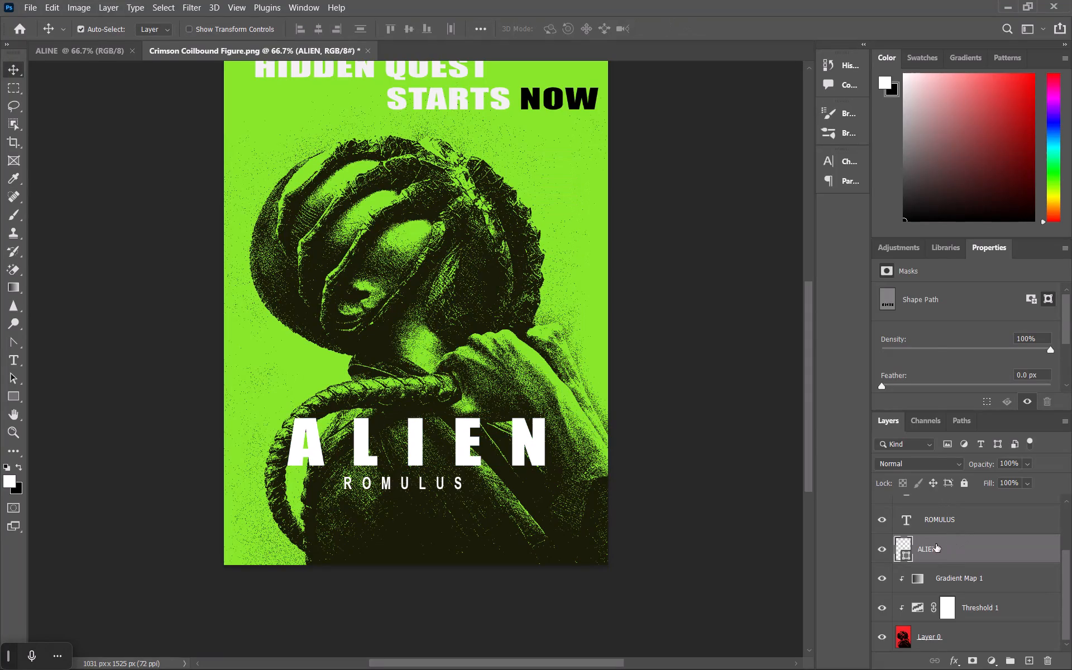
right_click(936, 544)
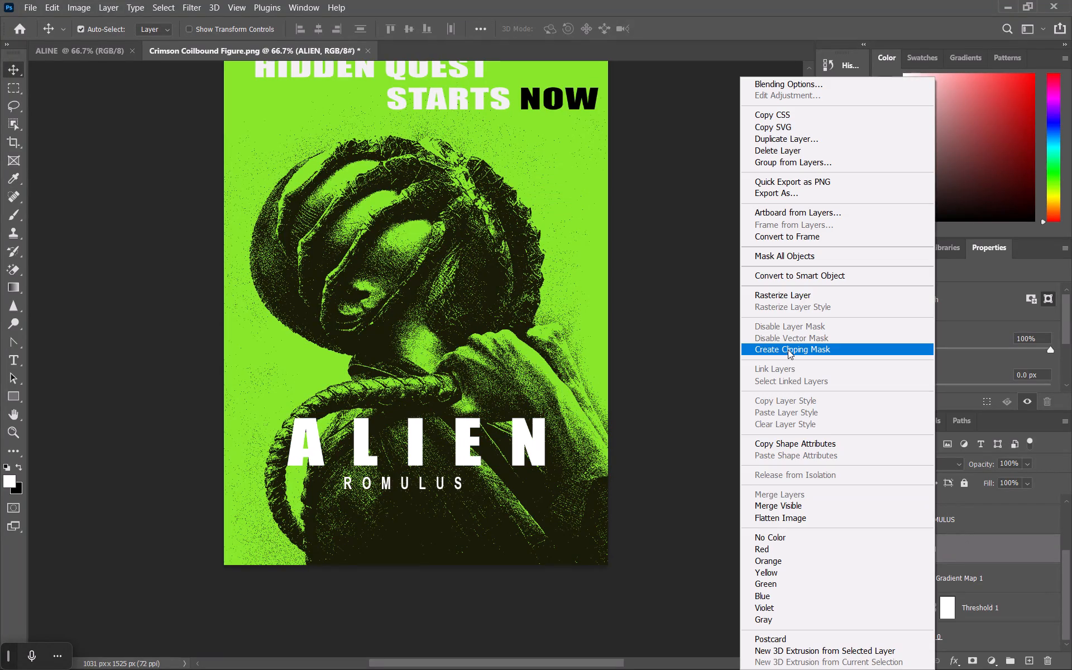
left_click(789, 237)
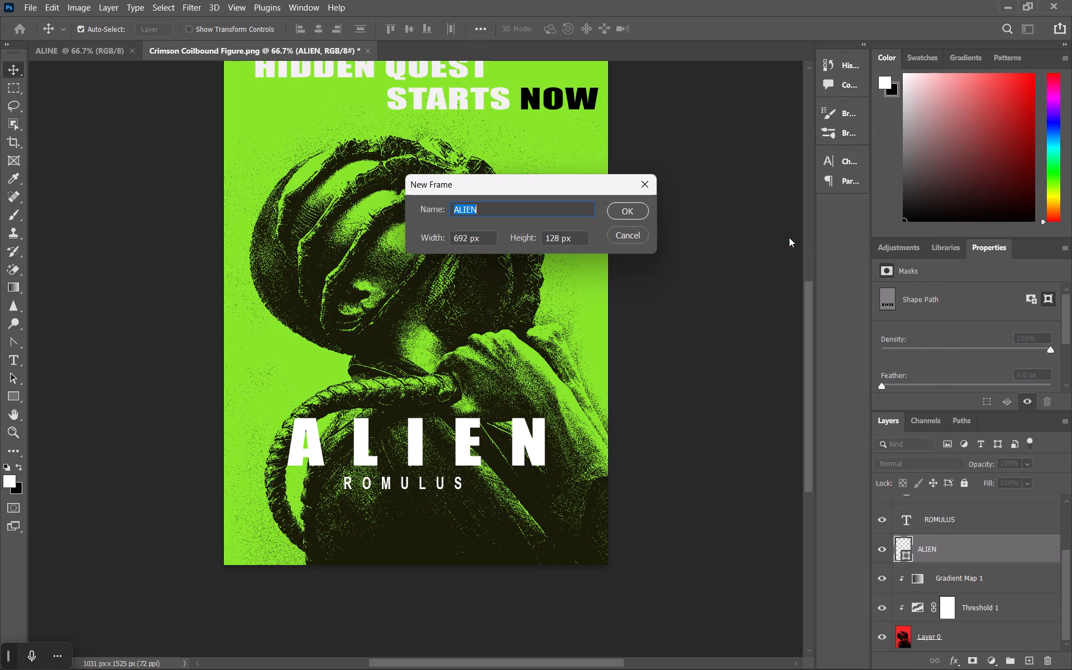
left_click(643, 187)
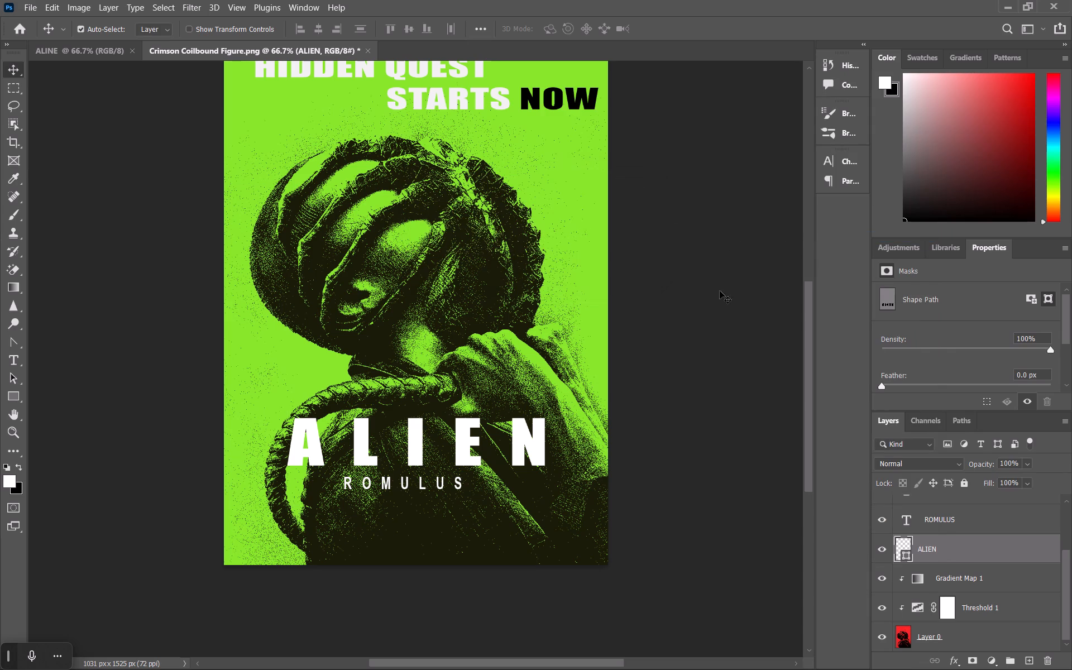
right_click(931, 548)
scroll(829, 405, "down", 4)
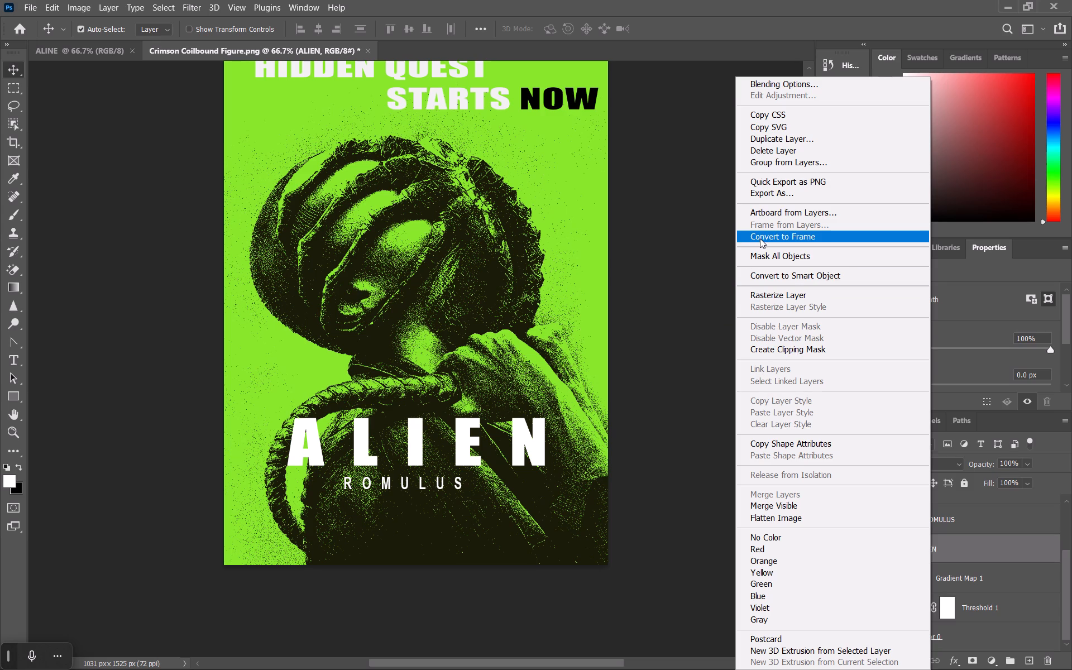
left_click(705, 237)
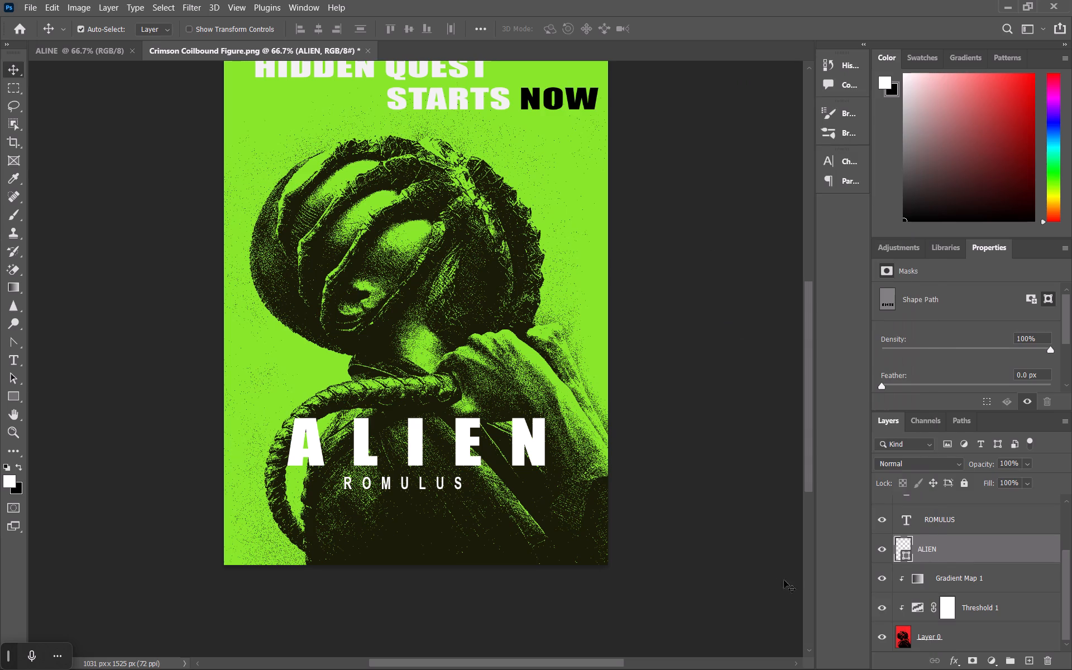
Clear the layer selection so that no layer in the poster document is active.
left_click(985, 590)
left_click(970, 538)
left_click(722, 549)
triple_click(444, 439)
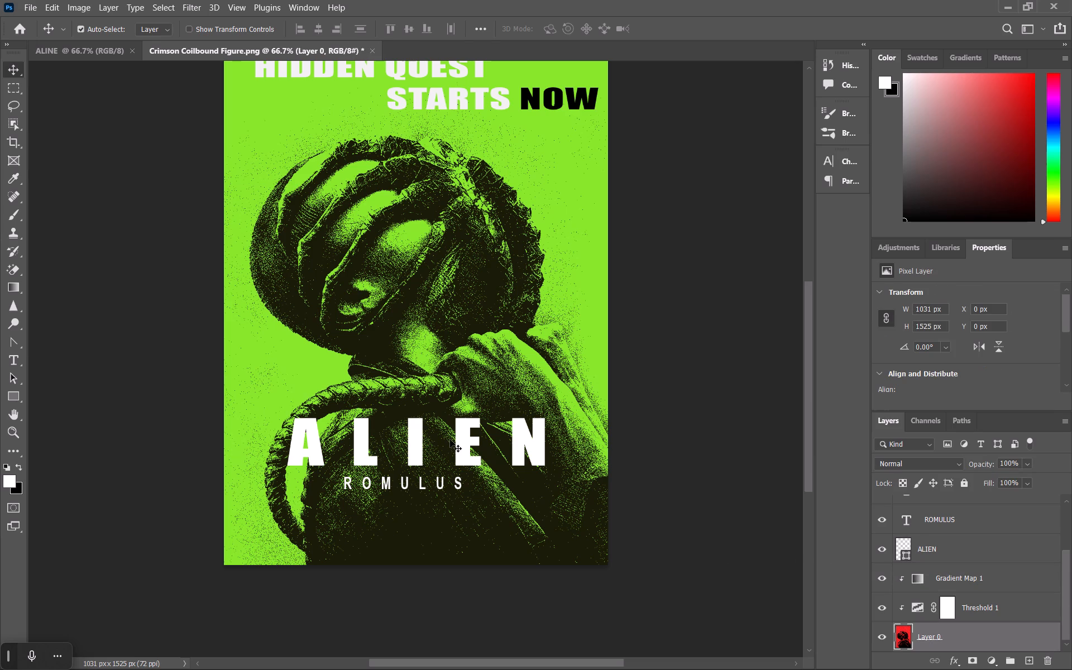
left_click(952, 551)
scroll(952, 553, "up", 4)
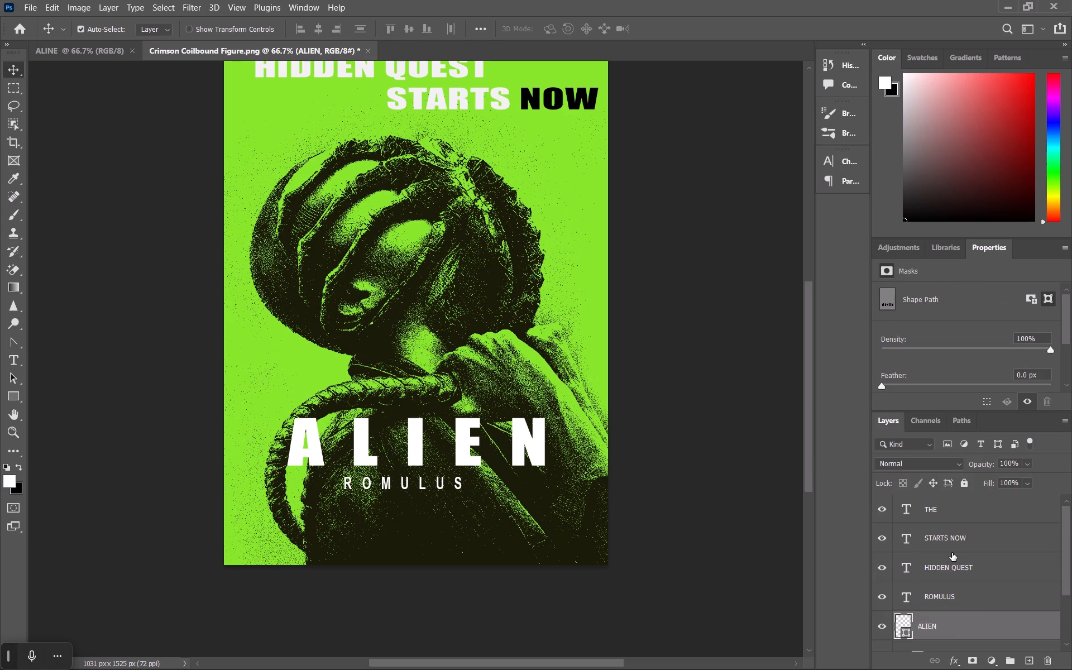
scroll(952, 553, "up", 4)
left_click(665, 495)
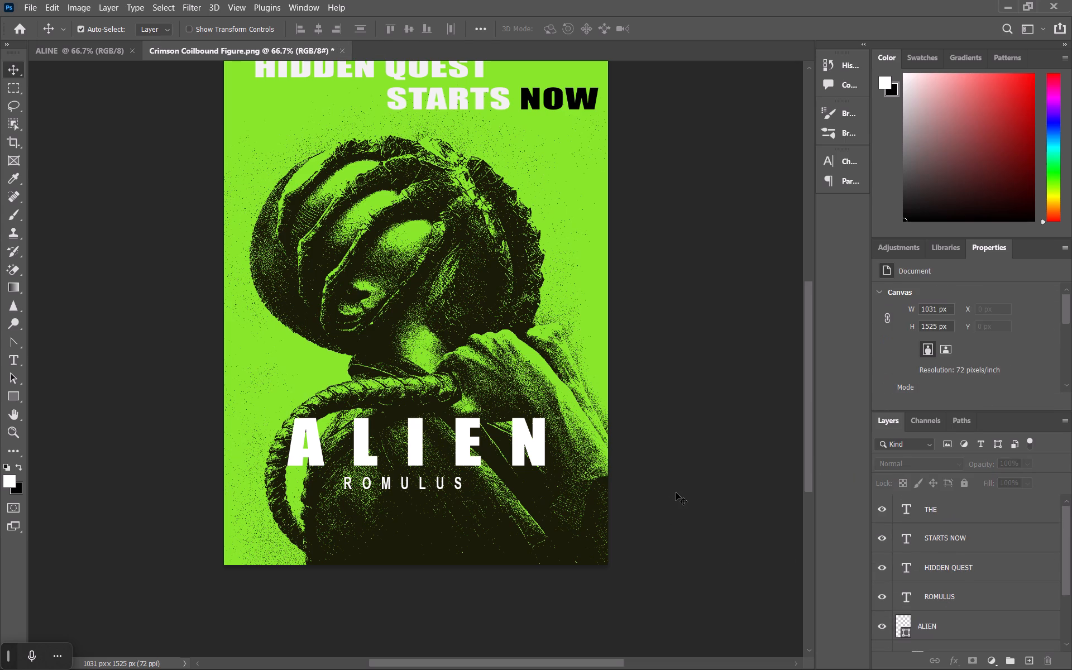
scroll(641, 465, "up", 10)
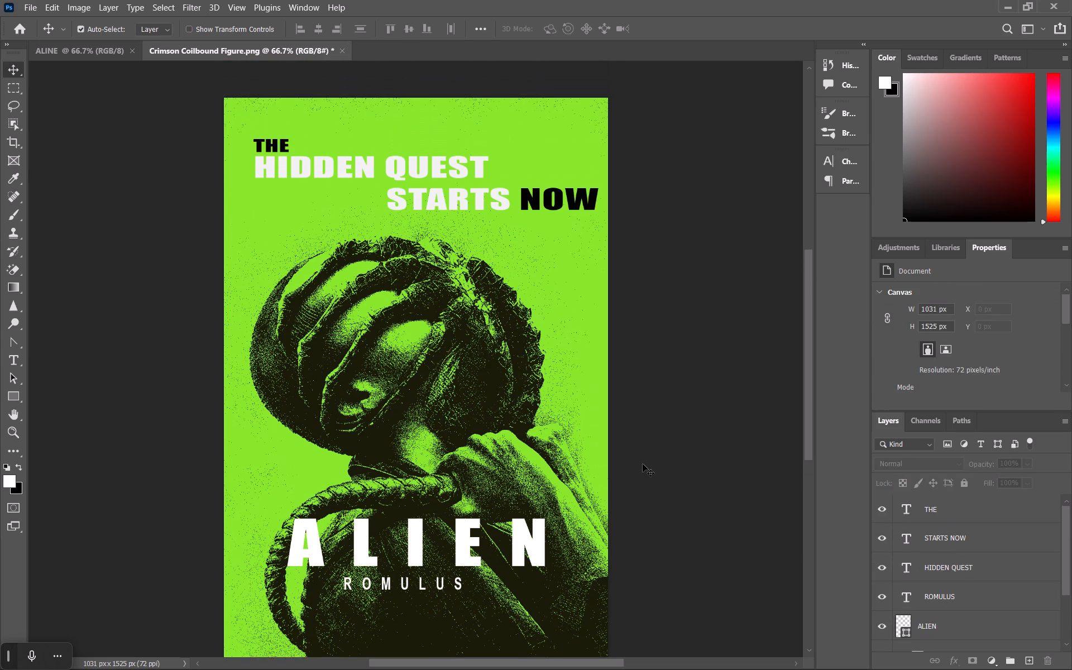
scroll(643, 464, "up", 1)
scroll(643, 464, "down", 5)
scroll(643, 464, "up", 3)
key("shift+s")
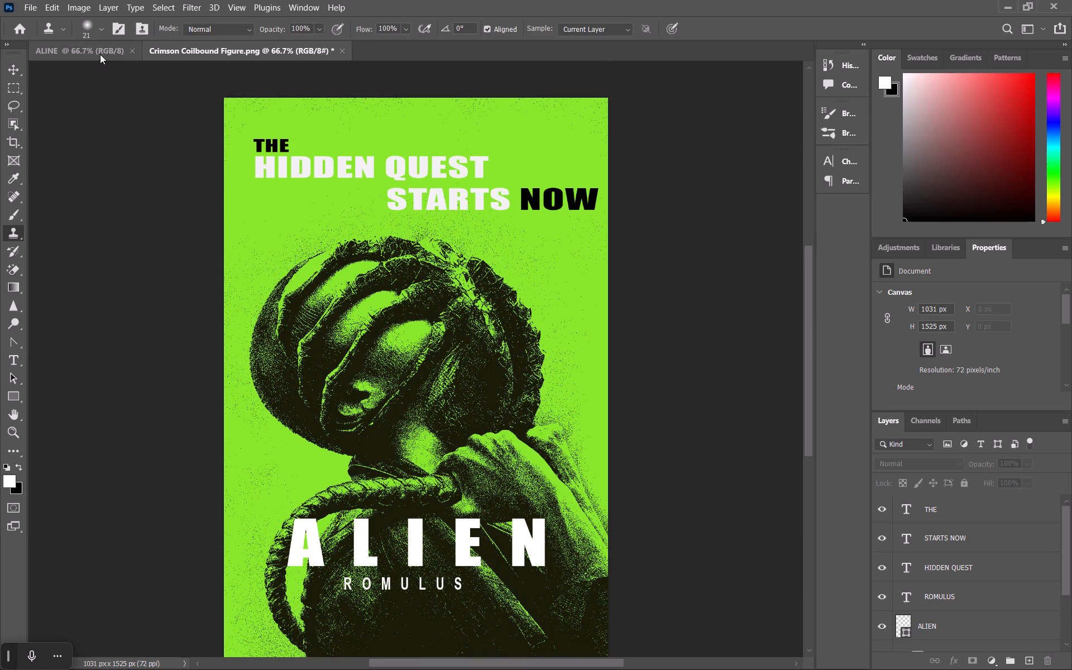
Close the ALINE document, keeping the poster document open.
left_click(133, 50)
left_click(186, 51)
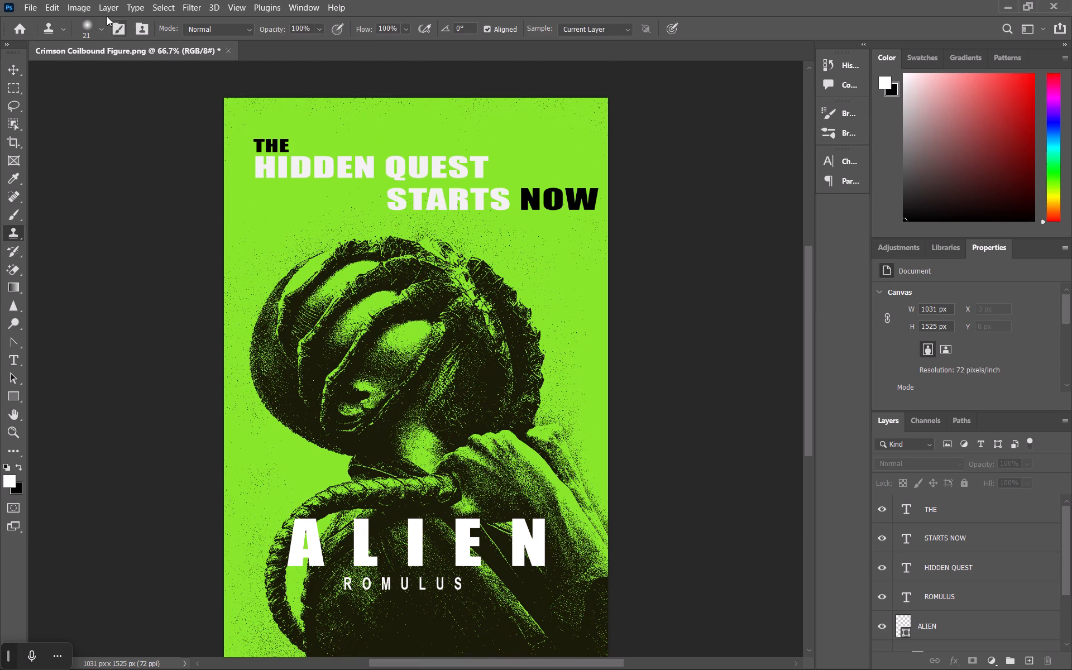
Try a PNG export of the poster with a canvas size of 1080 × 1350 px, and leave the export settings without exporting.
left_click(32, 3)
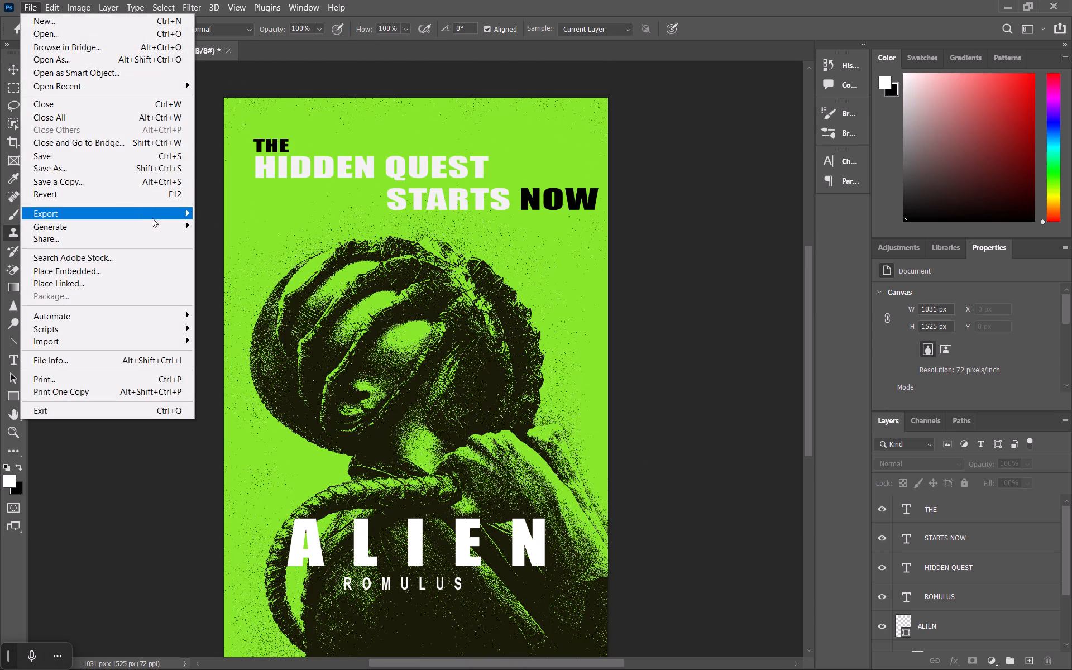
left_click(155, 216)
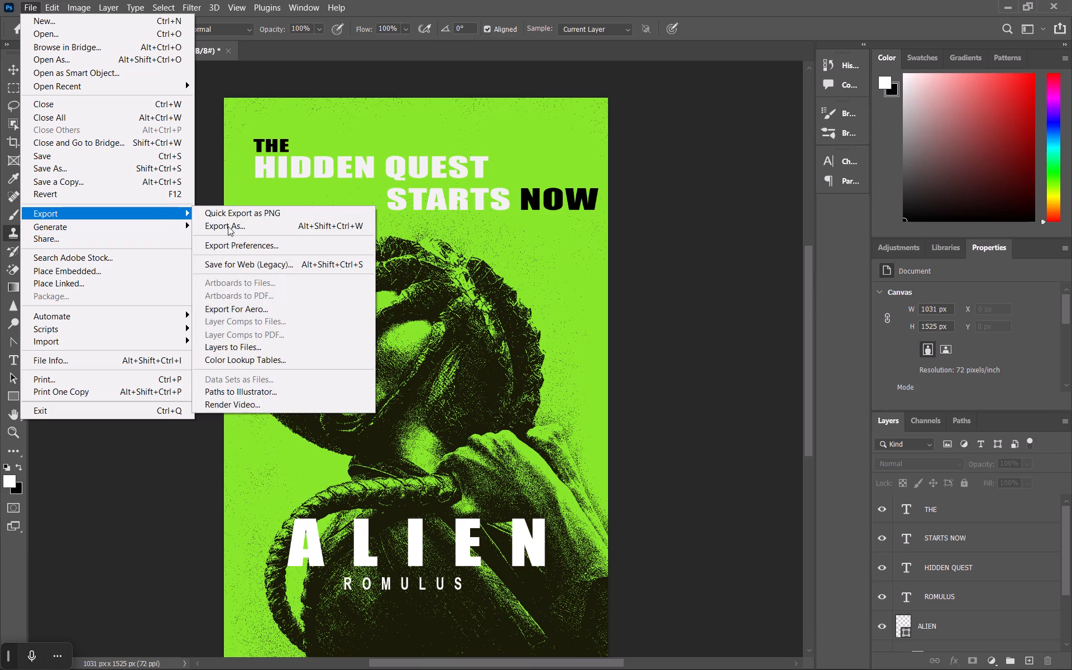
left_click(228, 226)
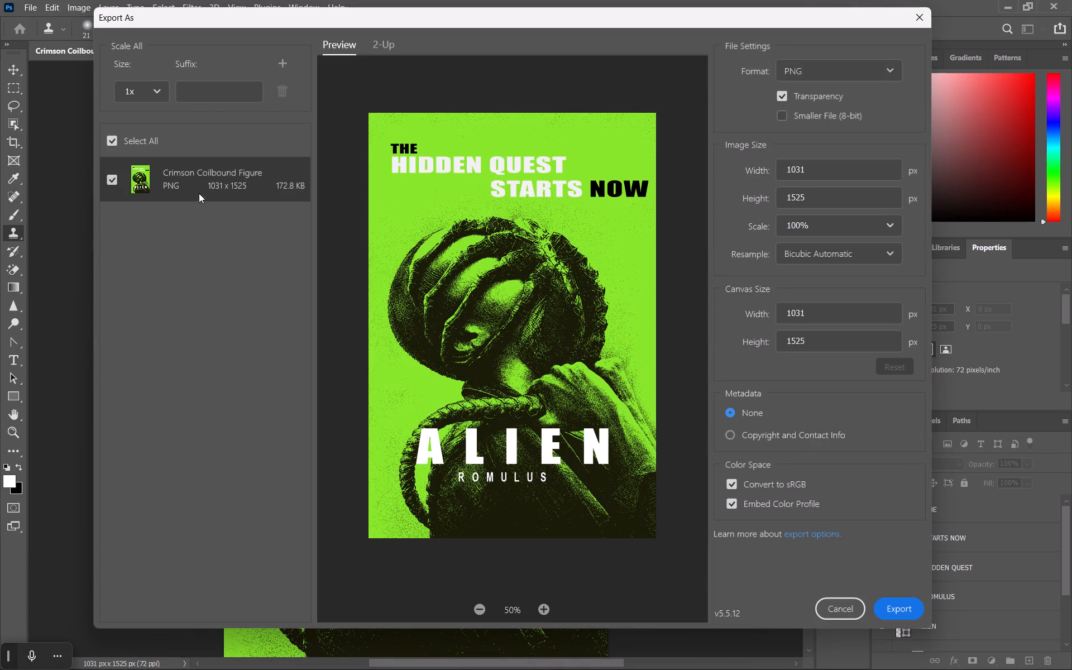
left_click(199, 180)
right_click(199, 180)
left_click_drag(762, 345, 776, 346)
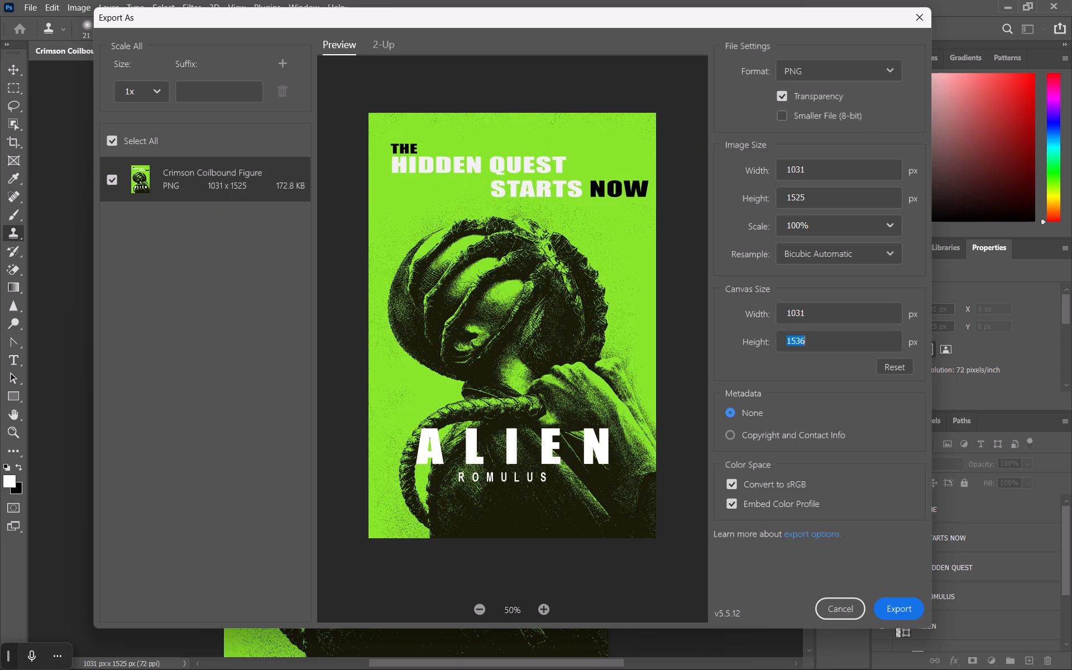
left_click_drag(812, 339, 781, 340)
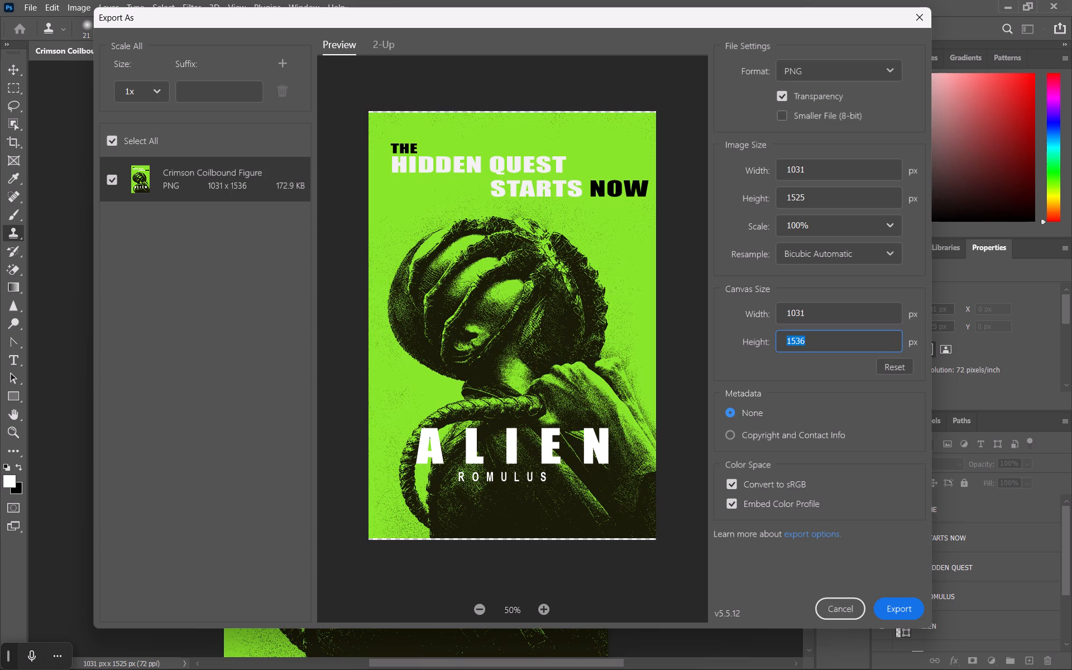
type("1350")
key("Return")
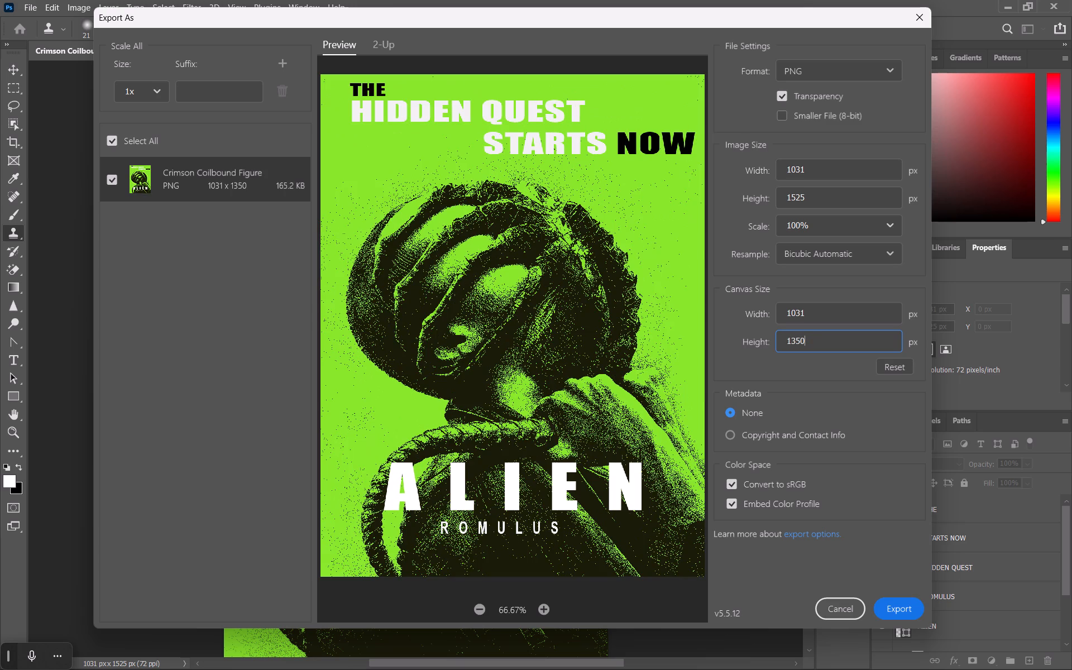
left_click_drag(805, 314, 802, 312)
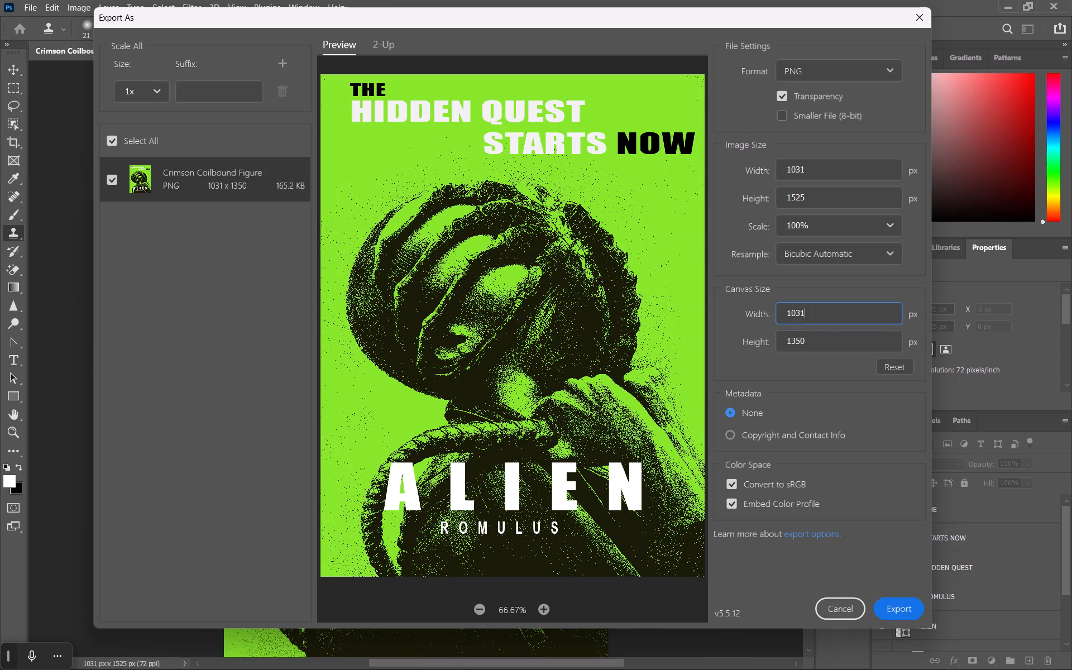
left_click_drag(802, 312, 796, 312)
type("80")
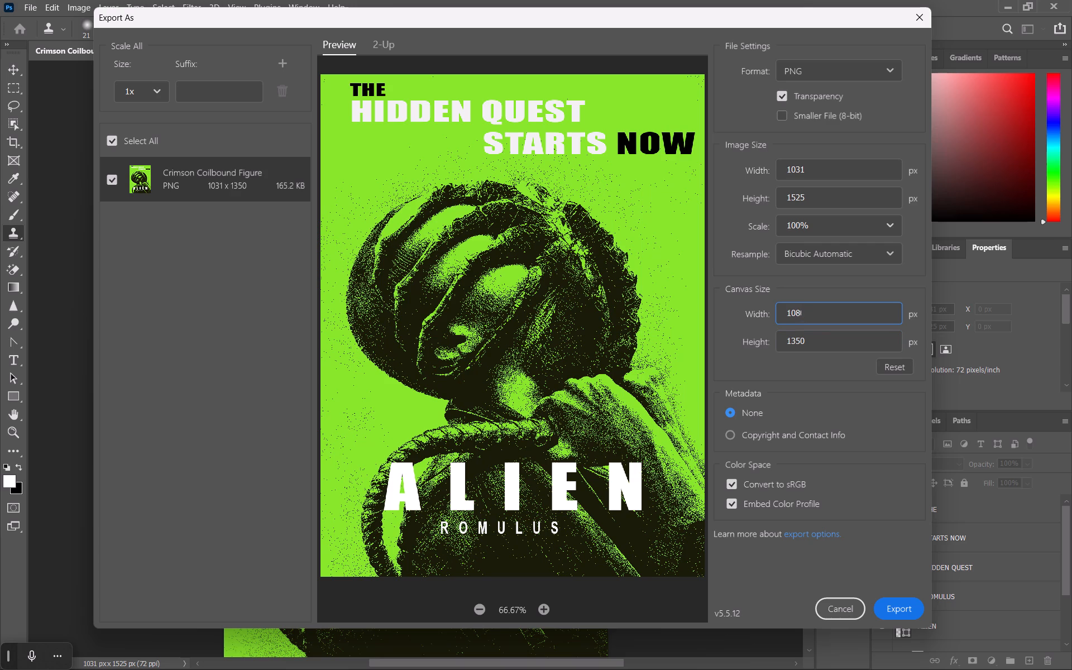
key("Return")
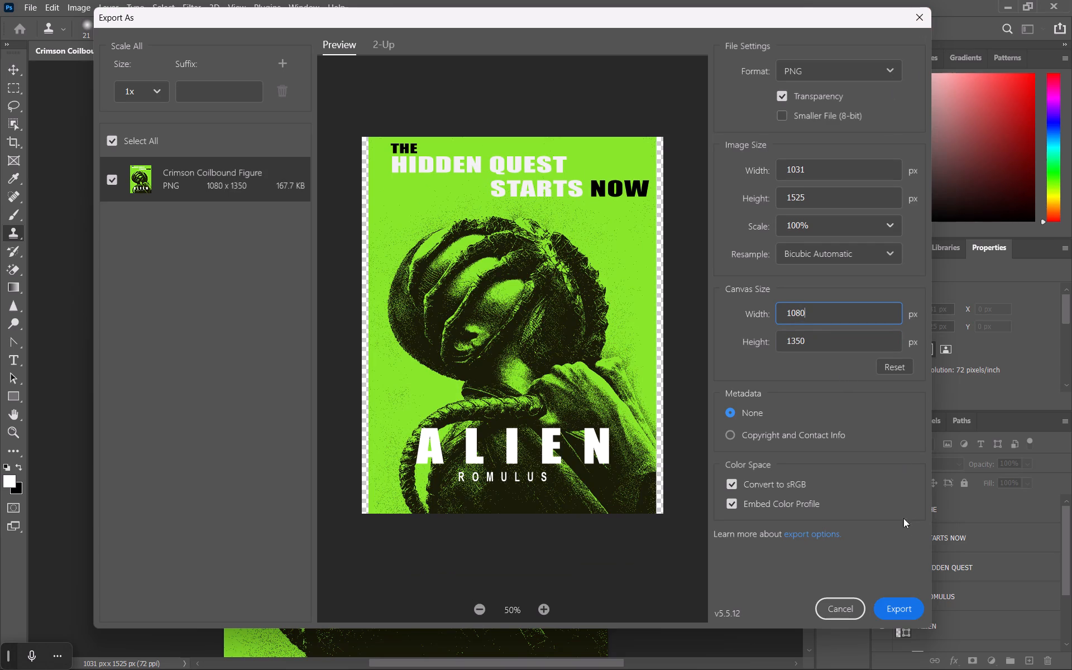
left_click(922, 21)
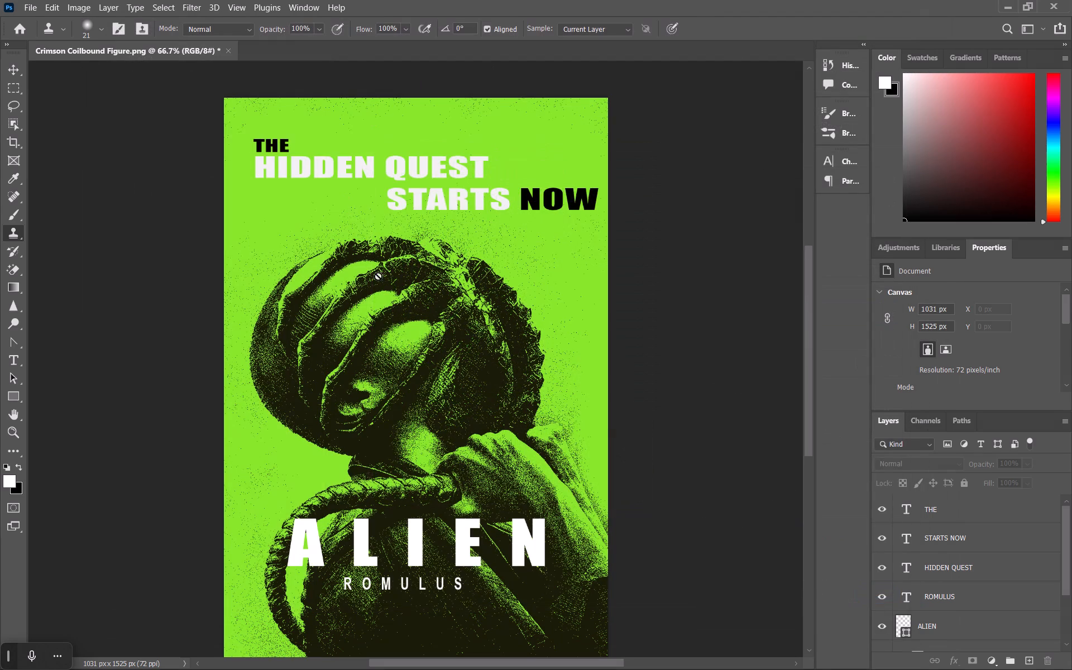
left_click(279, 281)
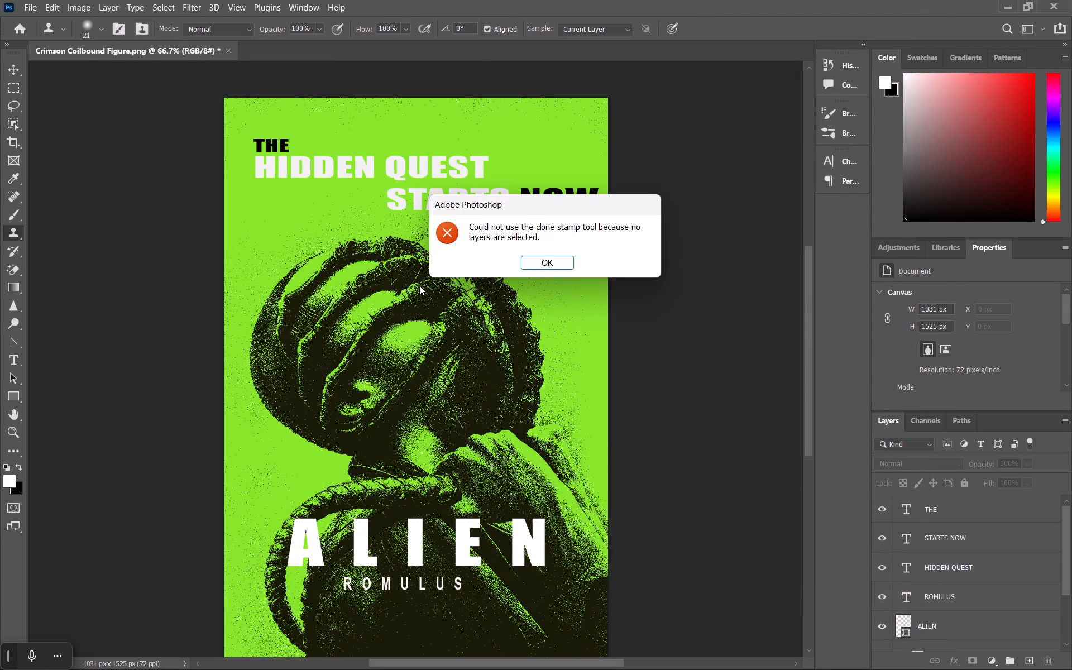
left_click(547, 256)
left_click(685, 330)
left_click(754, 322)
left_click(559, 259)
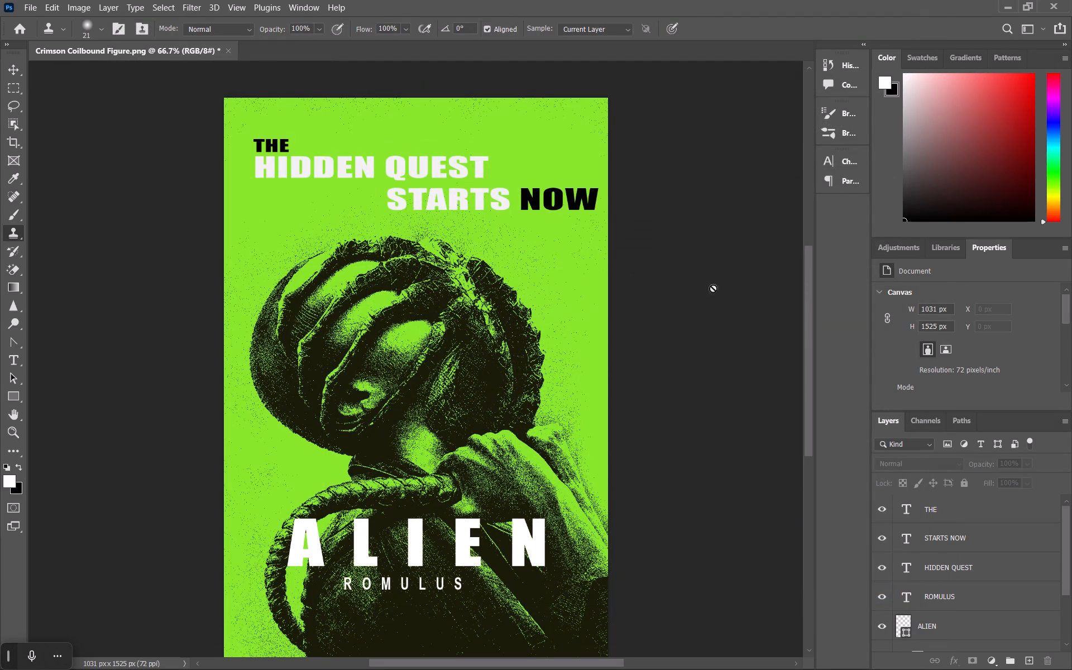
Set the poster canvas height to 1352 px and proceed with the clipping.
left_click_drag(937, 325, 930, 325)
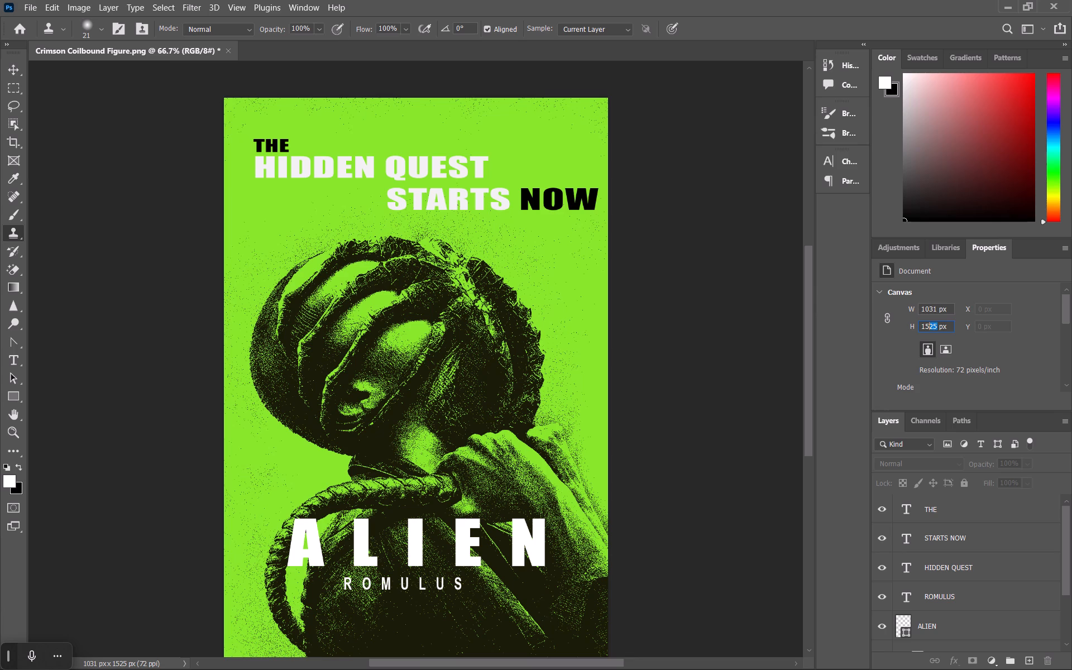
left_click_drag(930, 325, 921, 325)
key("1")
type("350")
scroll(920, 325, "up", 2)
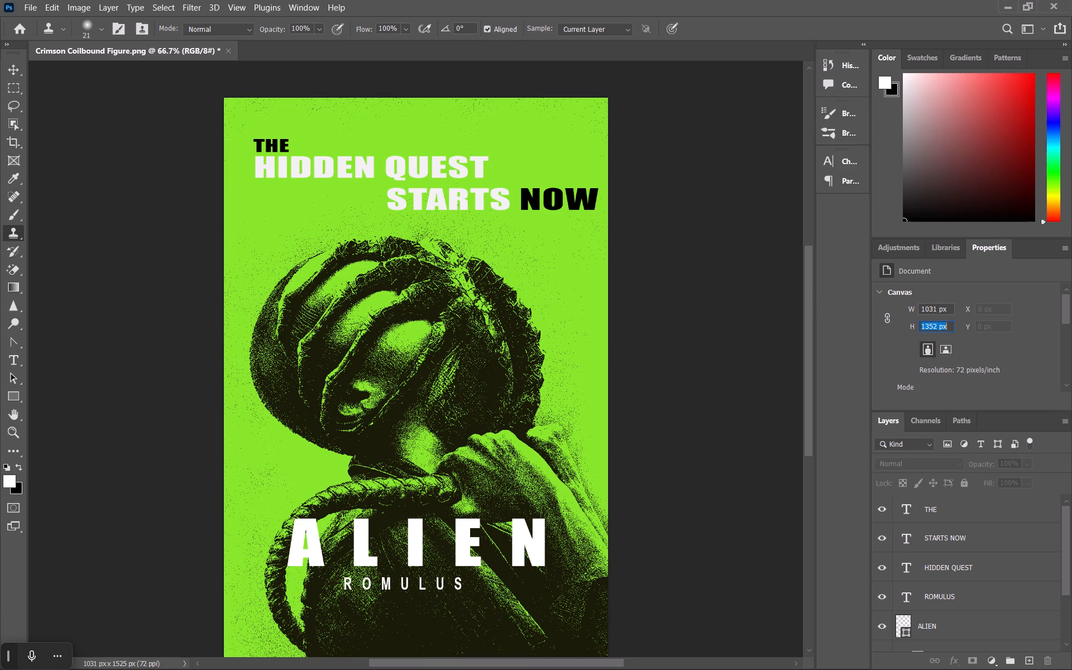
key("Return")
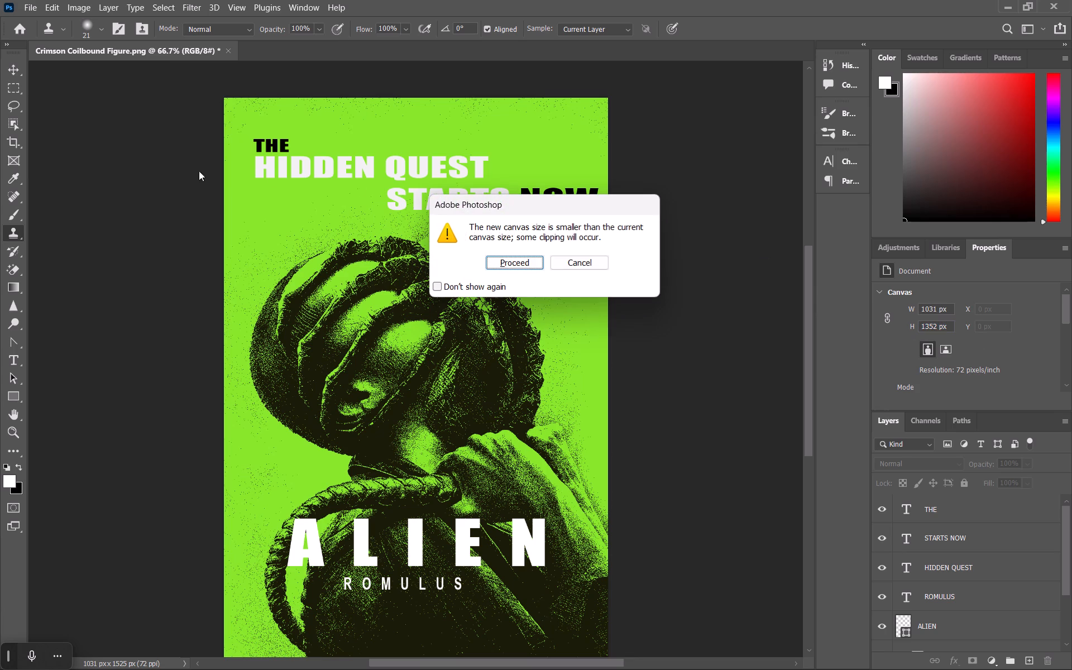
left_click(521, 265)
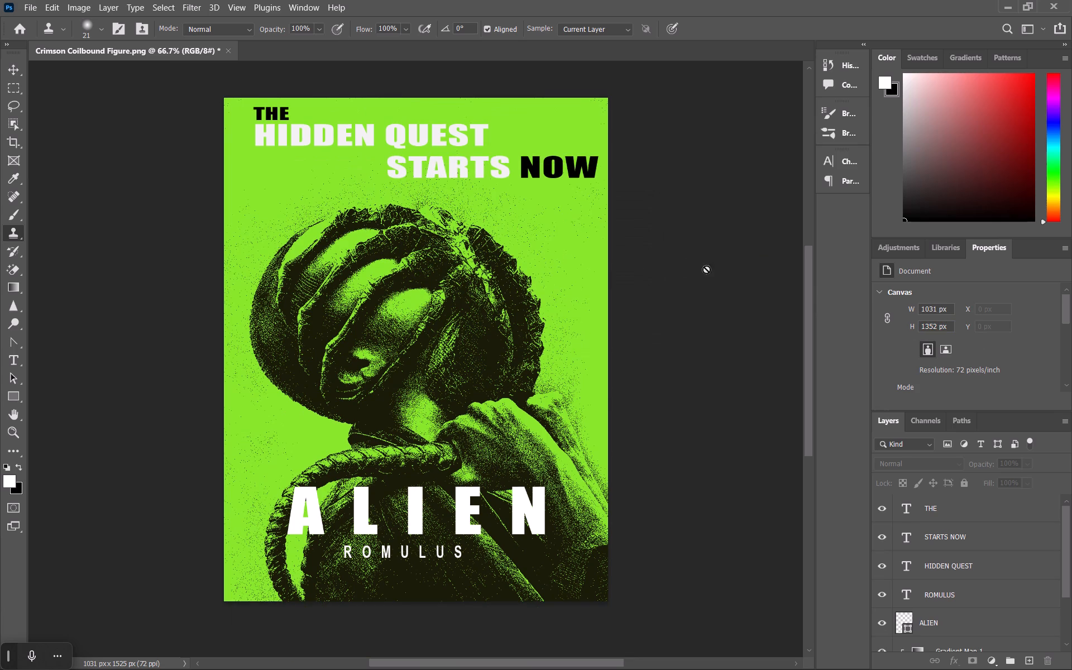
Set the poster canvas width to 1080 px.
left_click_drag(936, 309, 925, 309)
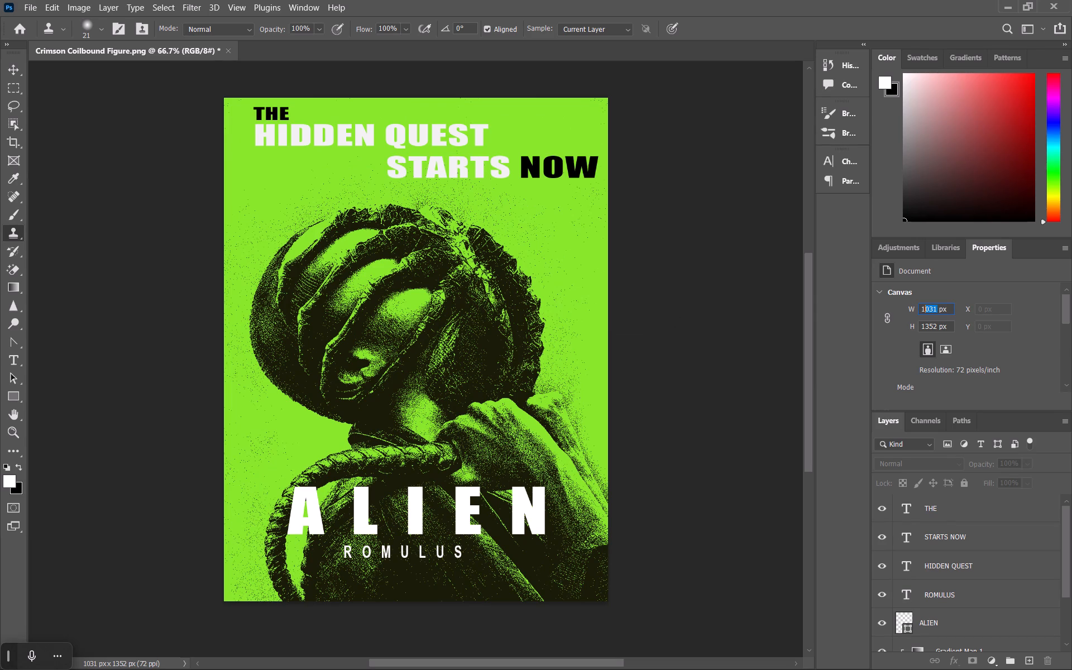
left_click_drag(925, 309, 928, 309)
type("80")
key("Return")
left_click(592, 232)
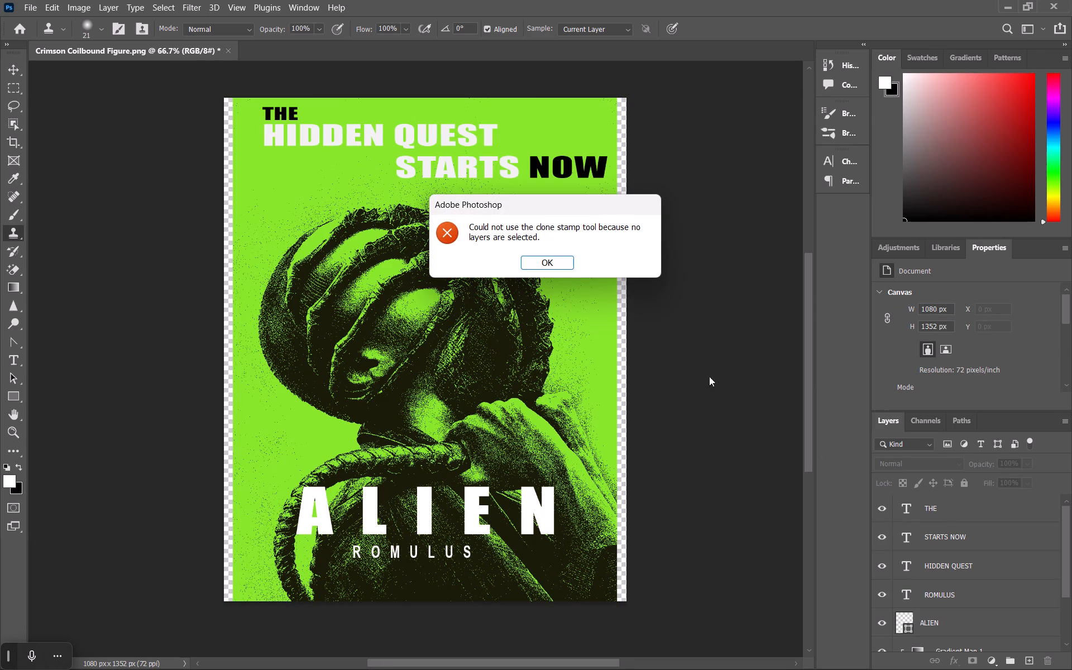
left_click(563, 266)
Scale the Layer 0 image proportionally to about 1080 × 1597 px so it fills the canvas width.
scroll(970, 452, "down", 5)
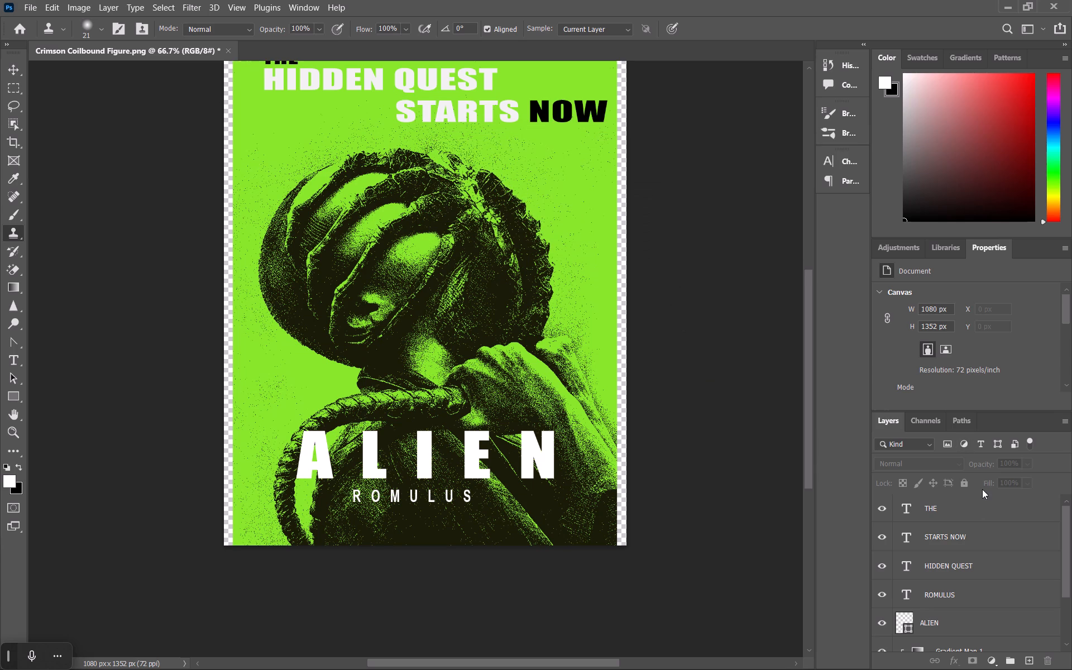
scroll(947, 642, "down", 1)
scroll(937, 587, "down", 7)
left_click(970, 630)
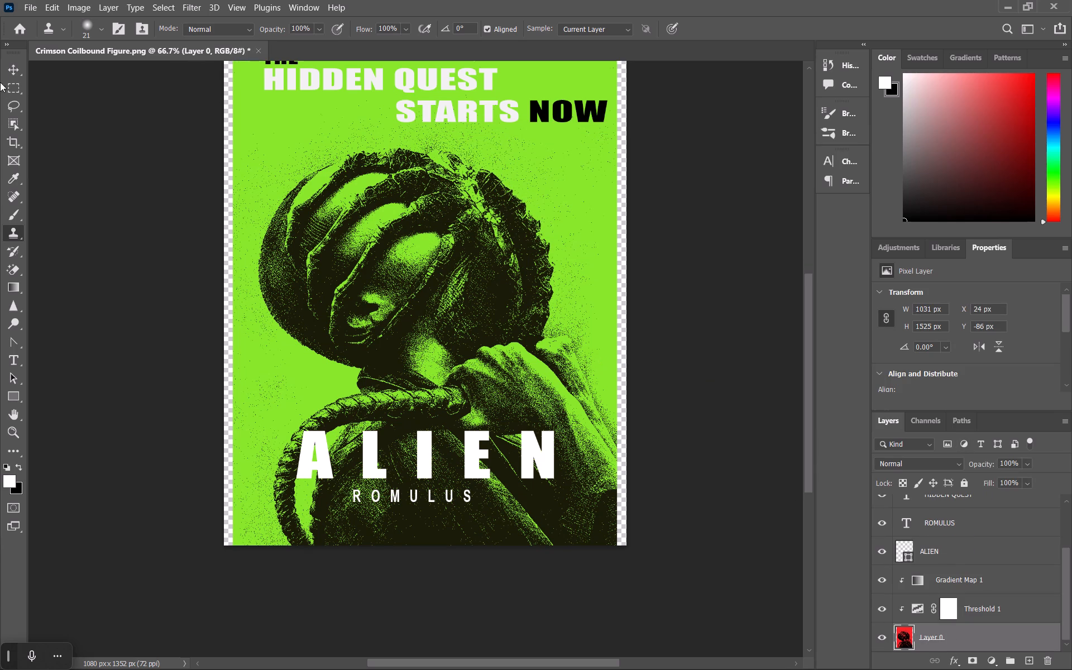
left_click(4, 68)
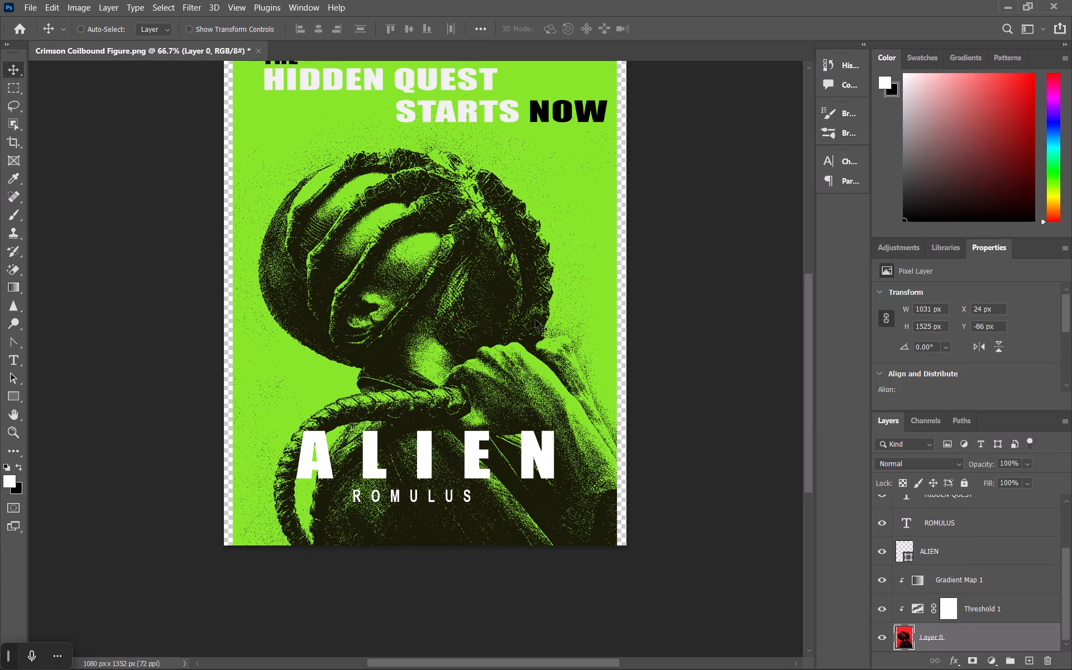
key("ctrl+t")
scroll(535, 320, "up", 5)
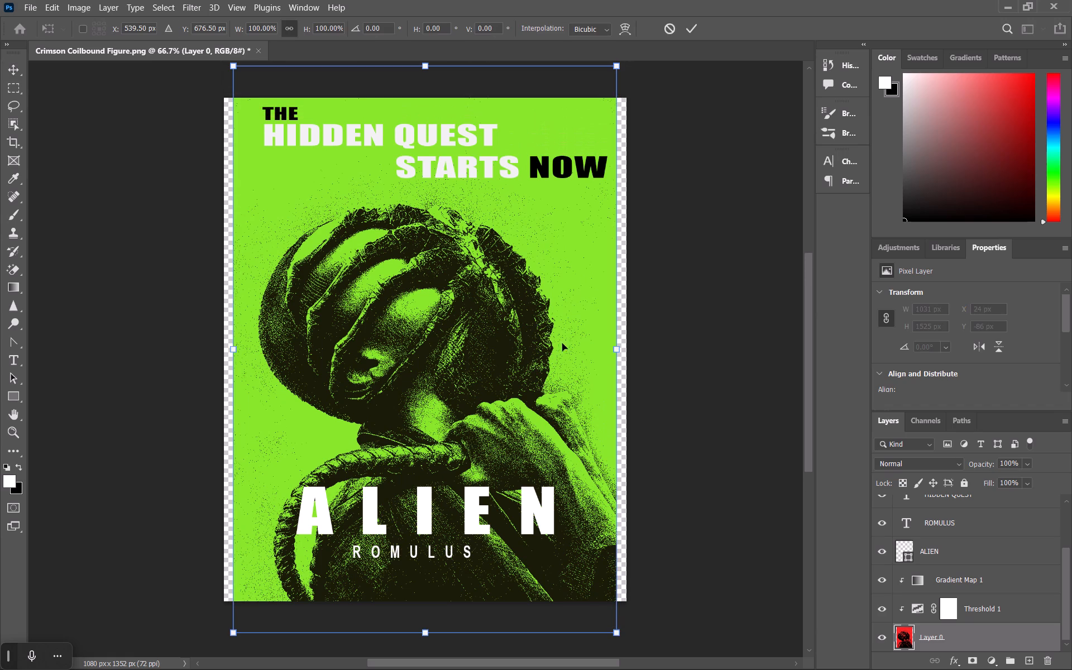
left_click_drag(614, 349, 623, 350)
left_click_drag(234, 347, 227, 347)
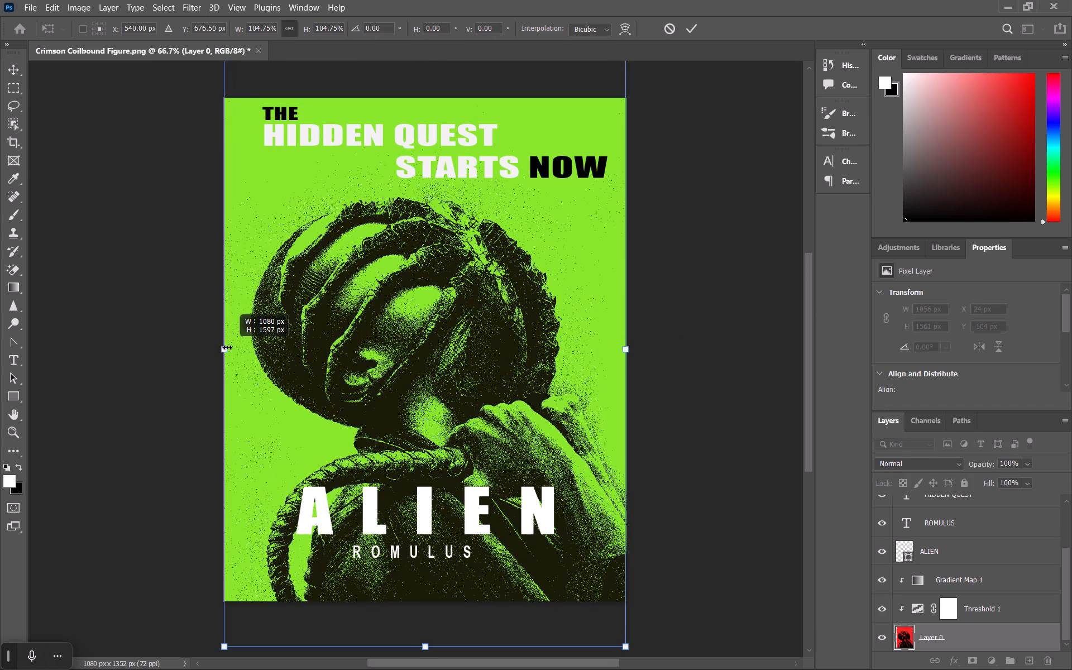
left_click_drag(227, 347, 224, 347)
Reposition the enlarged image so its lower edge meets the canvas bottom, at about Y -245 px, and apply the transform.
left_click_drag(562, 256, 571, 327)
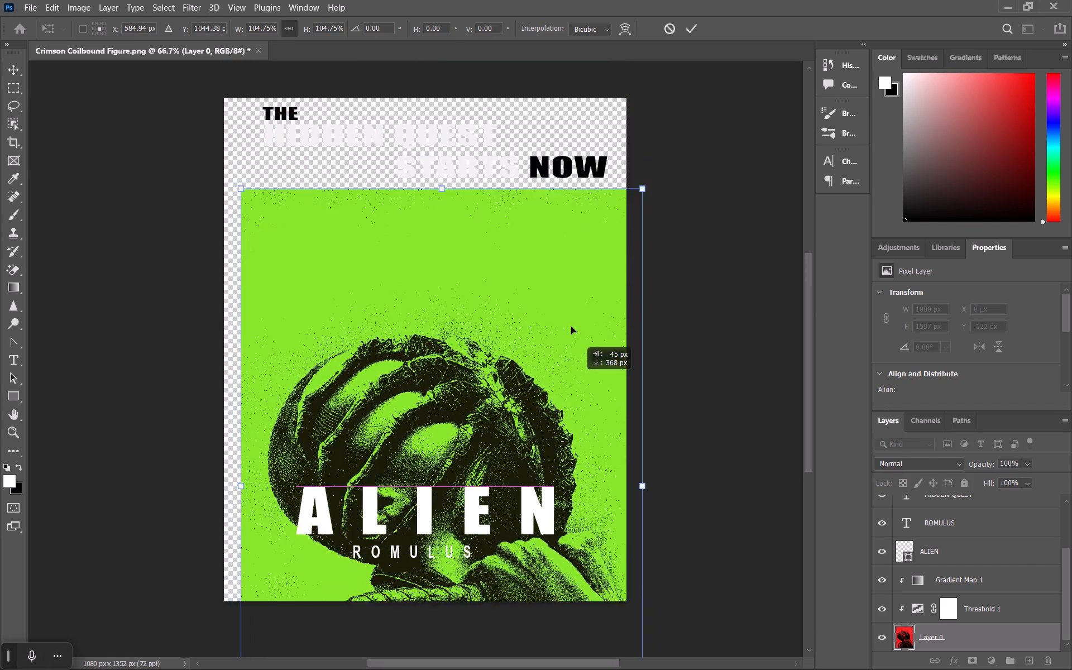
left_click_drag(571, 327, 563, 219)
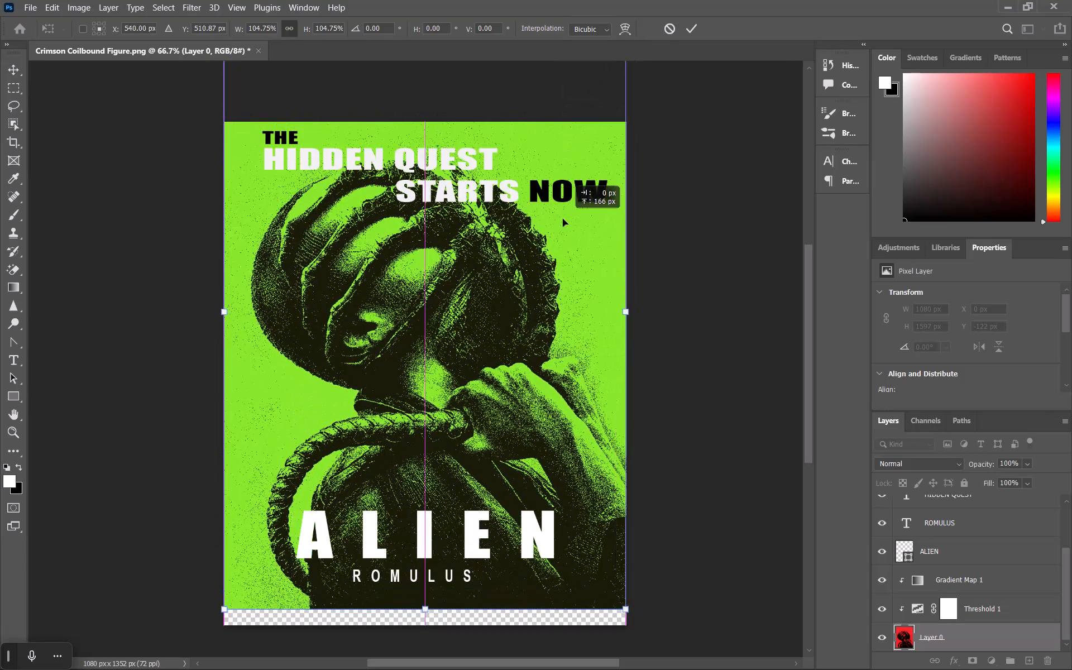
left_click_drag(563, 219, 562, 237)
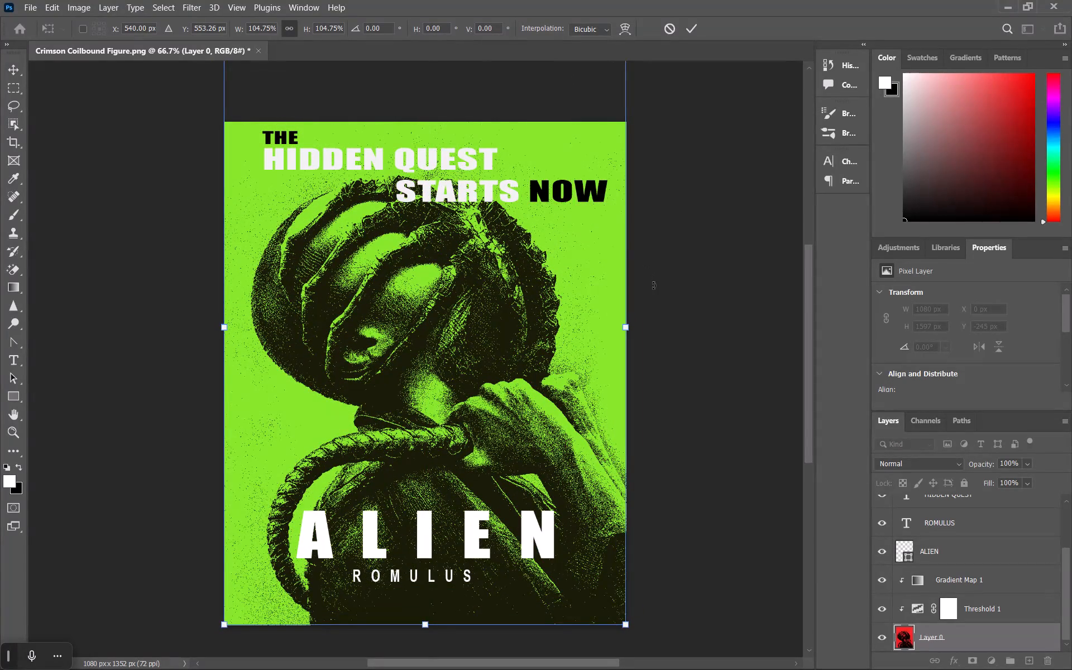
scroll(653, 285, "up", 5)
scroll(605, 238, "down", 6)
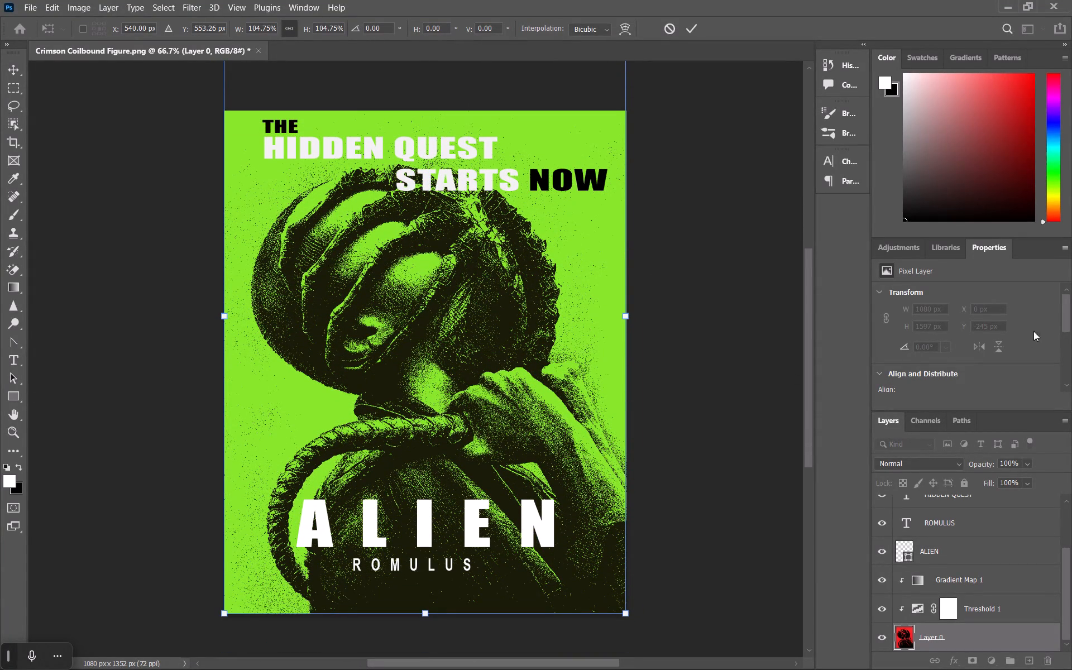
scroll(926, 319, "down", 4)
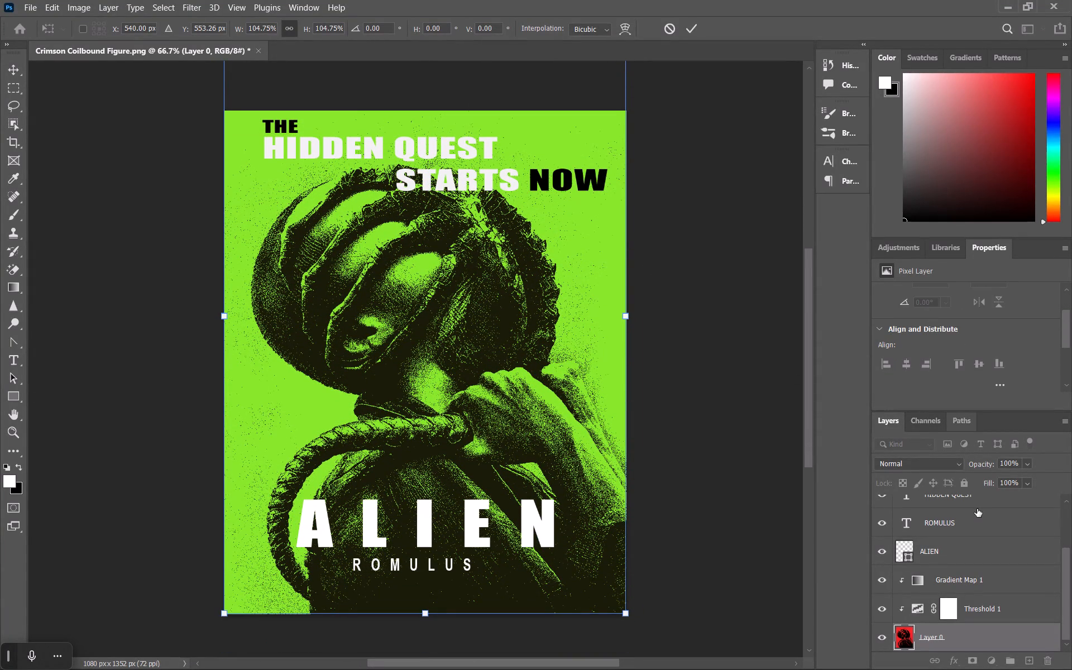
key("Return")
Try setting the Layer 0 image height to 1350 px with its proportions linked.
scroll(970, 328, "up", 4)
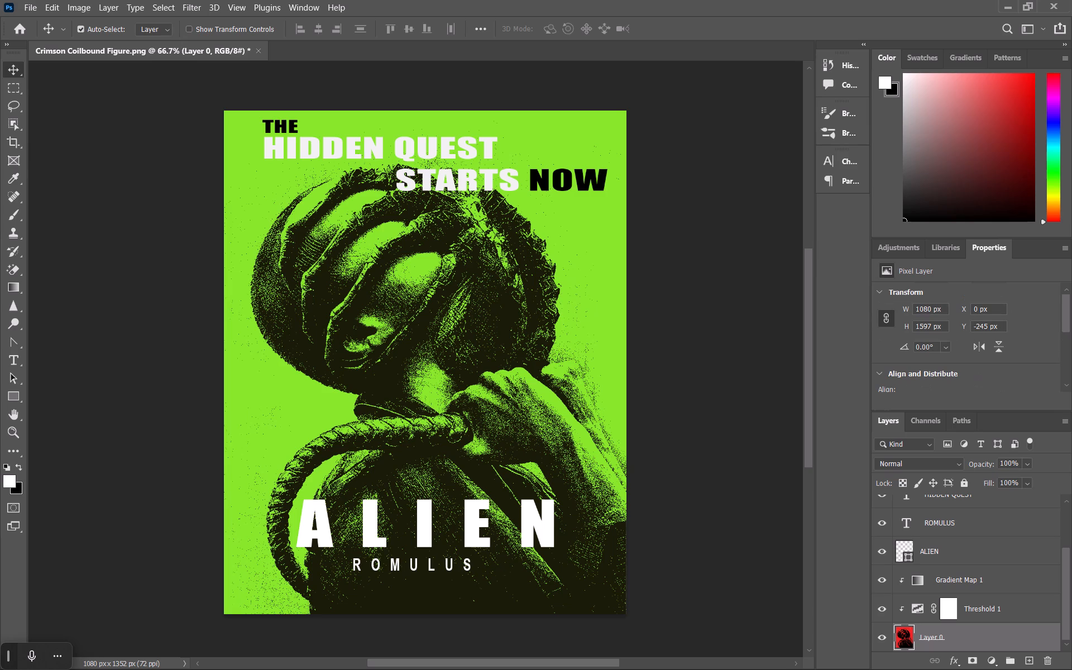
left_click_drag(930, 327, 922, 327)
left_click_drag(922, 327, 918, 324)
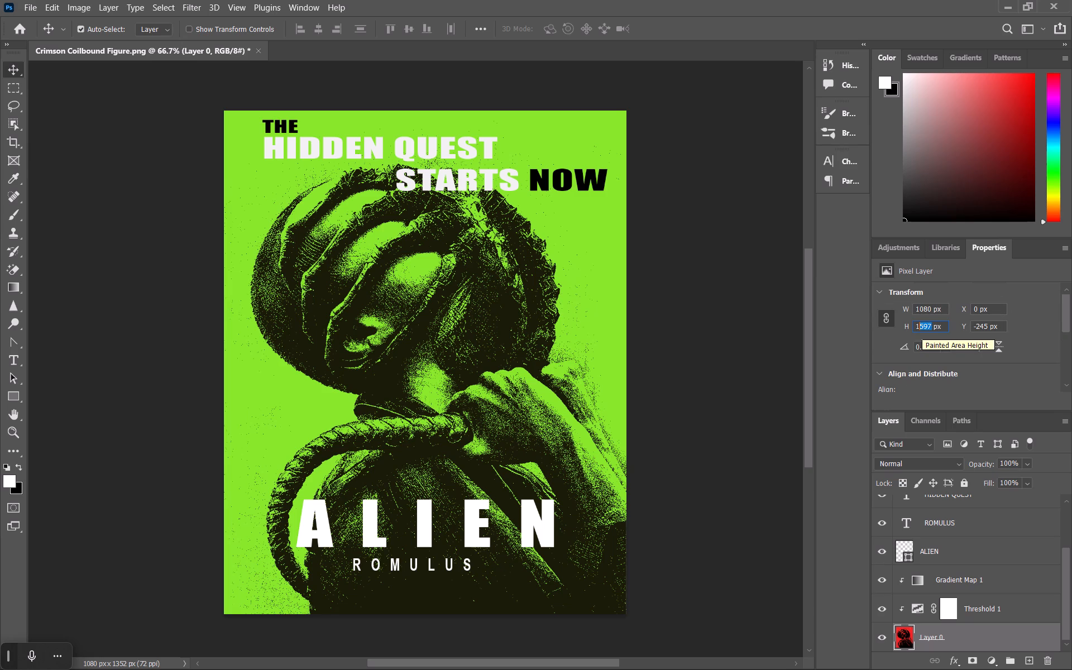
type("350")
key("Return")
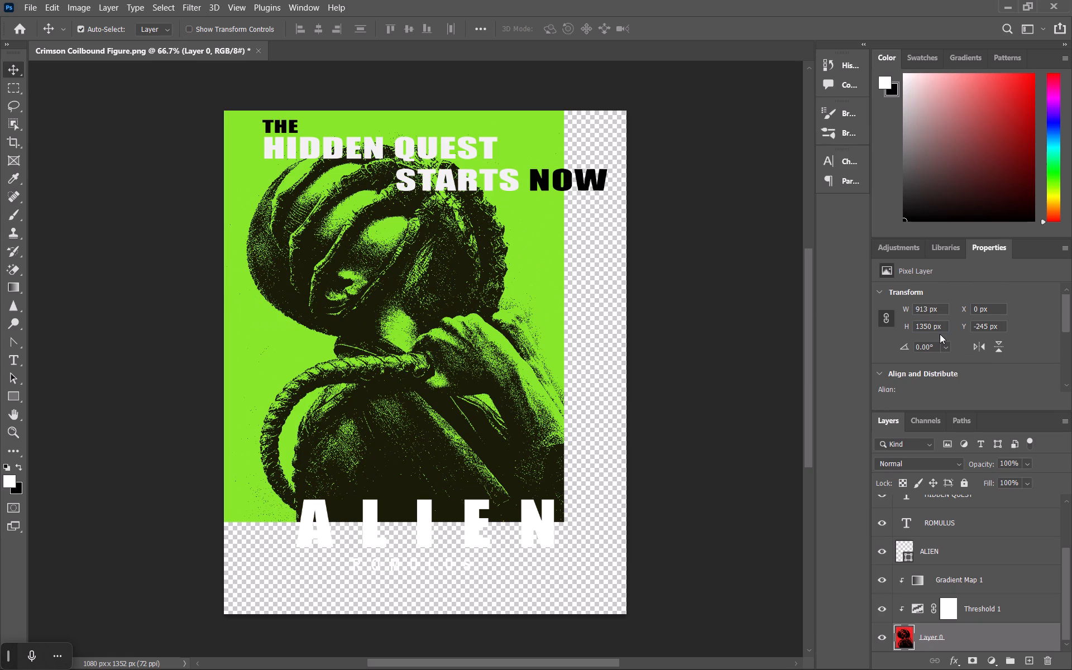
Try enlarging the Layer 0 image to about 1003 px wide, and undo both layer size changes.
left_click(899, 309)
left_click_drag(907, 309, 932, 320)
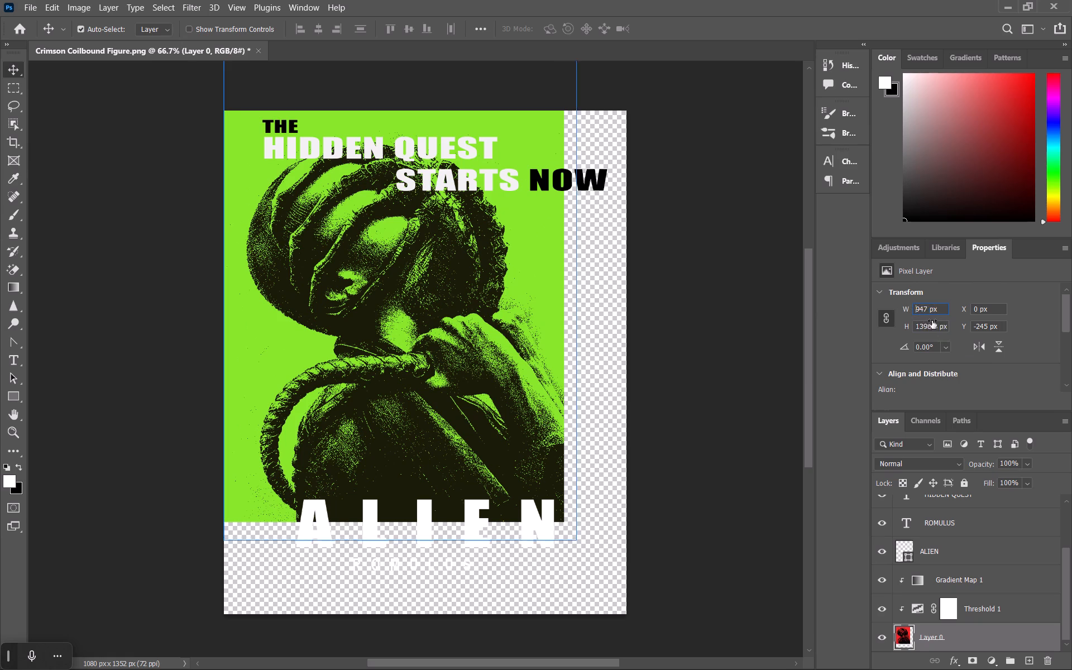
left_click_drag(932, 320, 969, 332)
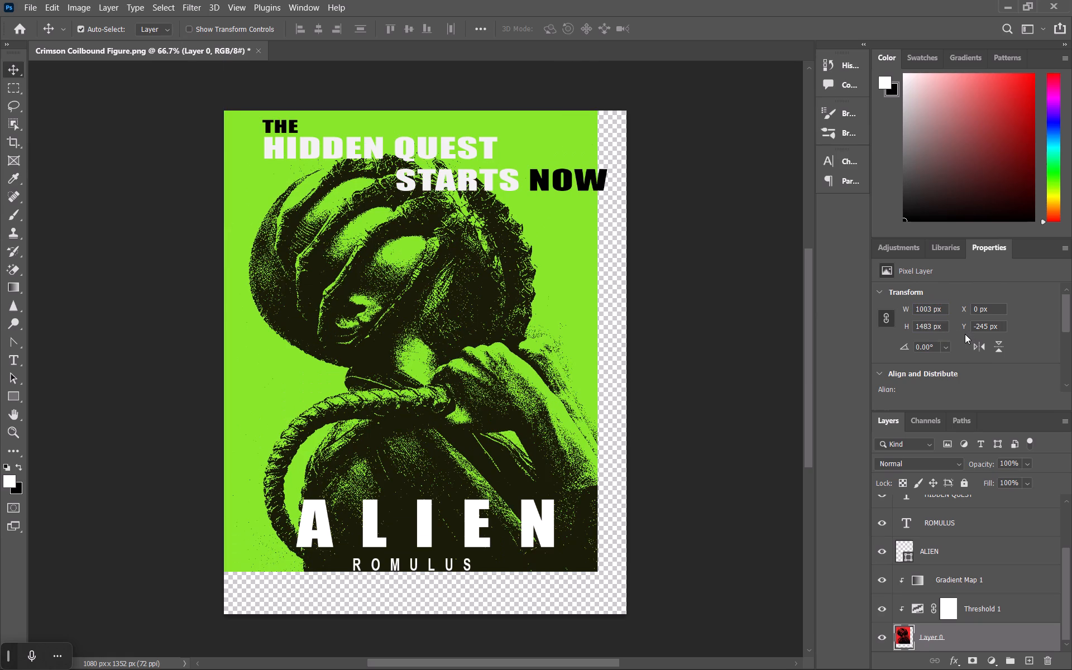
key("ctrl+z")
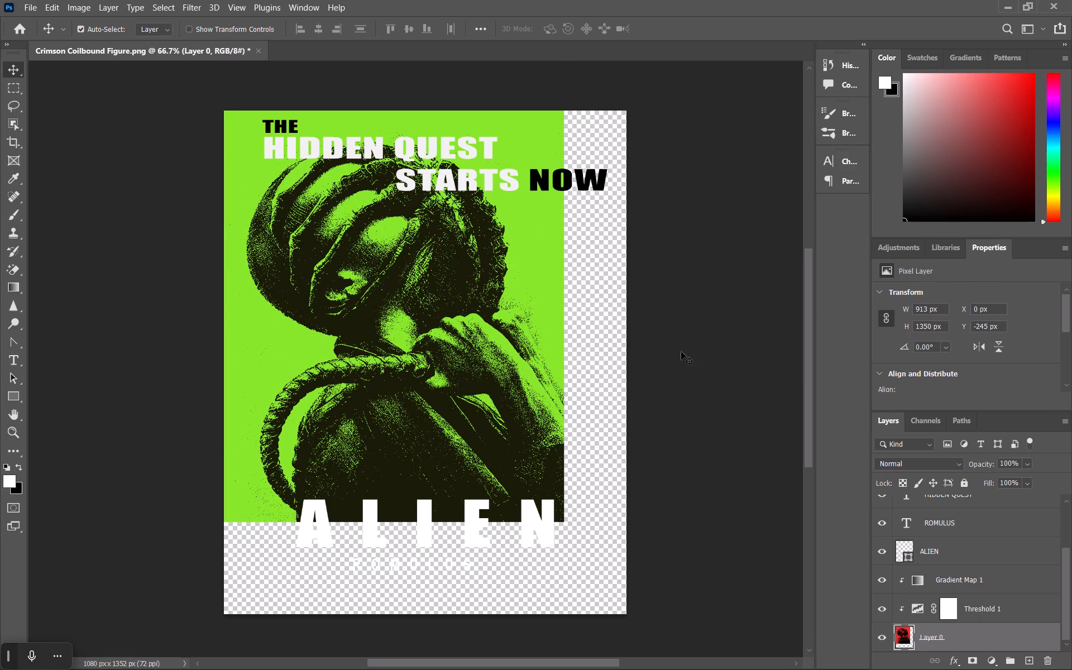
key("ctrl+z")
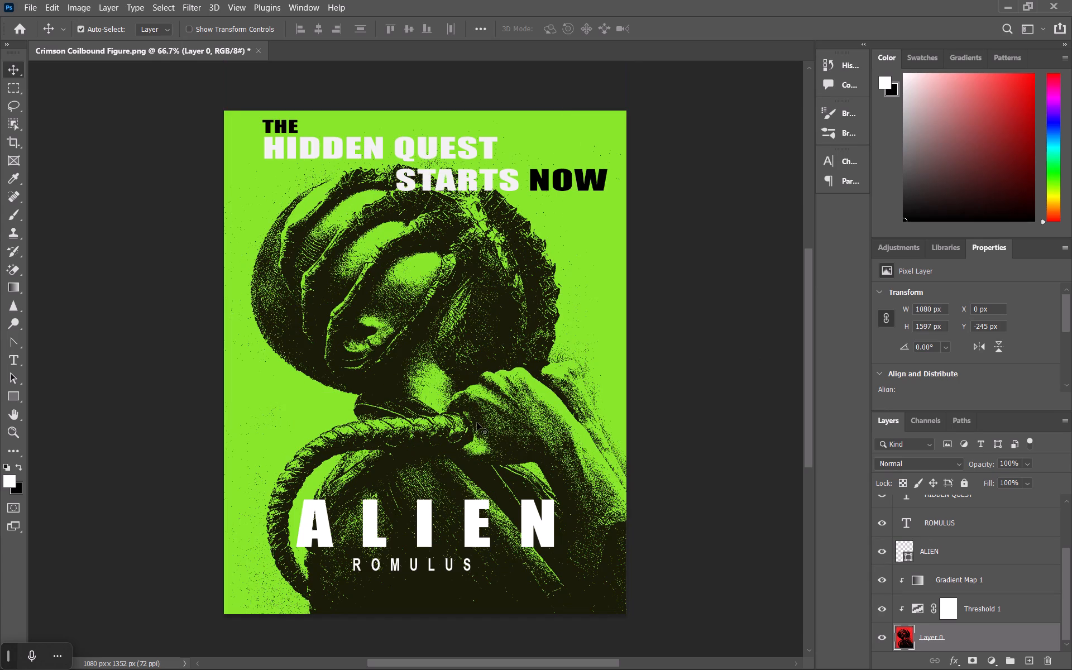
Scale the Layer 0 image to about 1082 × 1600 px and lower it to about Y -164 px, applying the transform.
scroll(477, 422, "up", 3)
key("ctrl+t")
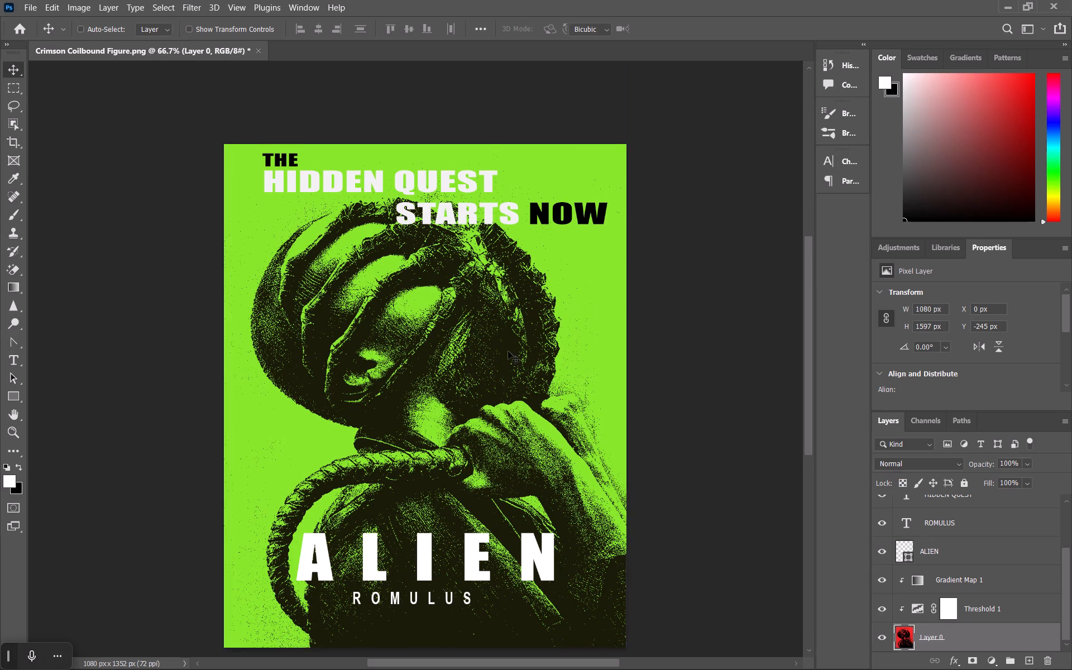
scroll(506, 347, "up", 6)
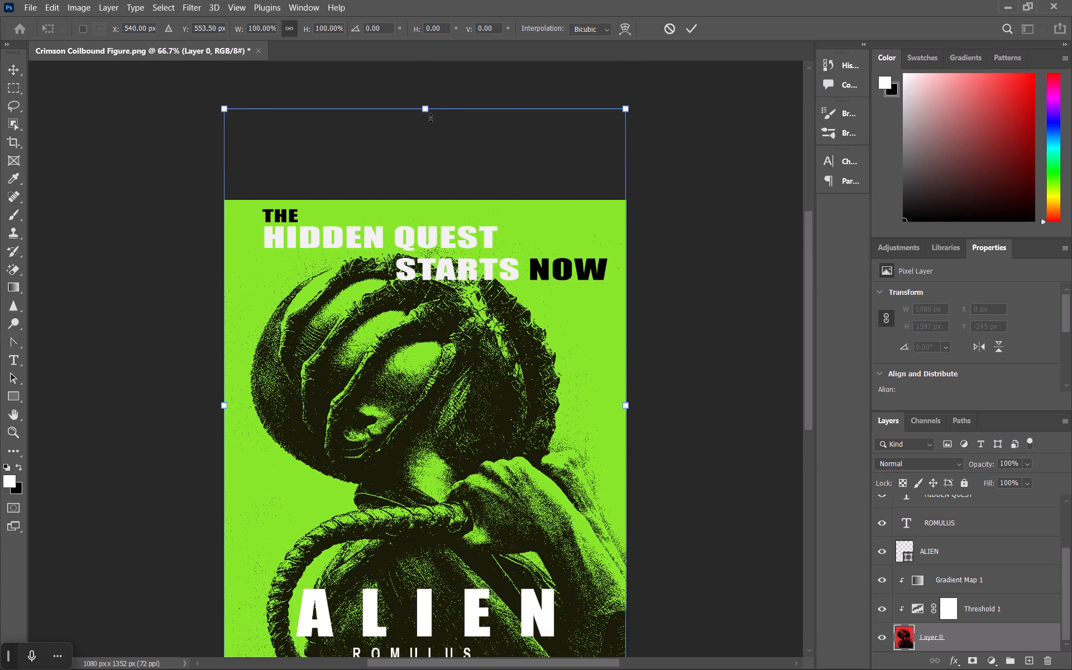
left_click_drag(430, 117, 439, 125)
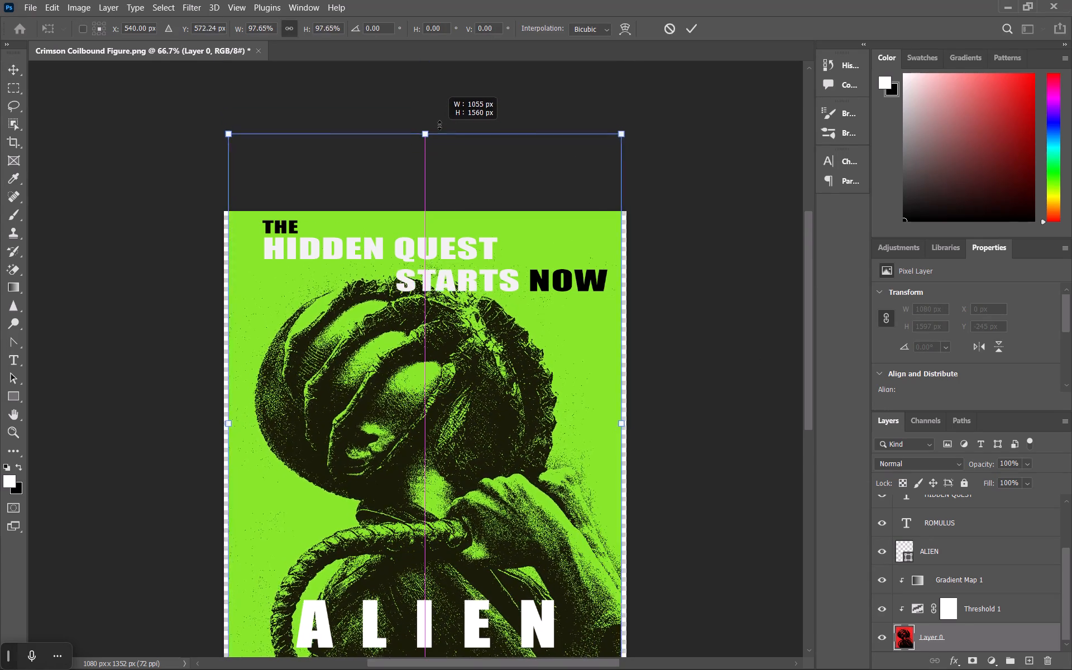
left_click_drag(439, 125, 441, 116)
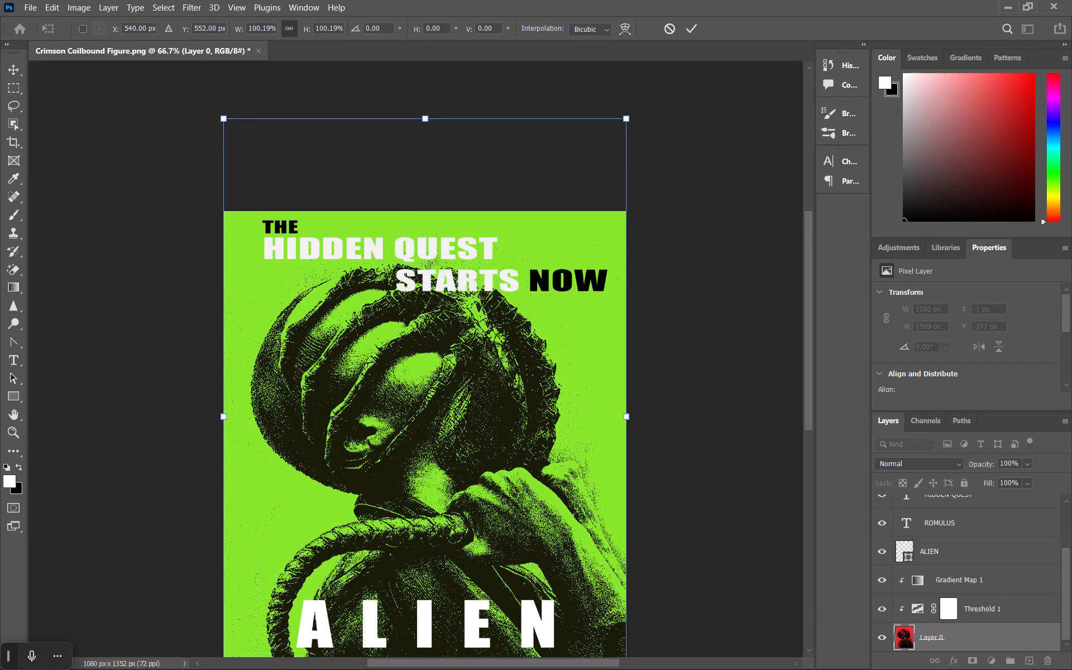
scroll(468, 385, "down", 7)
left_click_drag(482, 331, 485, 357)
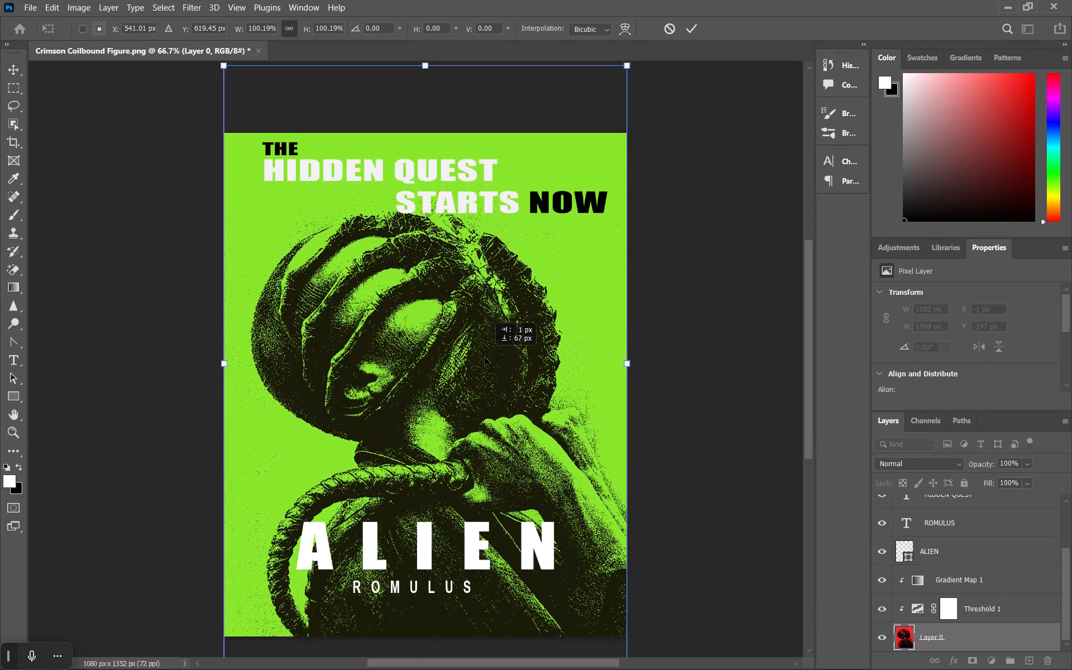
left_click_drag(485, 357, 485, 362)
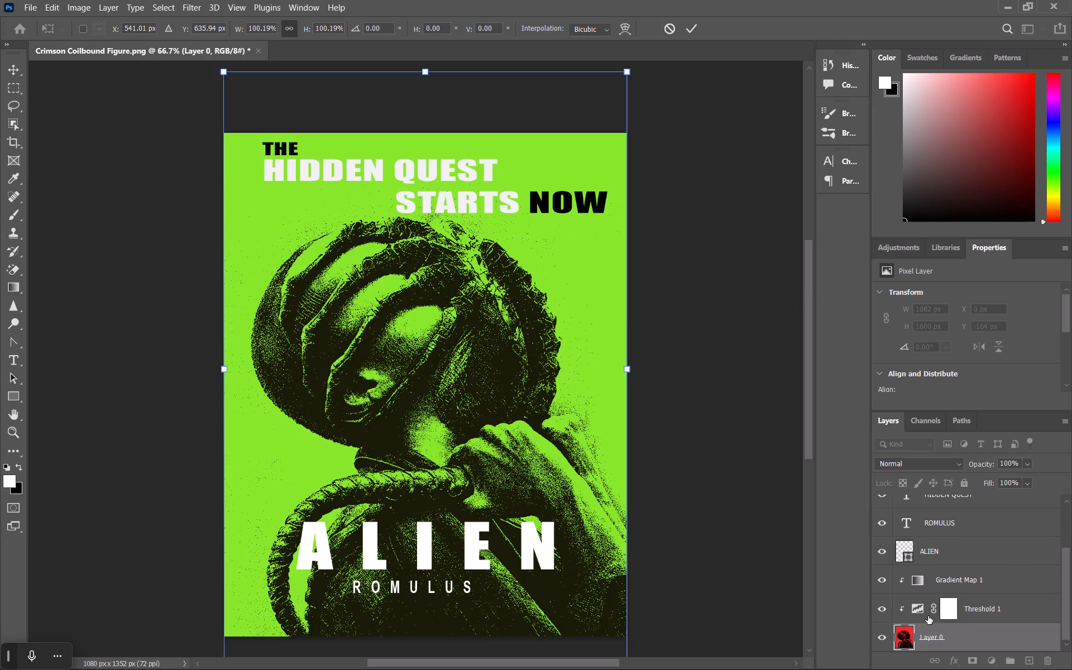
left_click(974, 638)
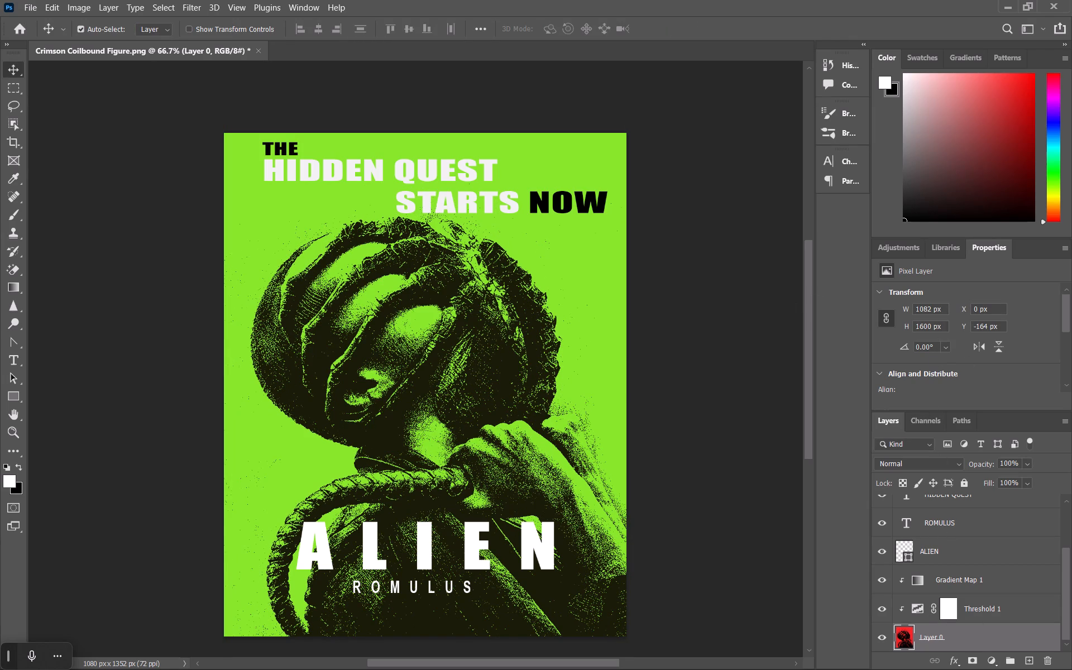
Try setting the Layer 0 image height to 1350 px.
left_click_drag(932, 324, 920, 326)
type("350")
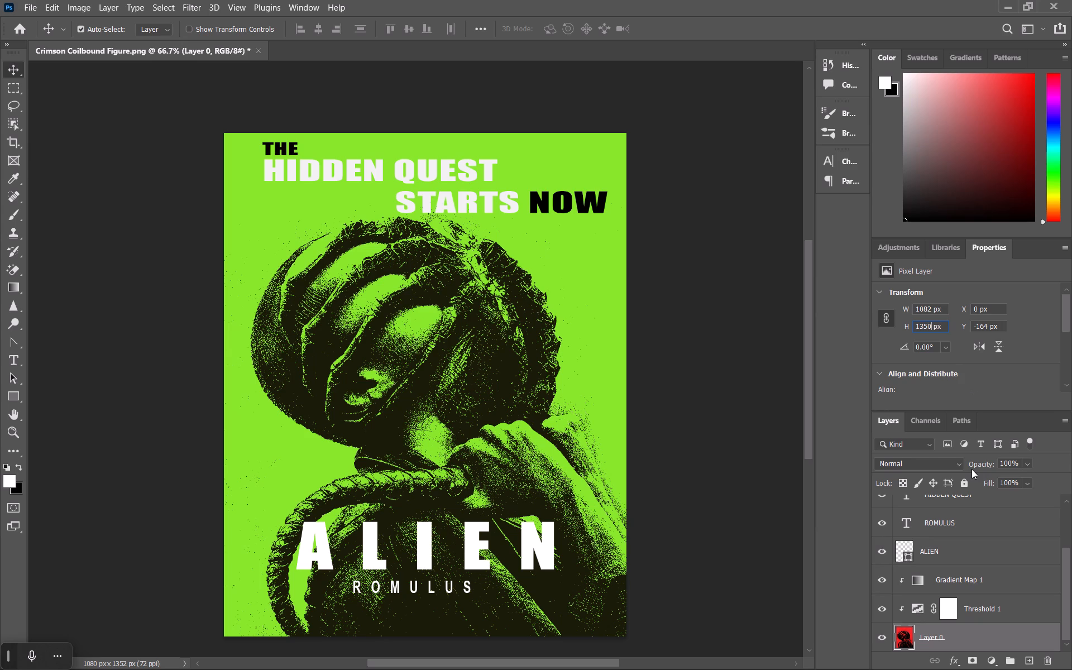
Set the Layer 0 image width to 1080 px with its proportions linked.
left_click(929, 313)
left_click_drag(926, 306, 909, 307)
type("10")
key("8")
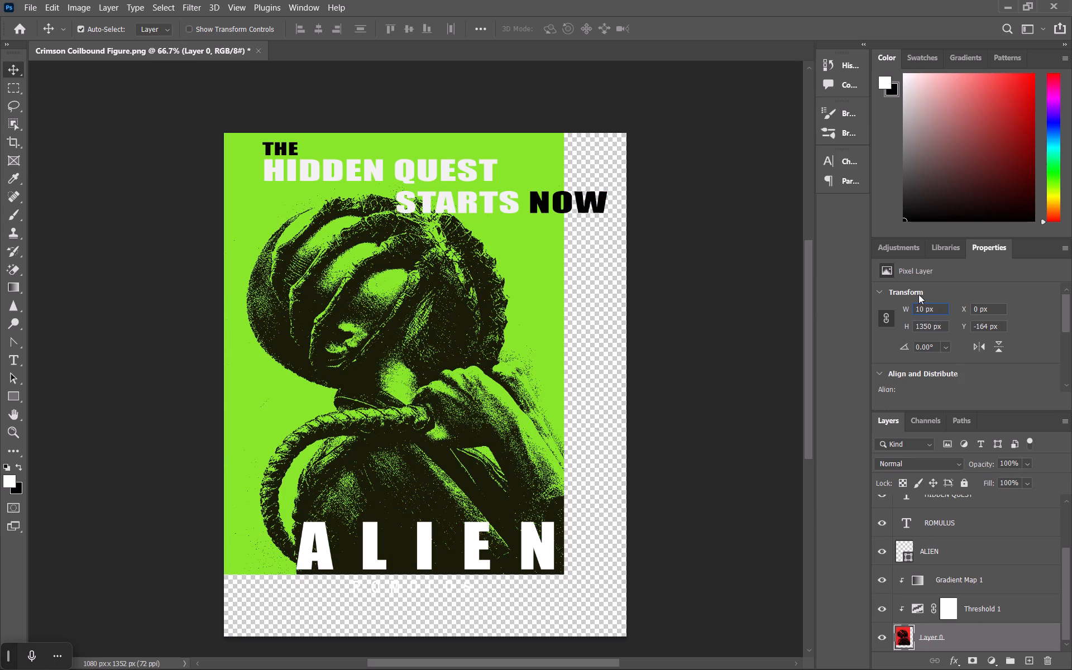
key("0")
key("Return")
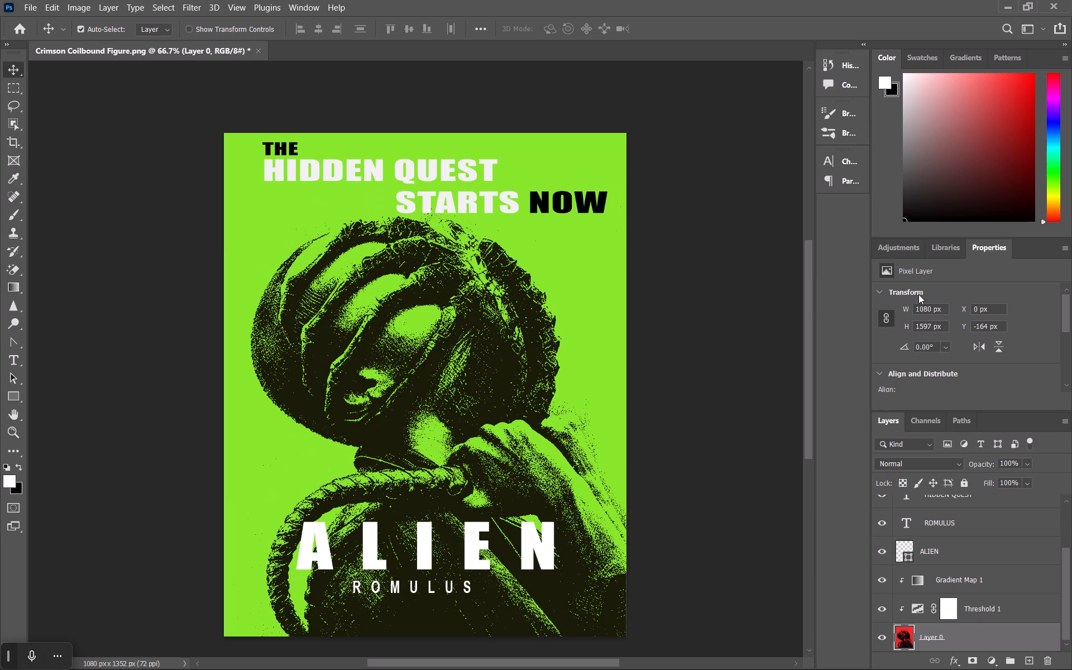
Export the poster as a PNG named ALEAM into the photoshop folder in Downloads.
scroll(233, 308, "down", 6)
scroll(387, 352, "up", 4)
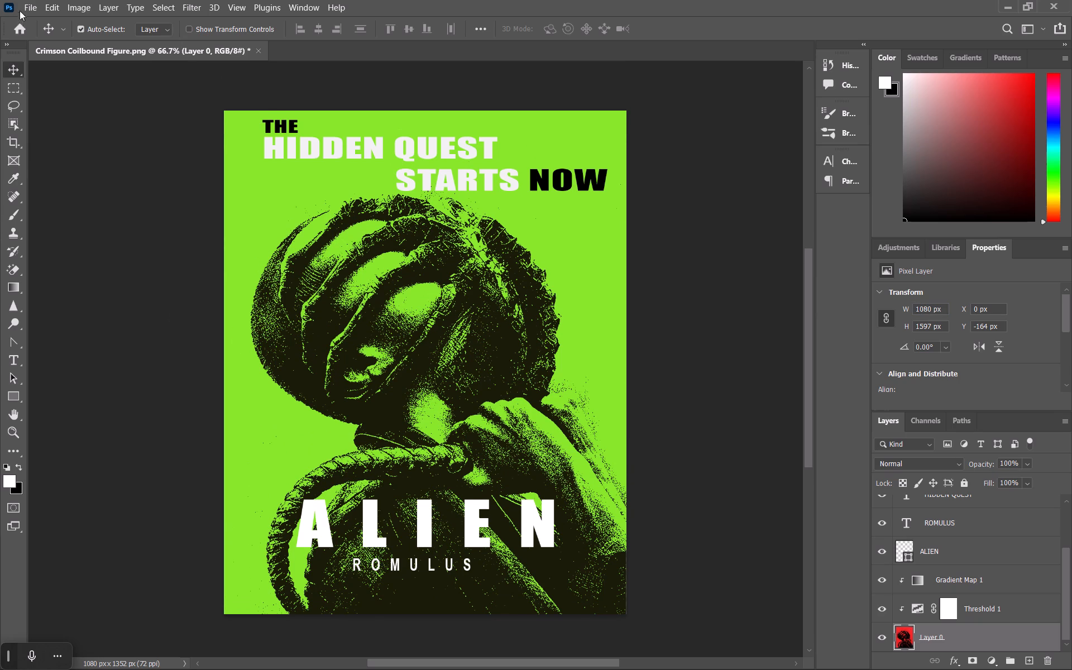
left_click(23, 6)
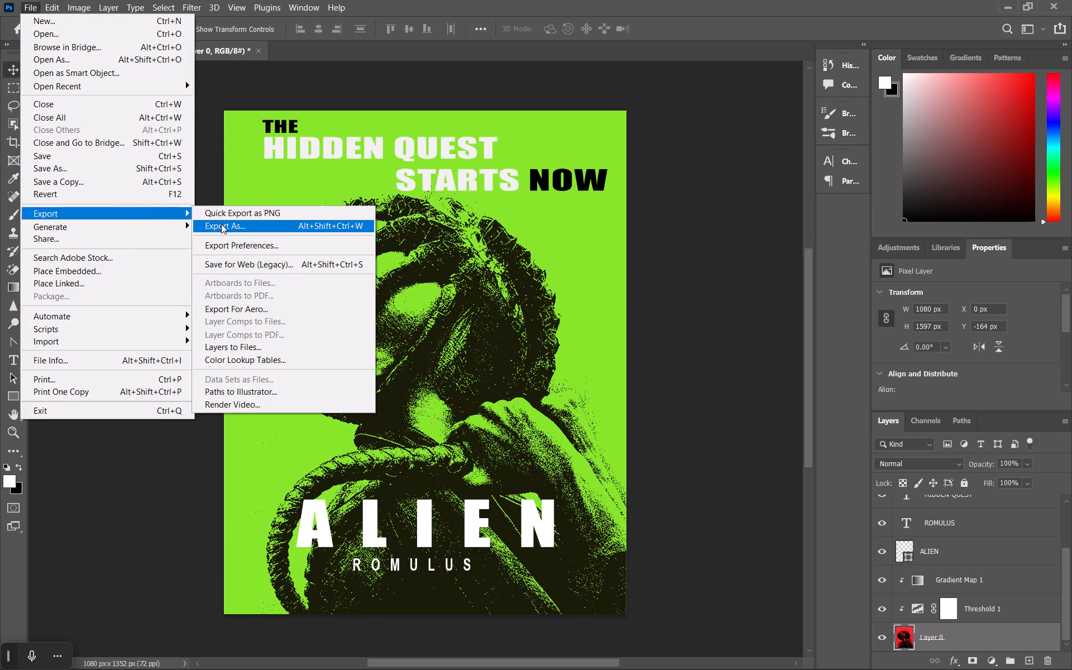
left_click(221, 224)
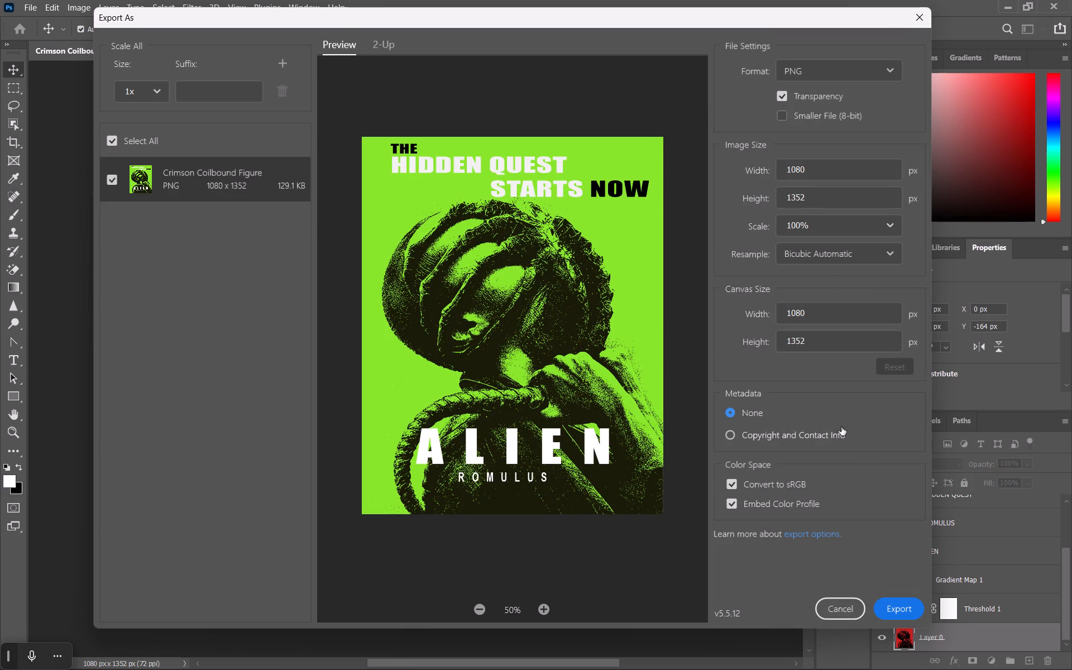
left_click(899, 612)
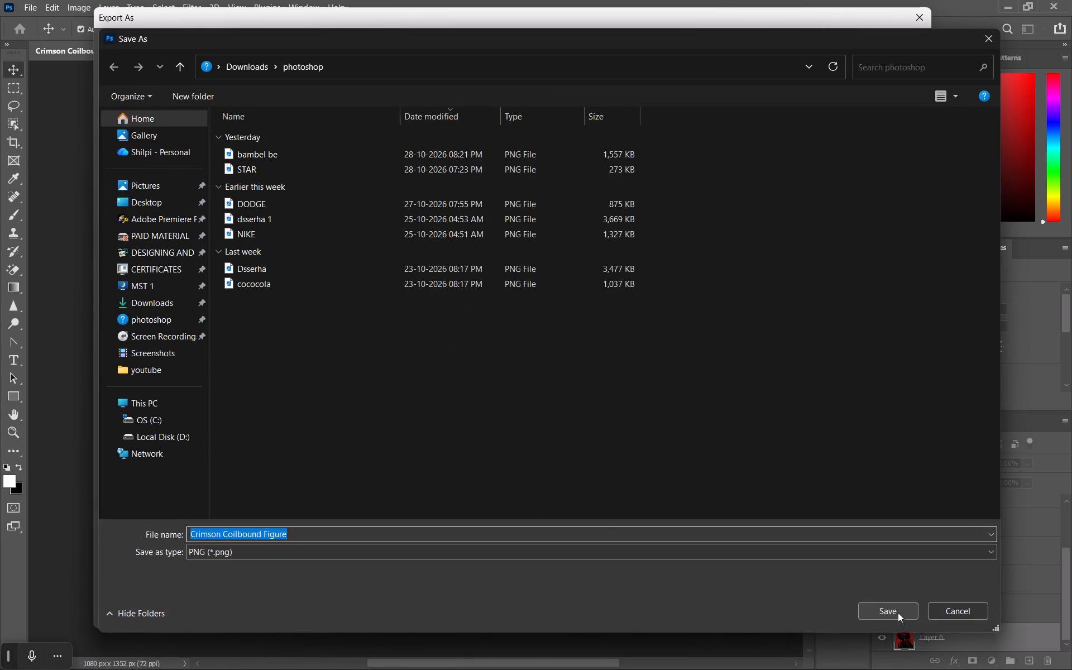
left_click_drag(291, 530, 289, 530)
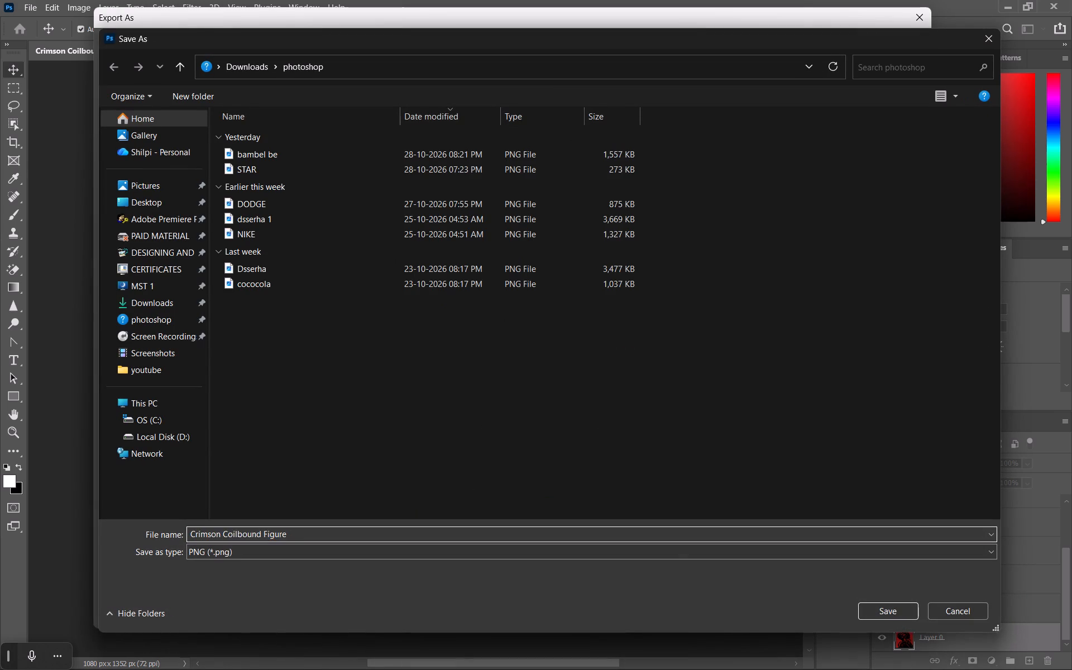
left_click_drag(289, 530, 159, 534)
type("ALEAM")
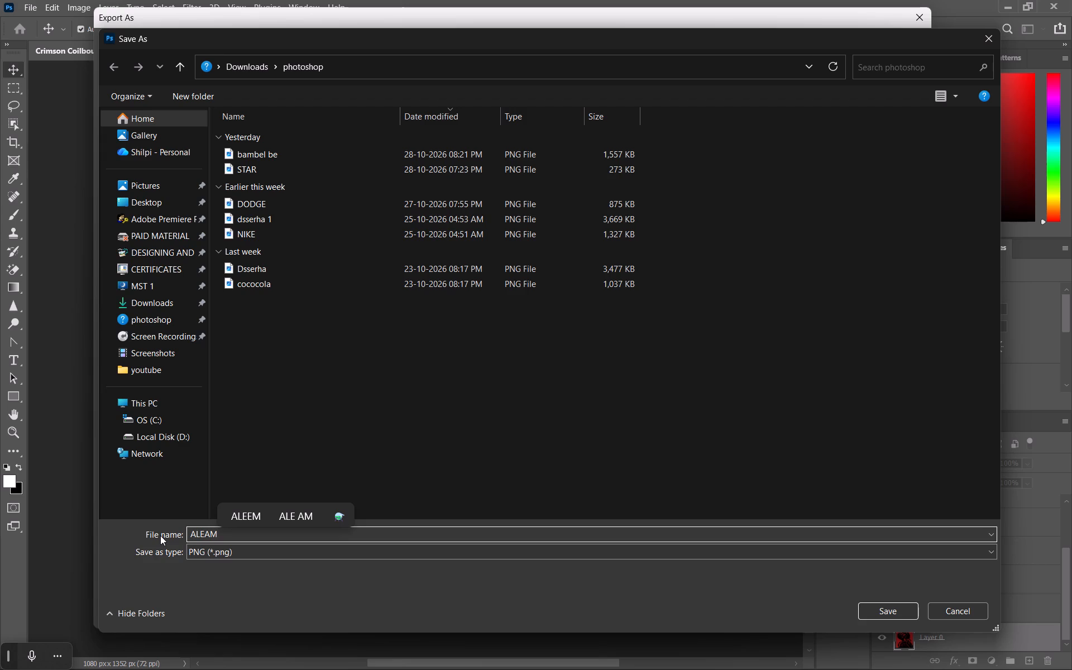
key("Return")
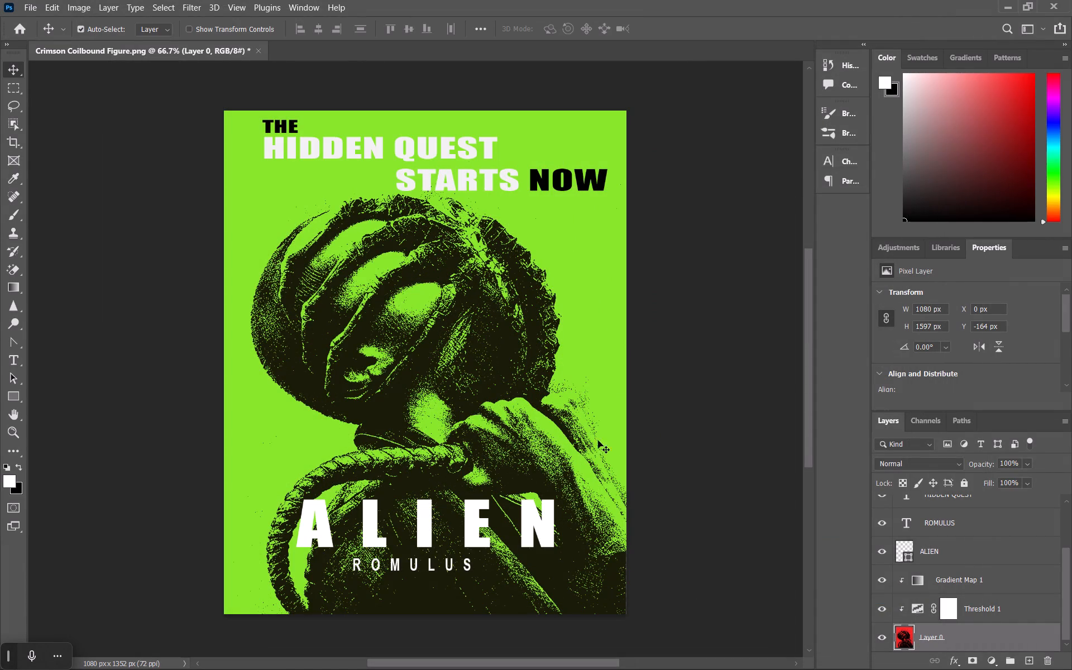
Save the layered document in Downloads as a Photoshop file named ALIEN, with Maximize Compatibility on.
left_click(35, 8)
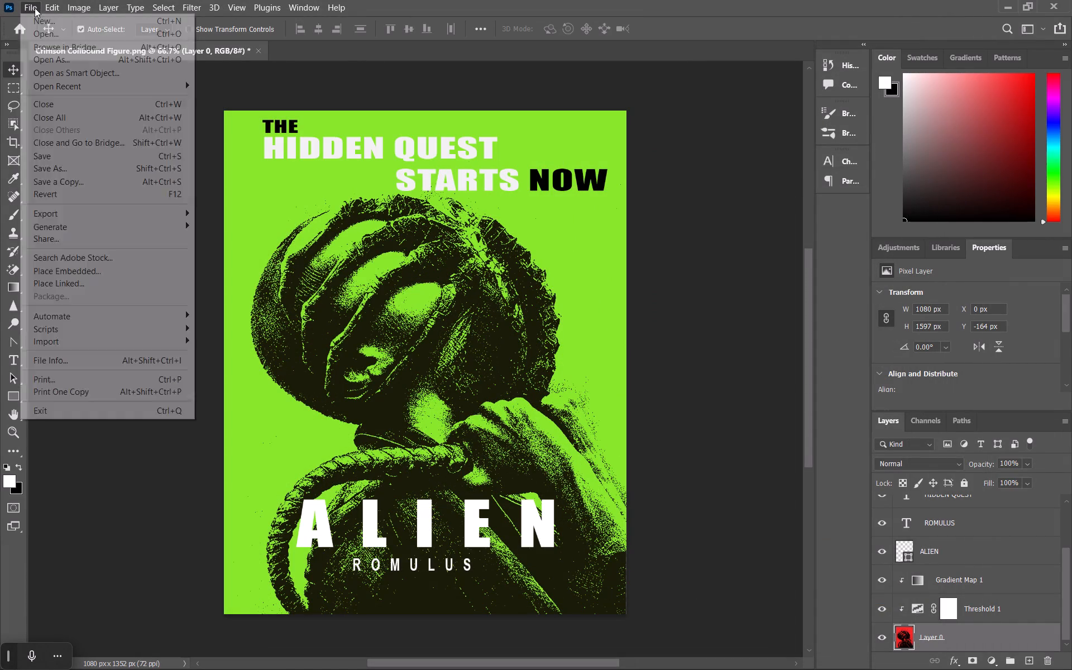
left_click(234, 94)
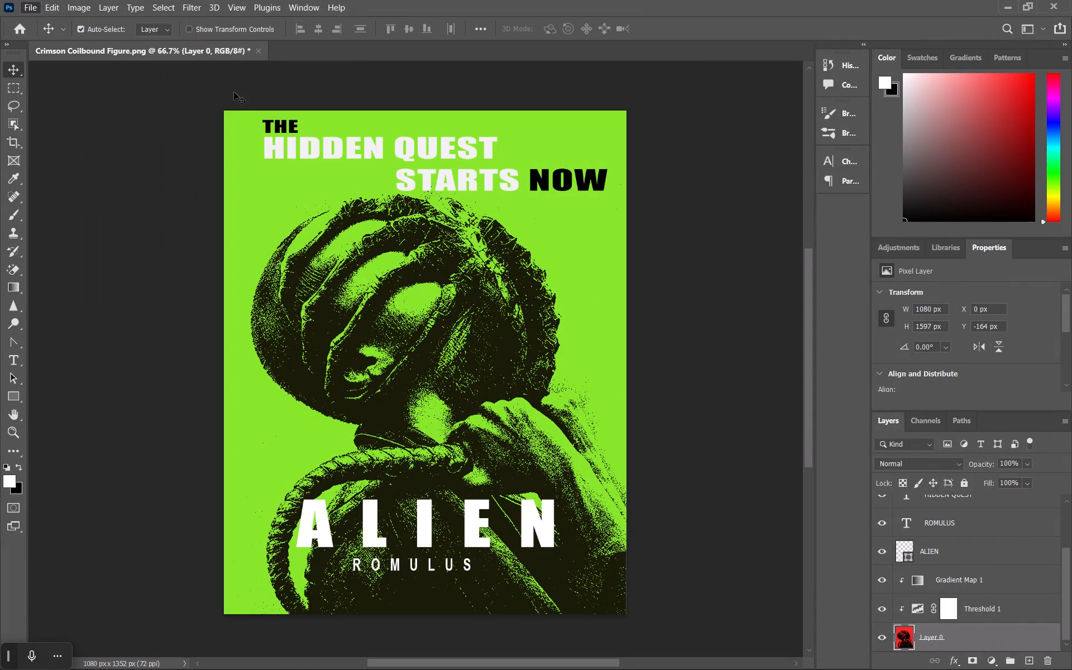
left_click(29, 11)
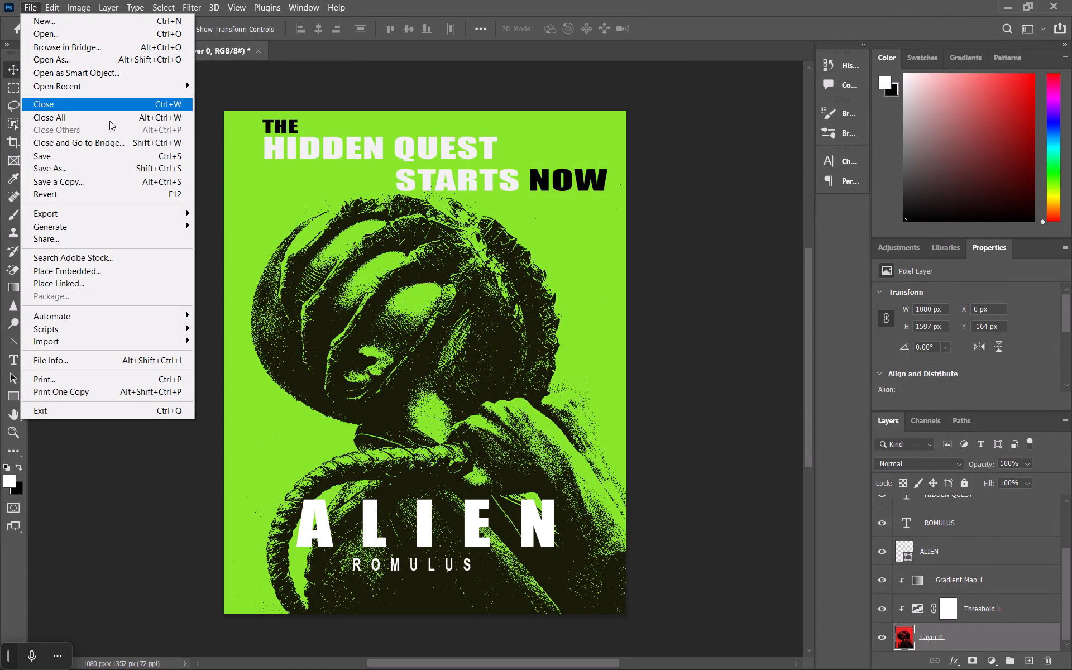
left_click(132, 171)
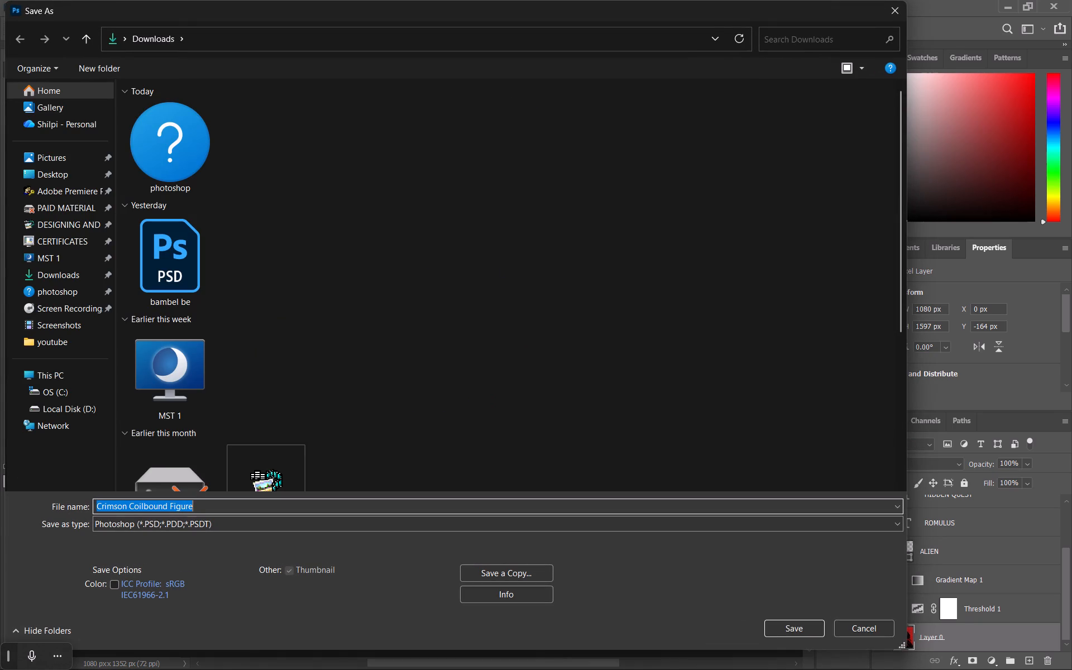
type("ALIEN")
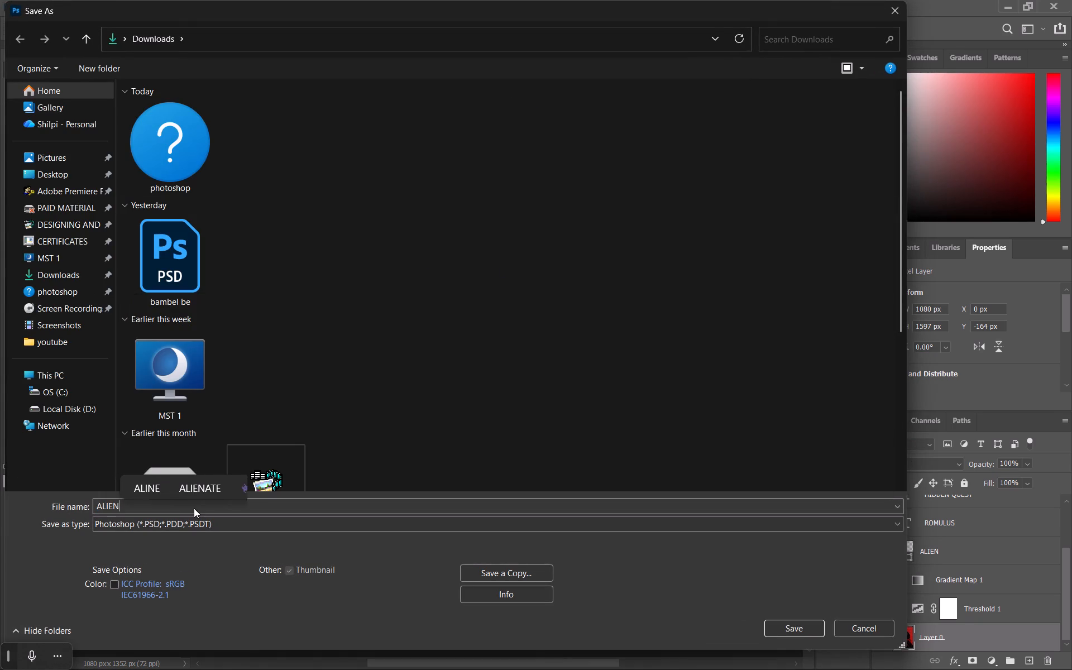
key("Return")
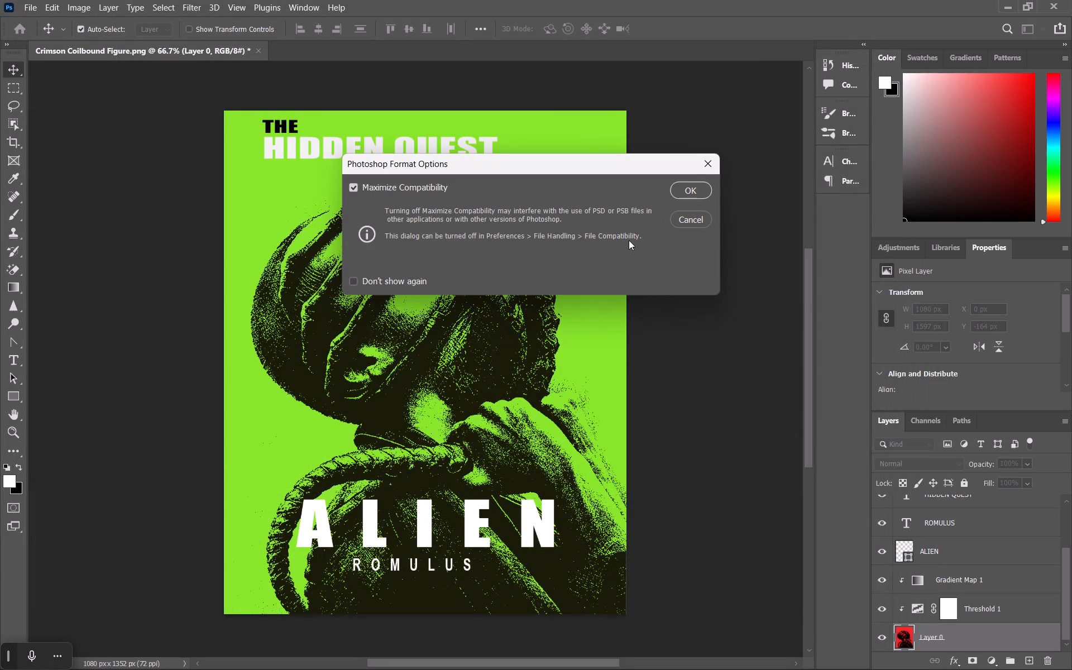
left_click(702, 188)
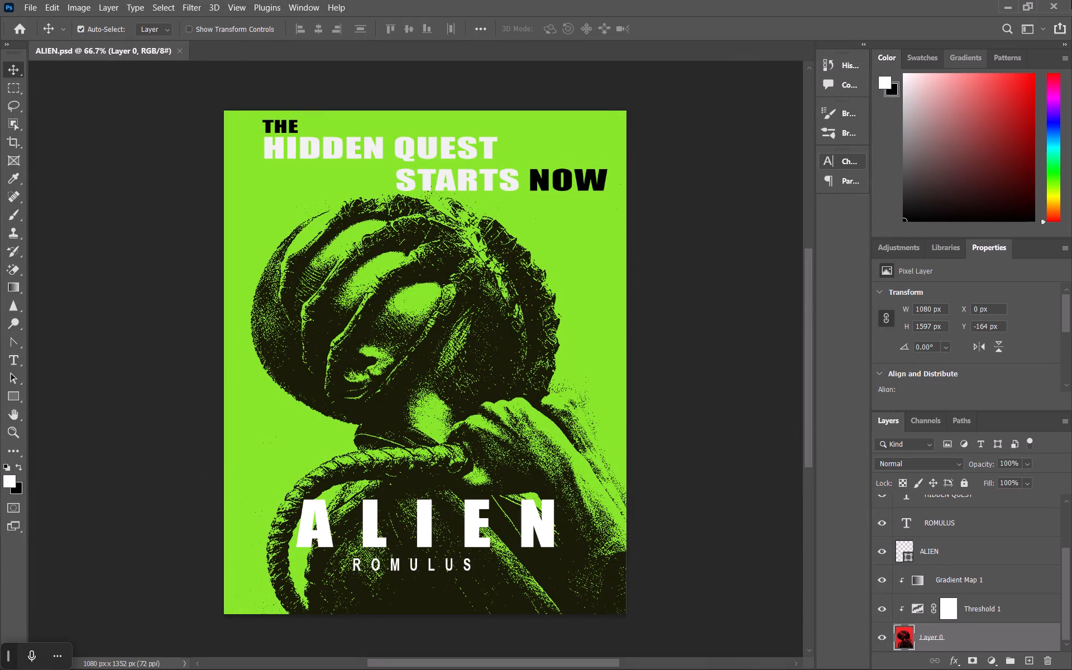
Close Photoshop and the browser window showing the hidden quest search.
left_click(1070, 2)
left_click(795, 524)
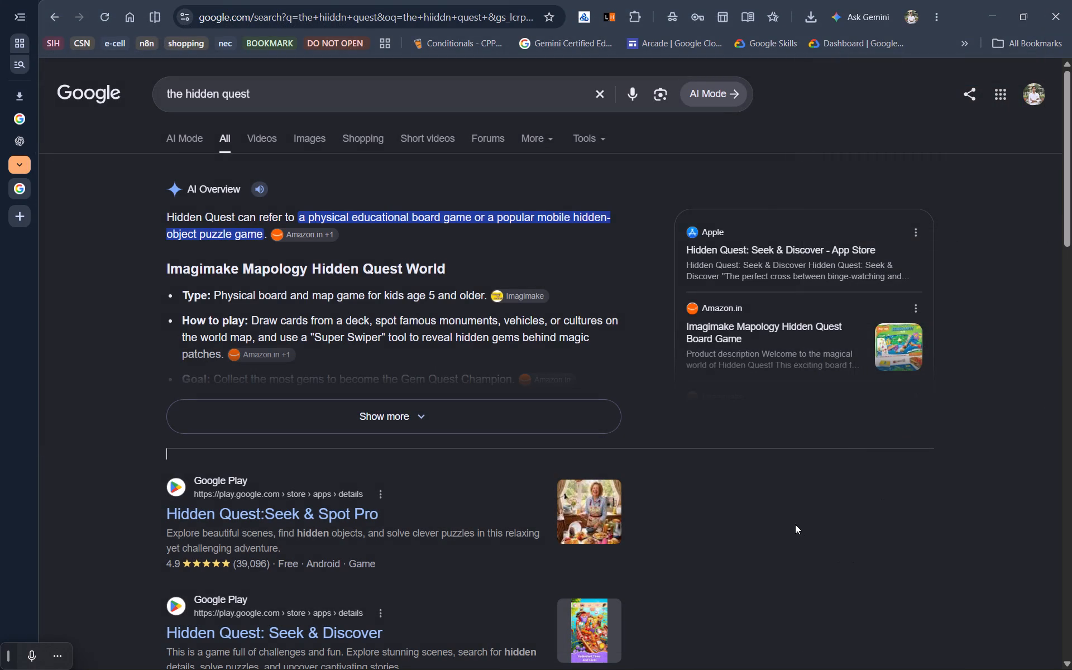
left_click(1071, 0)
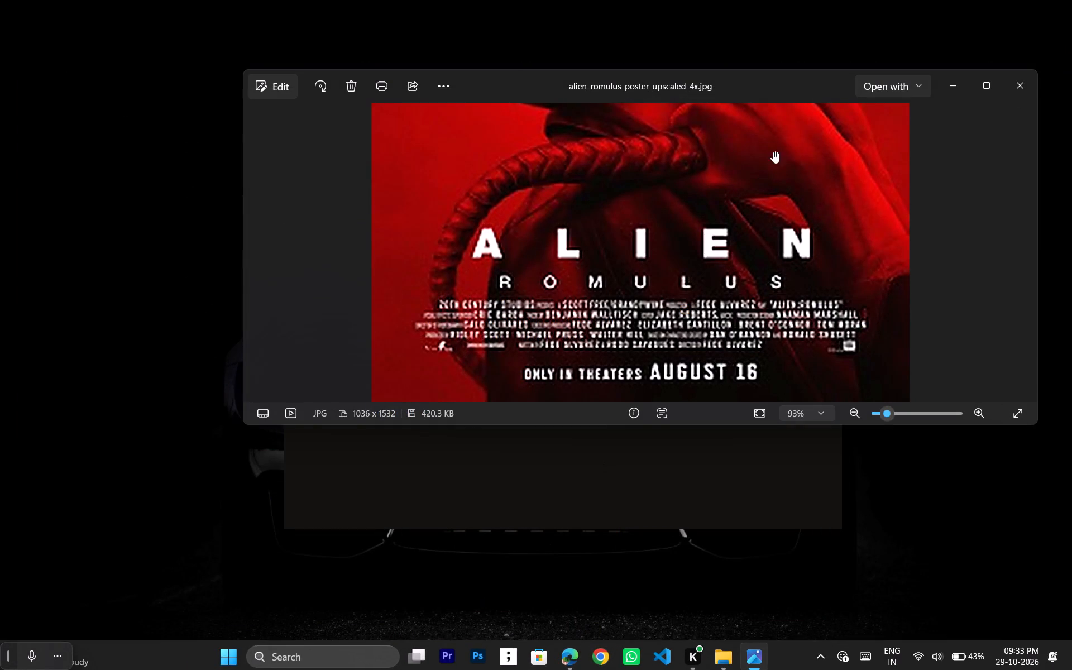
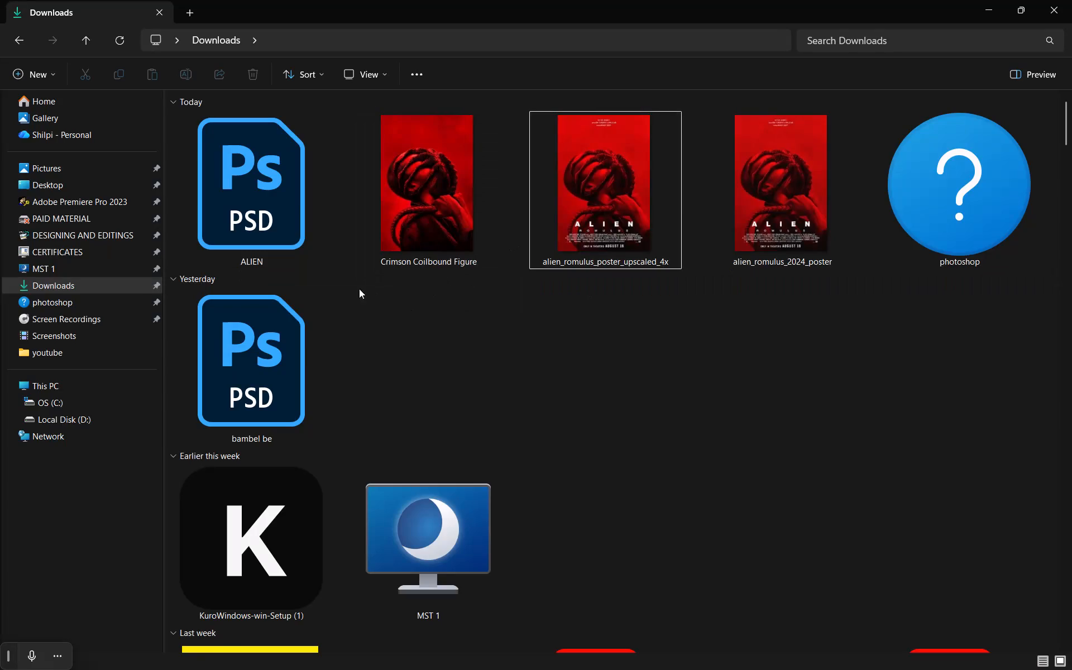
Move the ALIEN and bambel be PSD files from Downloads into the photoshop folder.
scroll(351, 310, "down", 6)
scroll(351, 314, "up", 12)
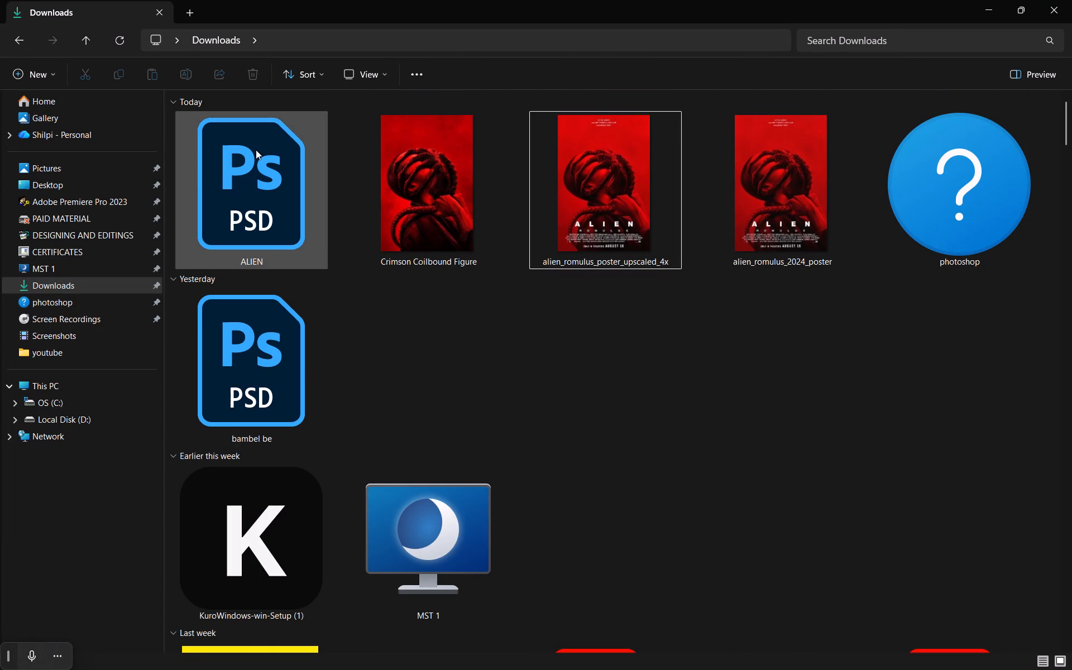
left_click_drag(261, 147, 100, 300)
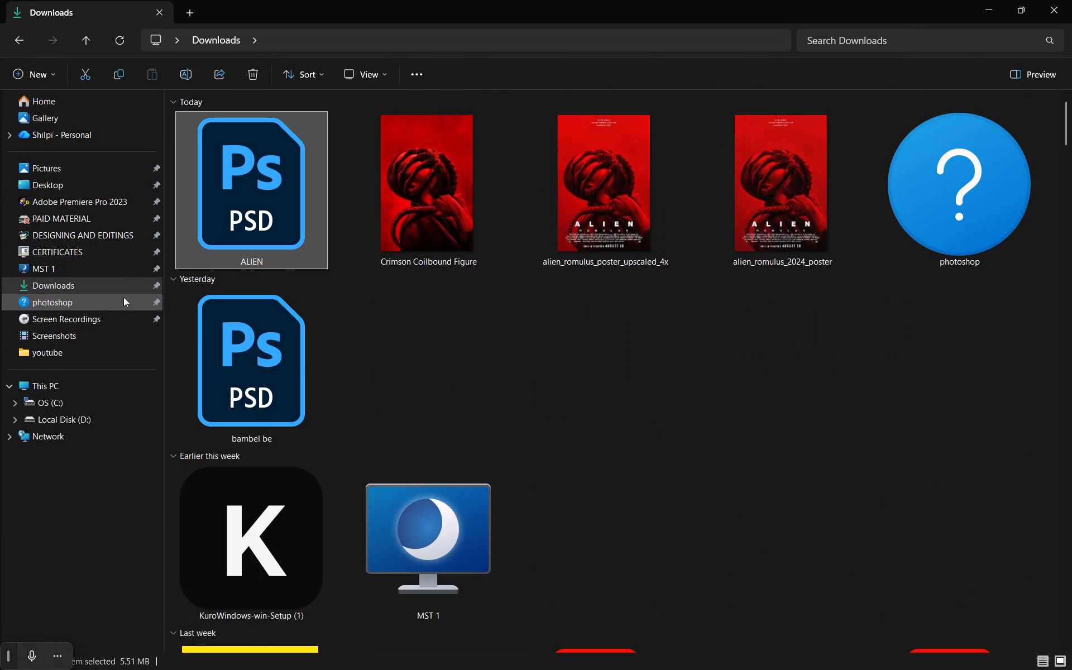
left_click_drag(256, 377, 87, 302)
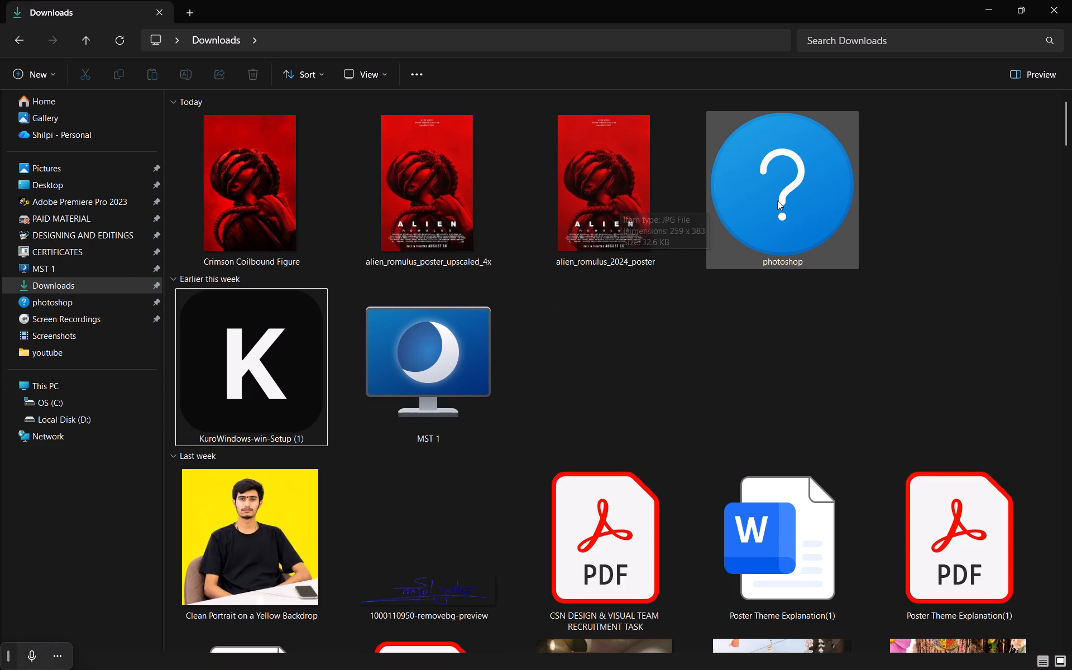
left_click_drag(779, 200, 54, 299)
left_click(407, 280)
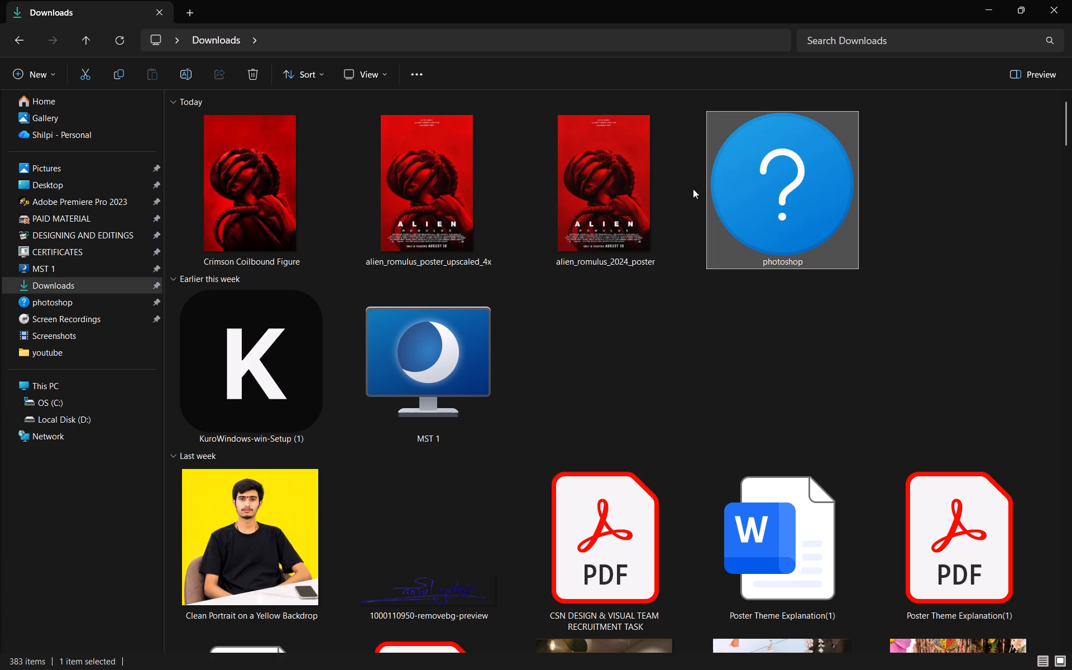
Delete the three red poster images, Crimson Coilbound Figure, alien_romulus_poster_upscaled_4x and alien_romulus_2024_poster, from Downloads.
left_click_drag(693, 189, 282, 131)
key("Delete")
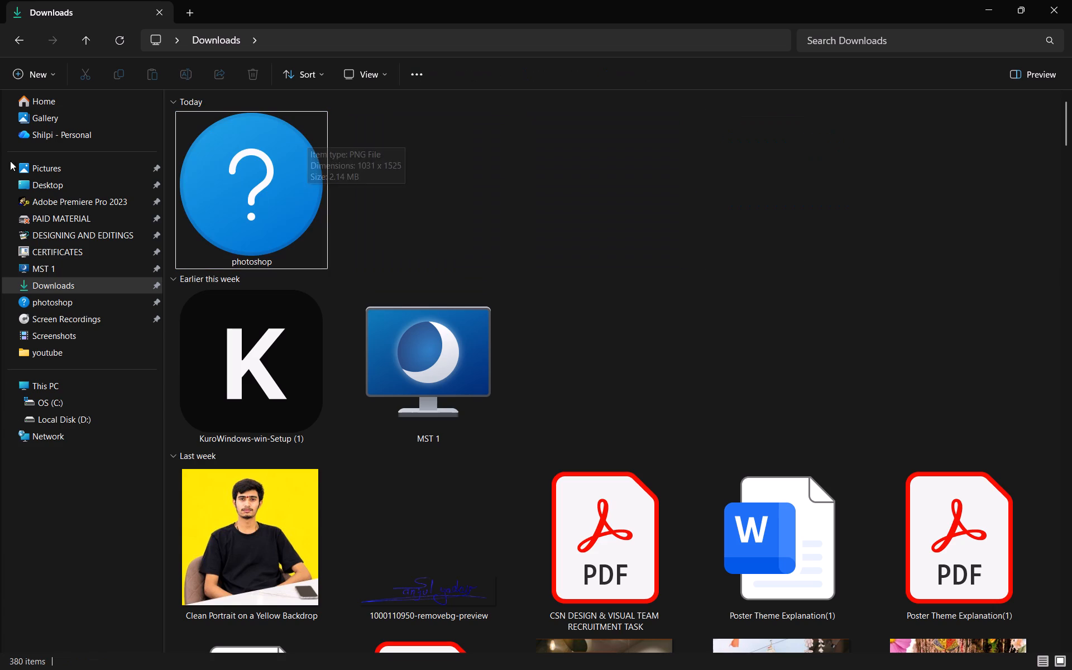
In the photoshop folder, rename the green poster image ALEAM as ALIEN.
left_click(100, 299)
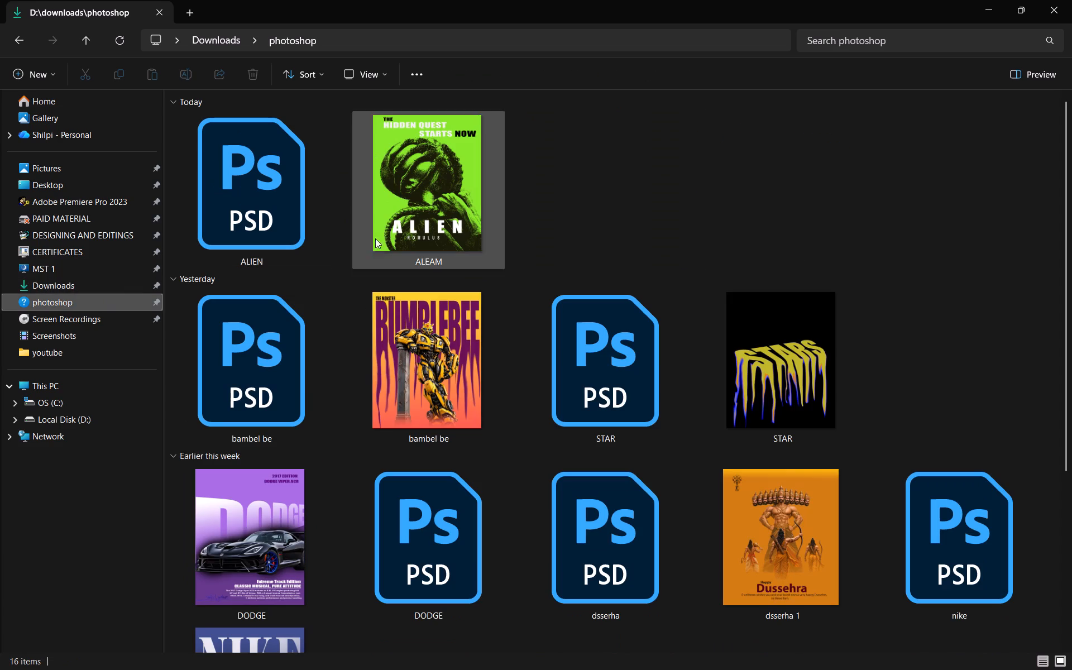
left_click(535, 176)
left_click(426, 213)
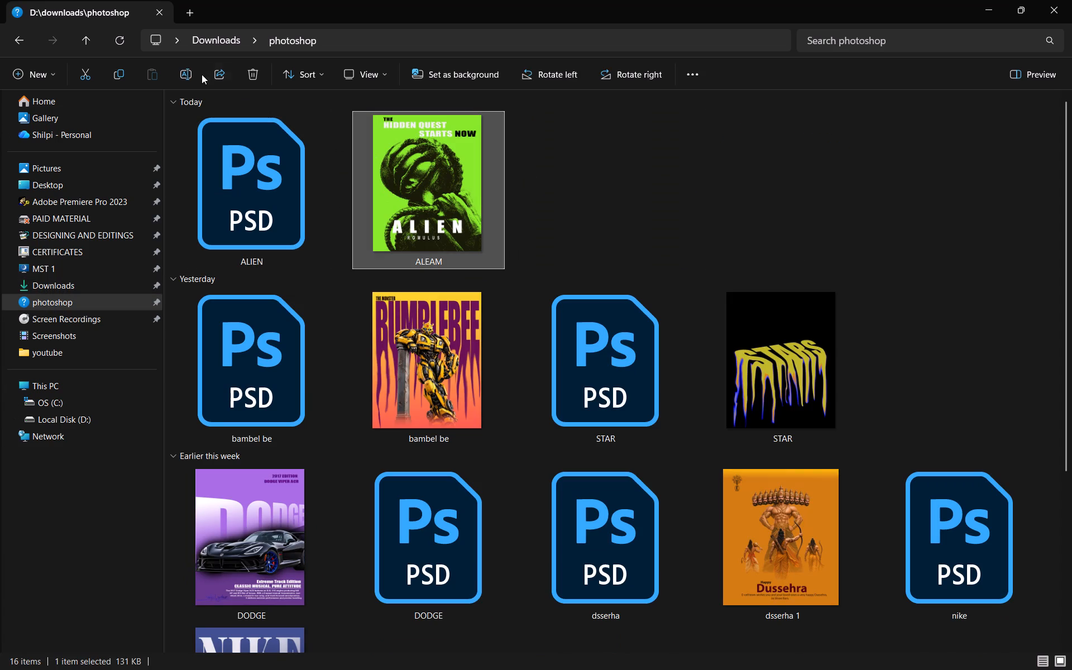
left_click(194, 73)
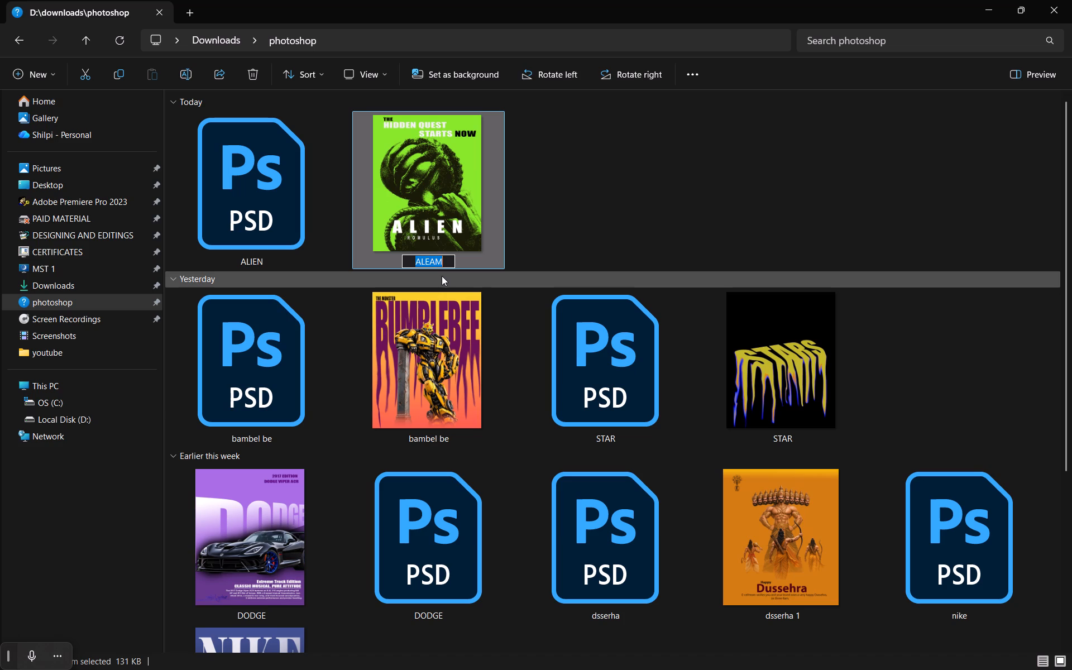
key("BackSpace")
type("ALIEN")
key("Return")
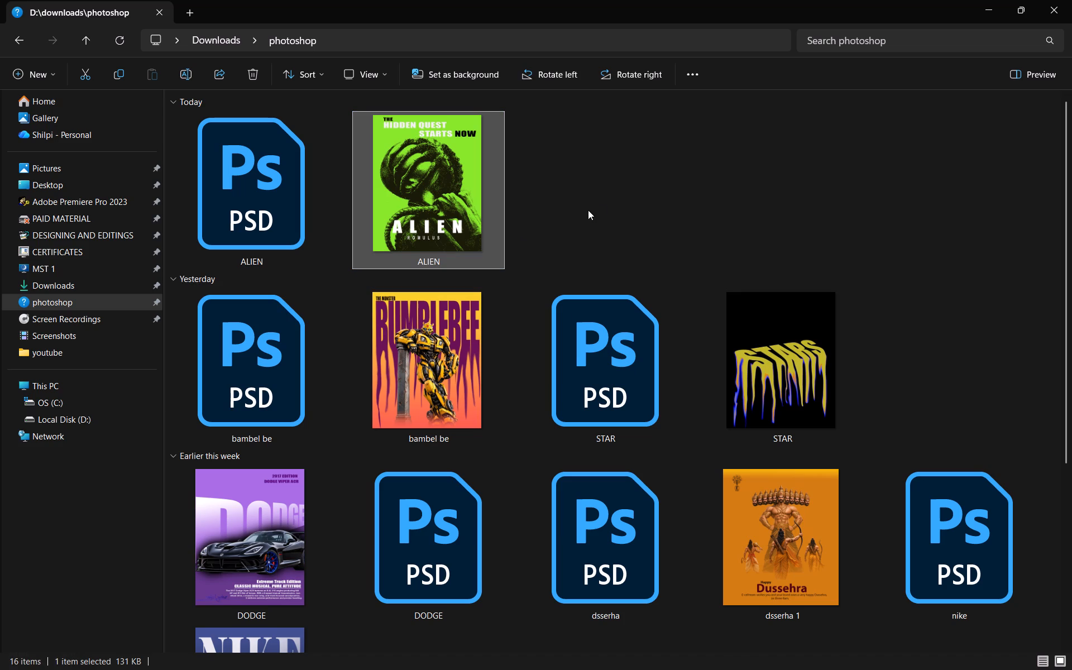
left_click(602, 206)
left_click(604, 204)
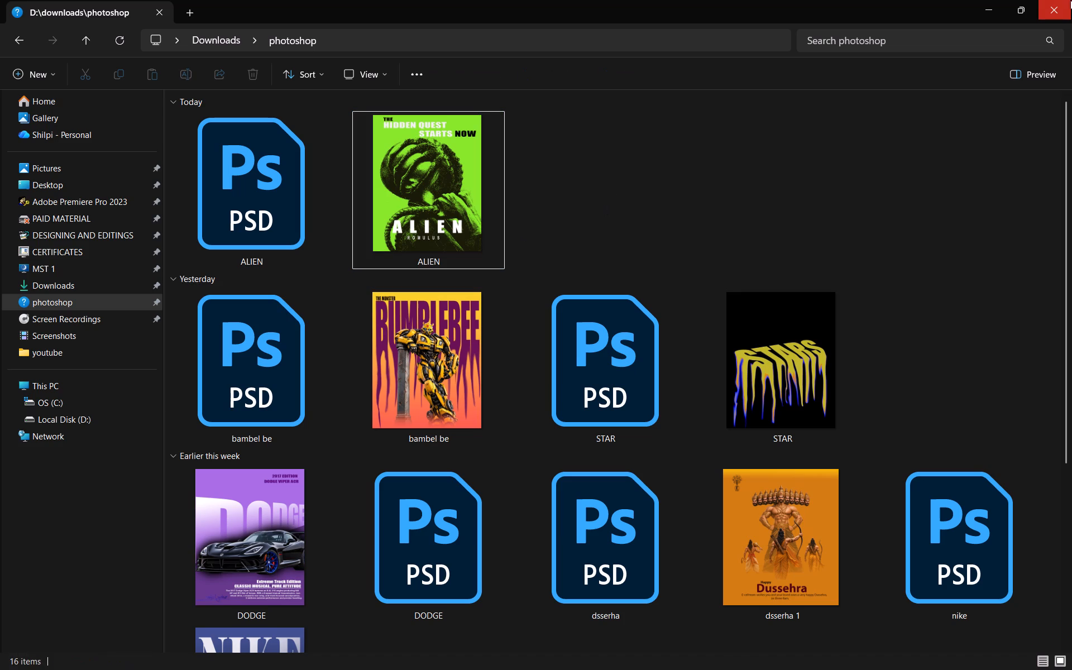
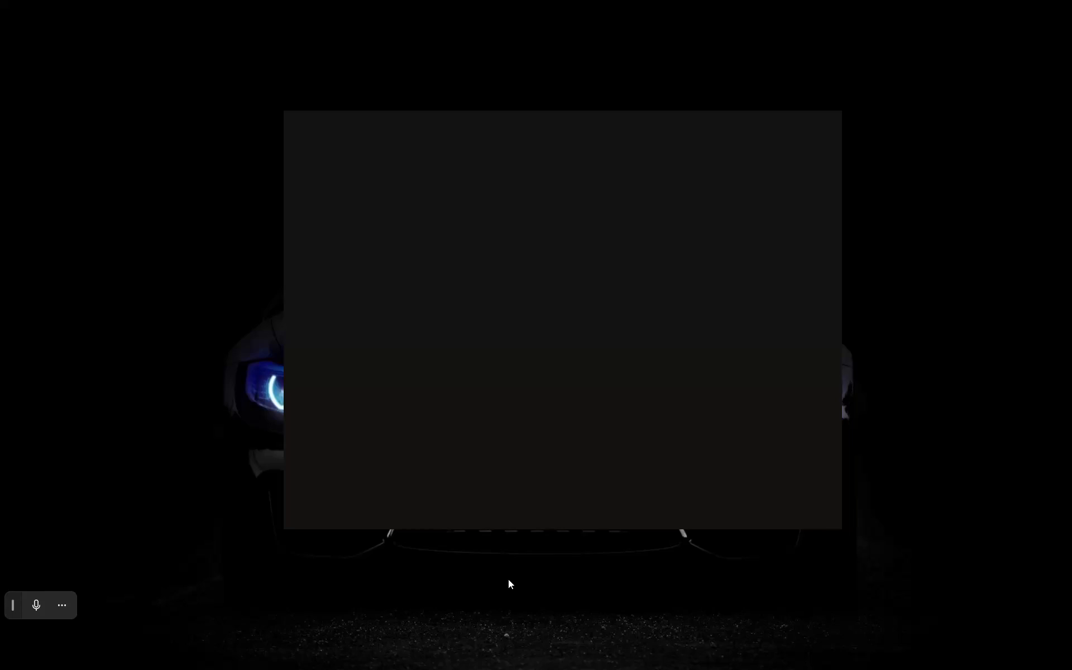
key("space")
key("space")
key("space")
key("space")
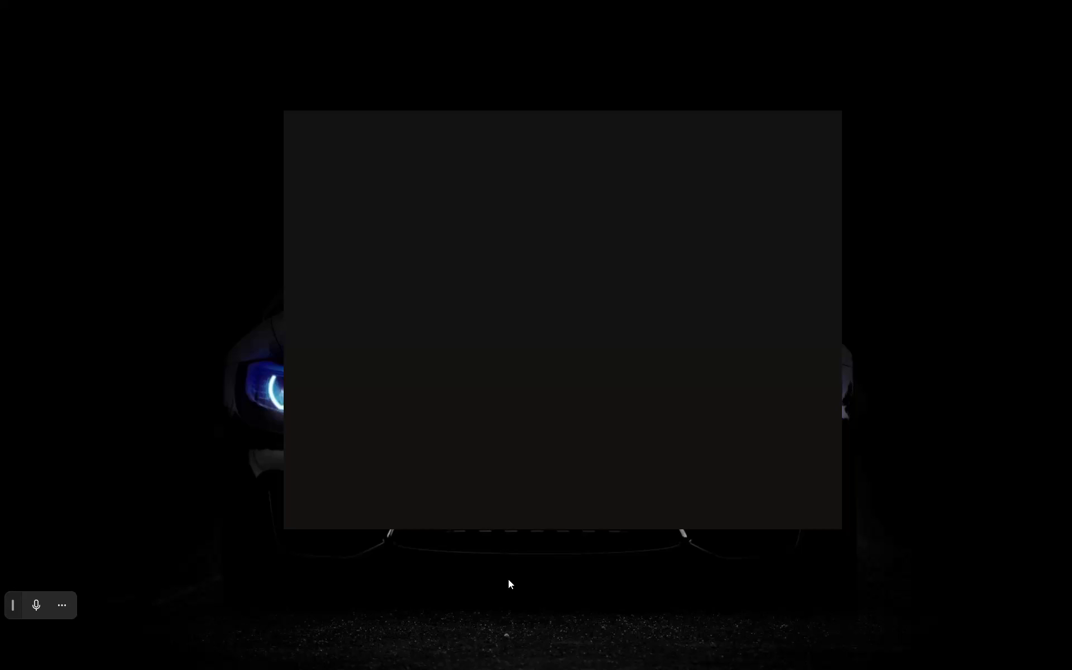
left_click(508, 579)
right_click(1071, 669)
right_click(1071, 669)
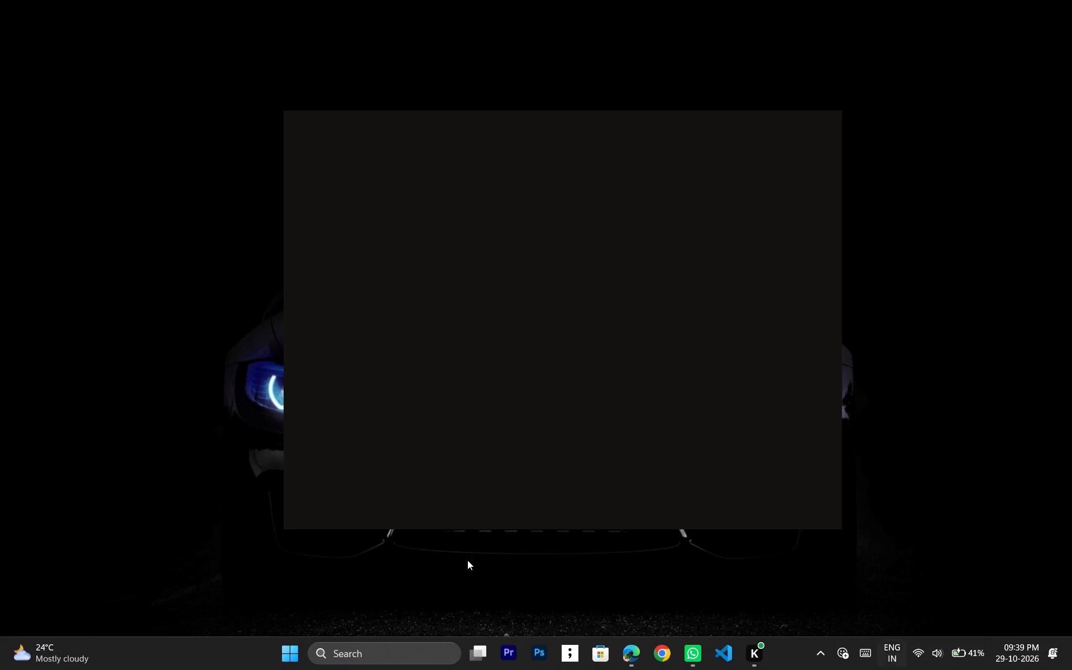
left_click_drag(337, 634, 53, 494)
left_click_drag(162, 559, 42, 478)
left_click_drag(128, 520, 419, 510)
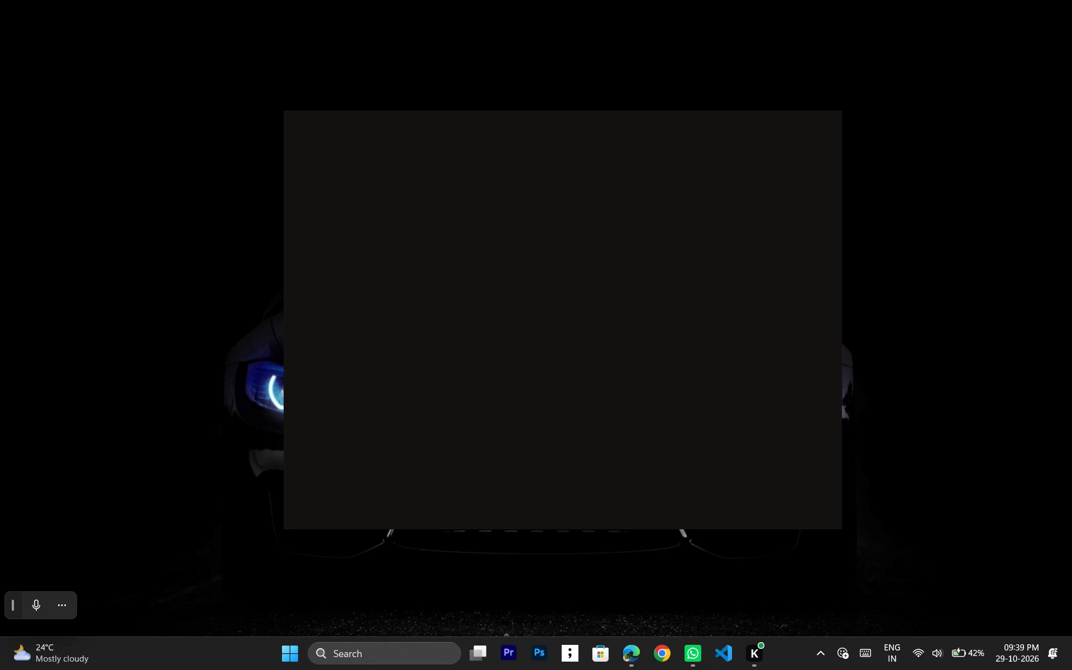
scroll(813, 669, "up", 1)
Switch to Microsoft Edge and play the Sukoon ghazal collection video open on YouTube.
left_click(634, 657)
left_click(491, 181)
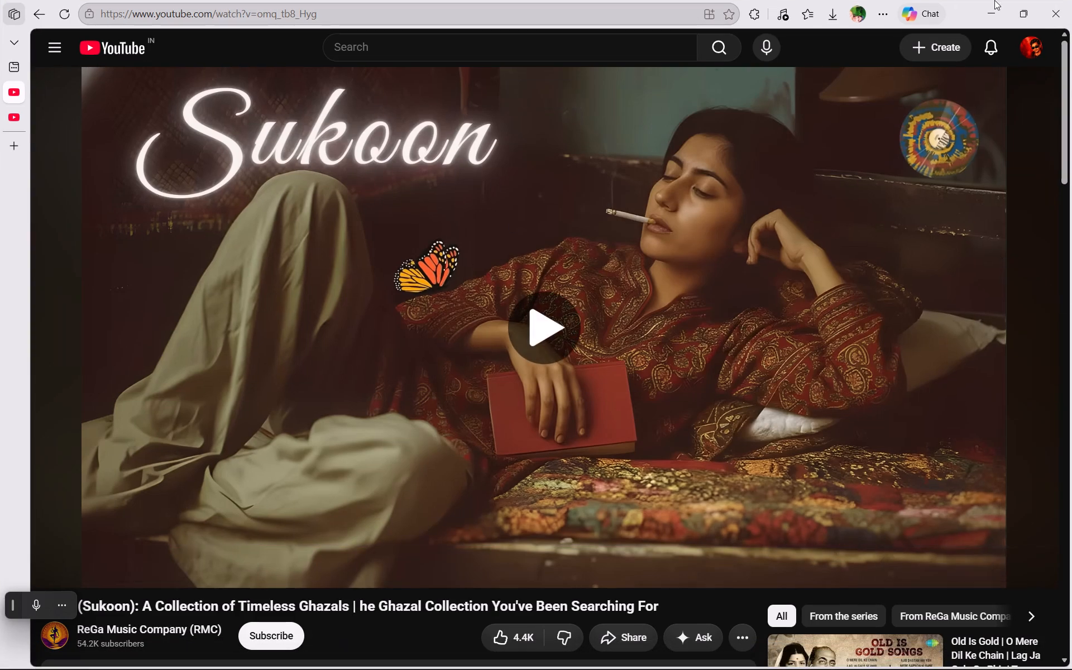